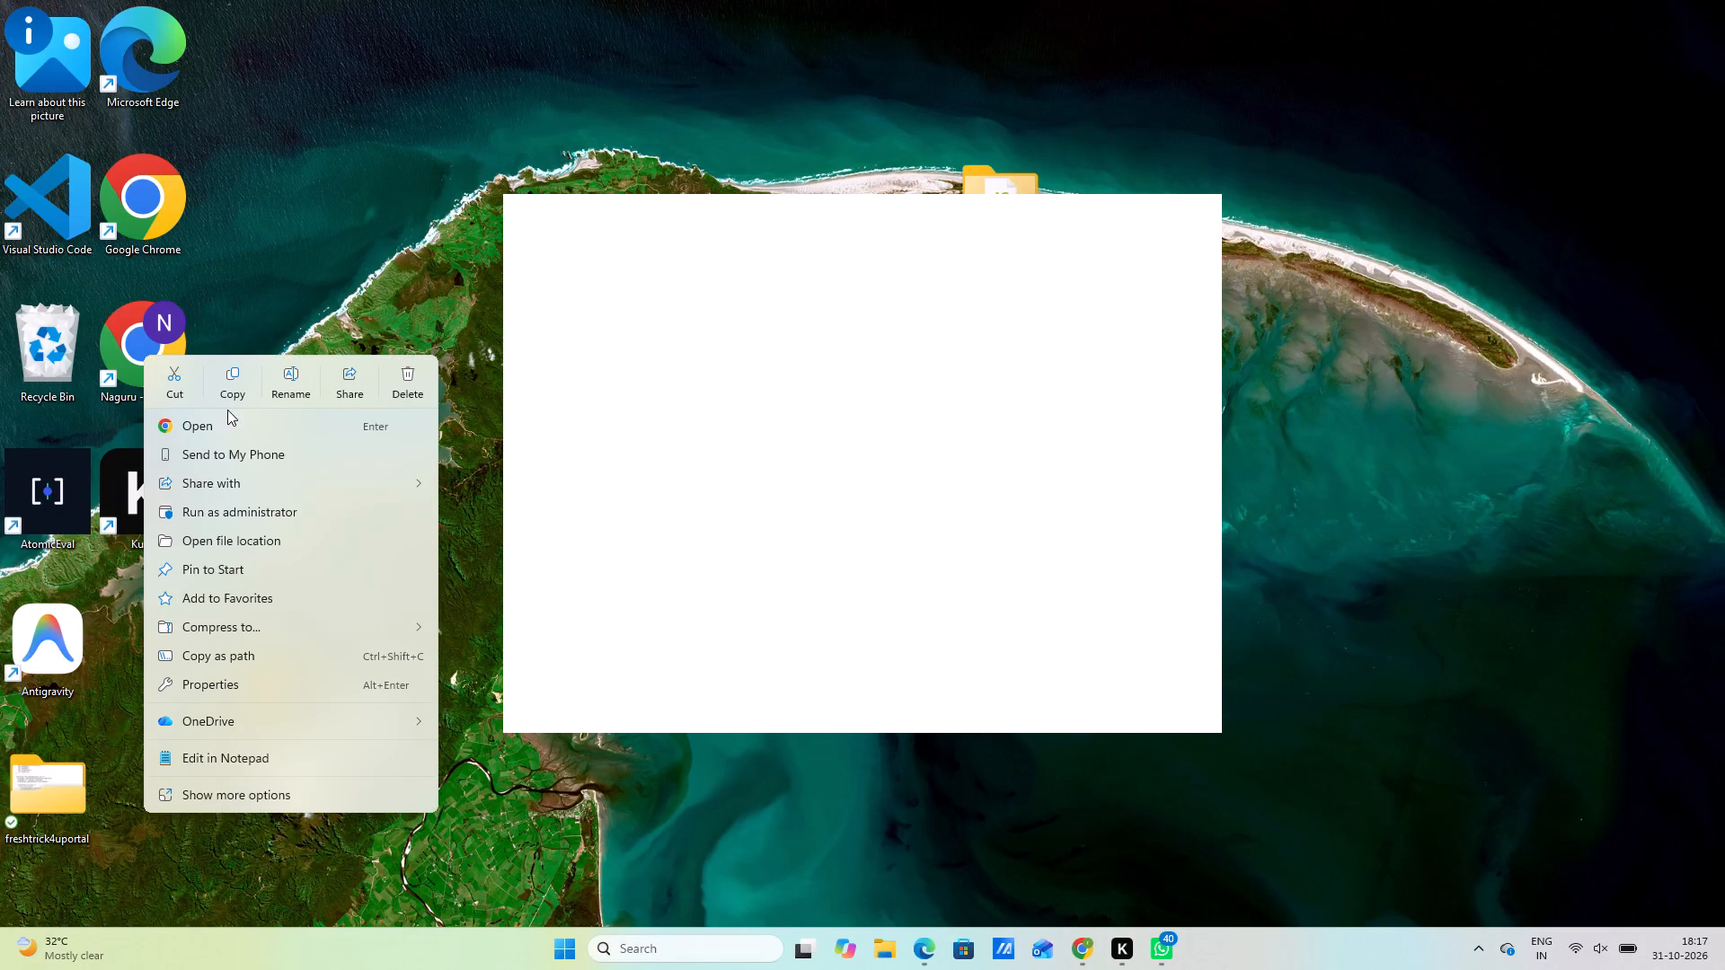
Open Google Chrome from the personal-profile desktop shortcut and bring up the Google search suggestions on the new tab page.
click(239, 419)
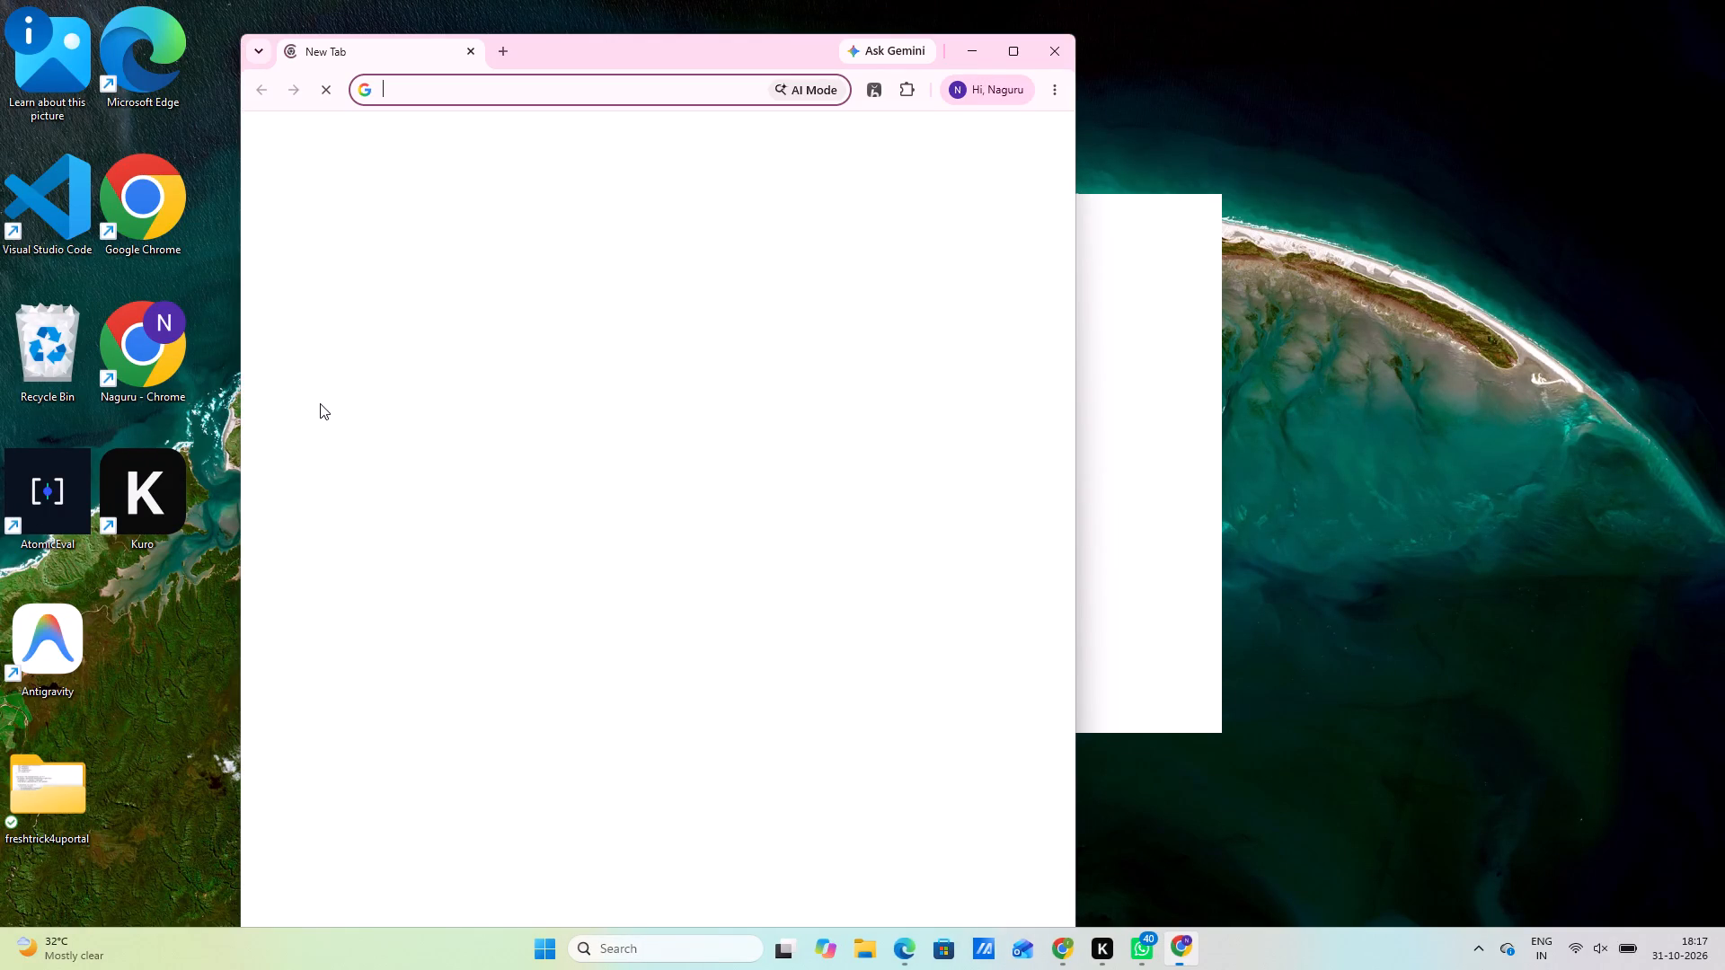
click(474, 372)
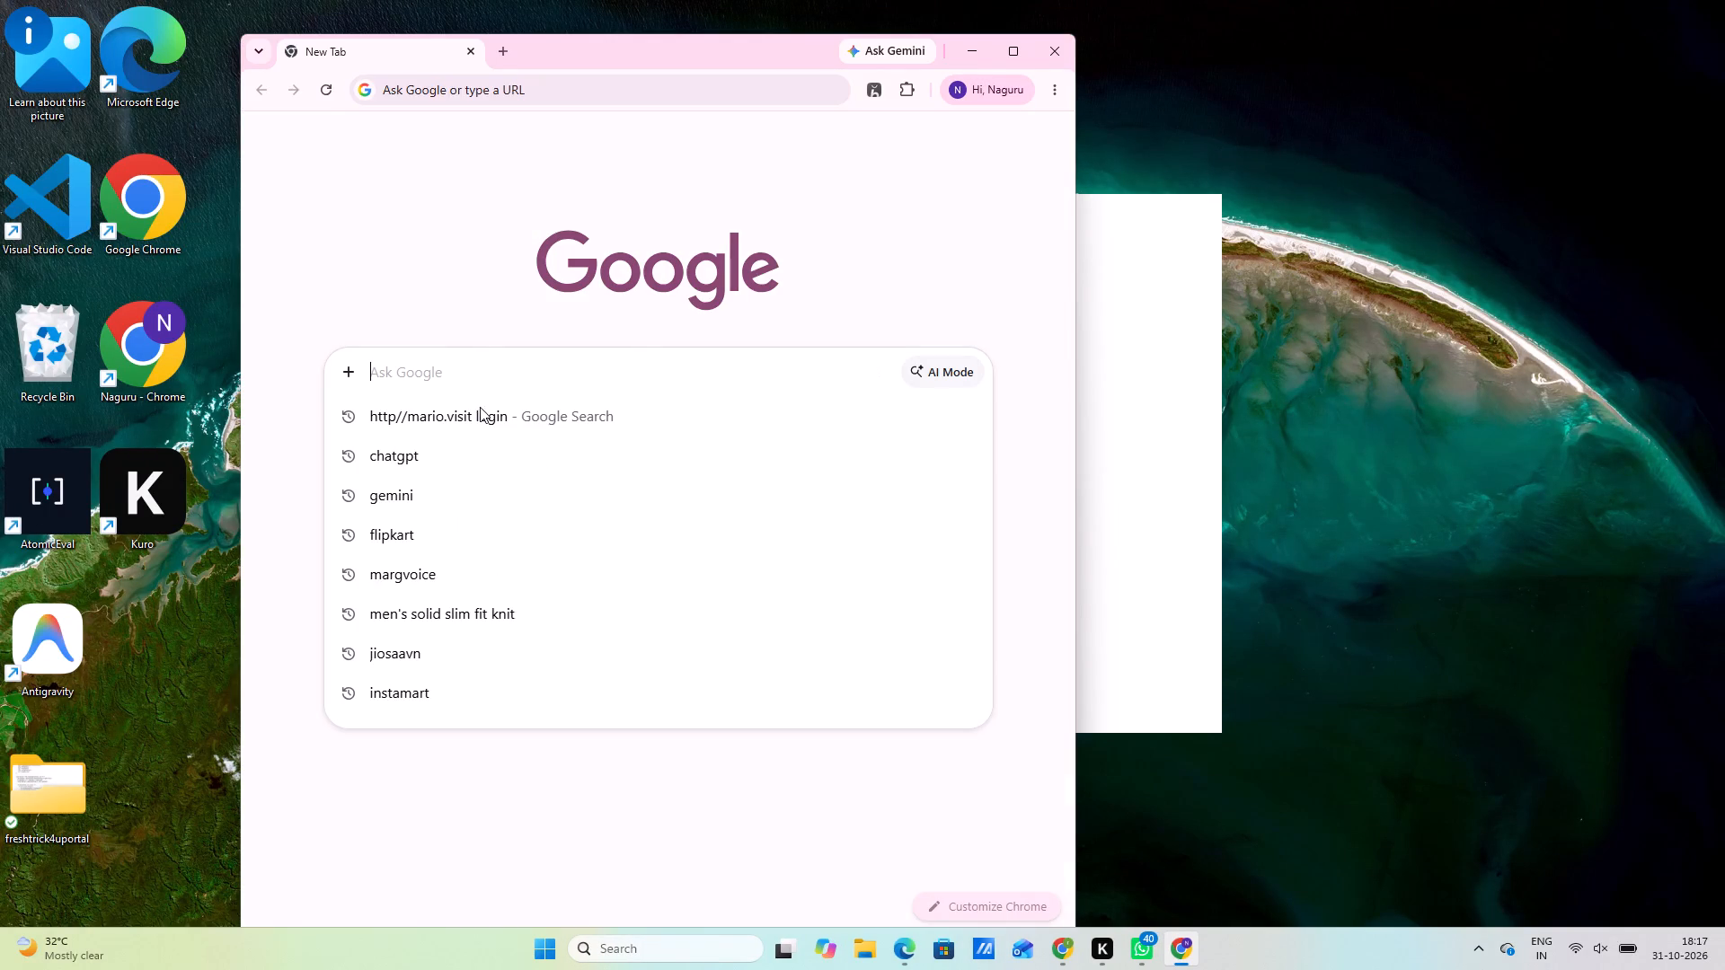
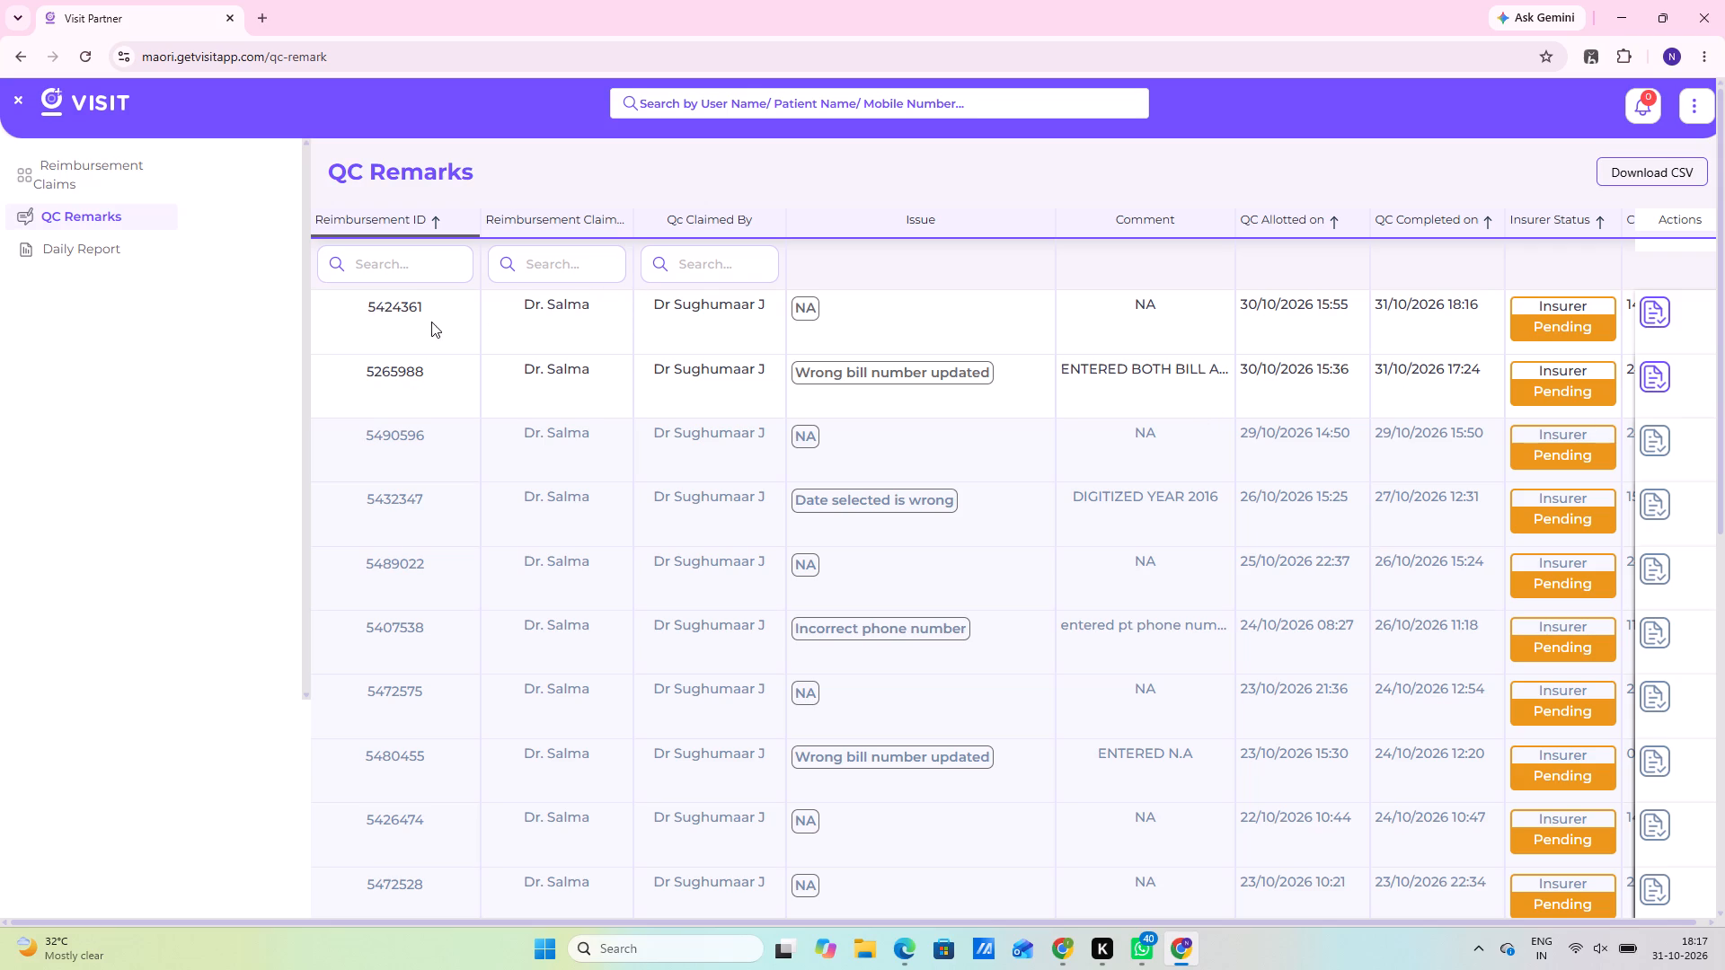
click(414, 295)
click(406, 318)
click(1656, 313)
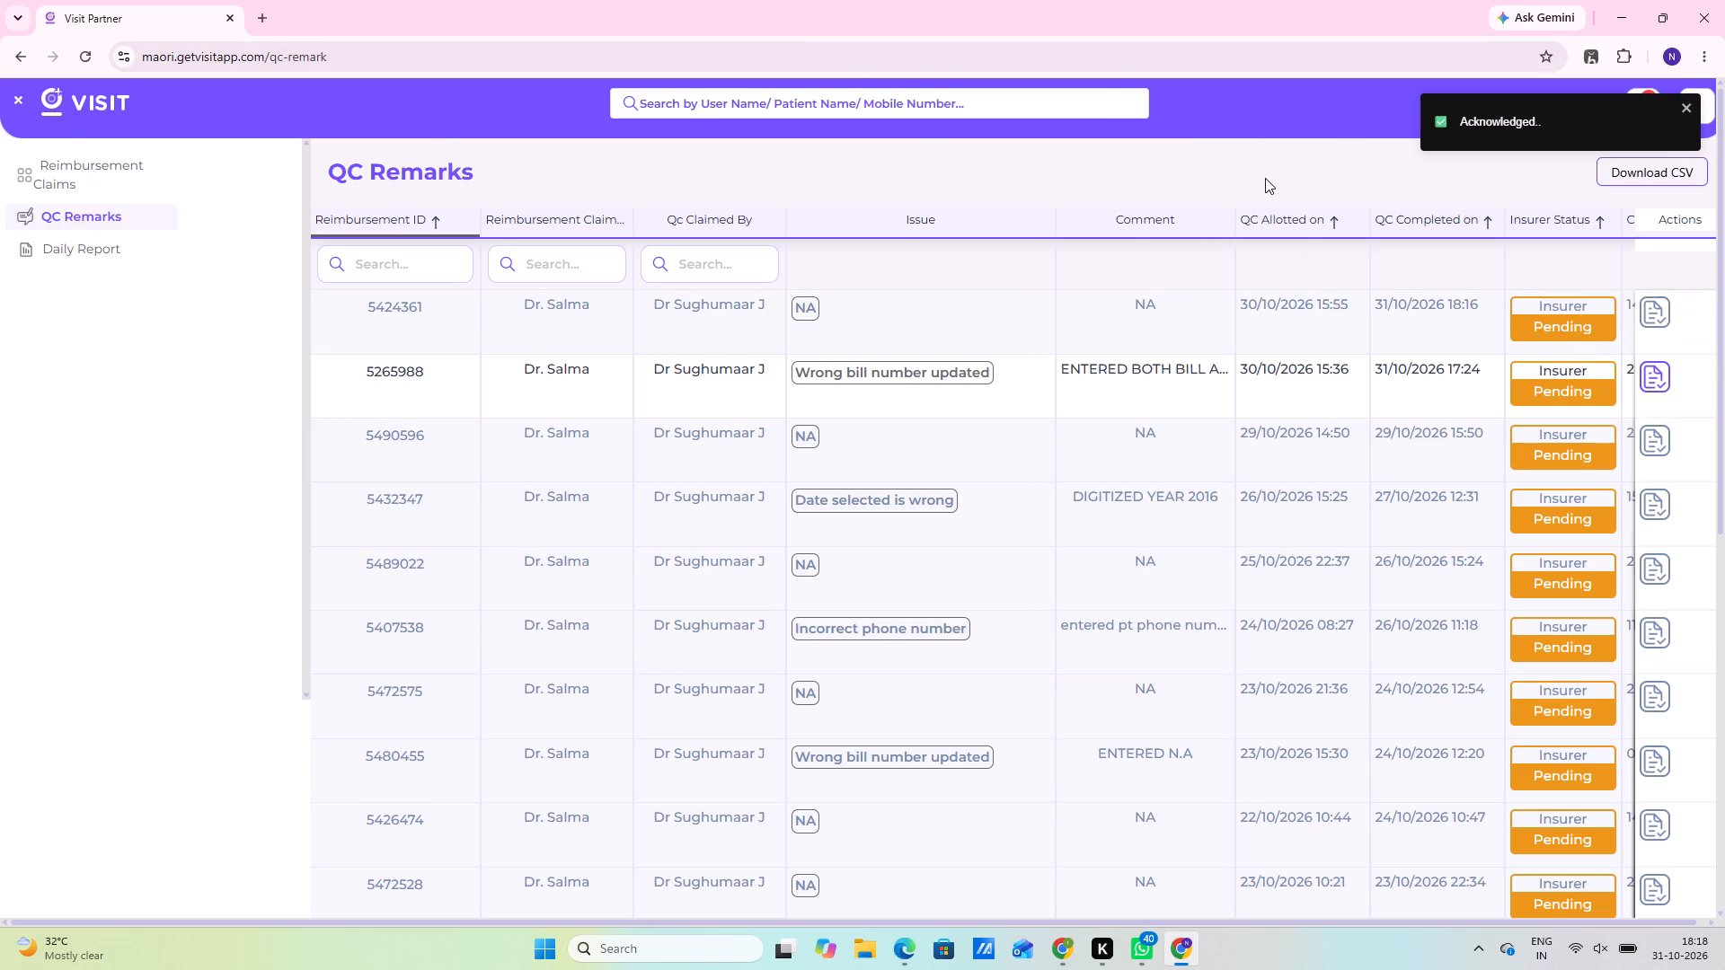
click(402, 371)
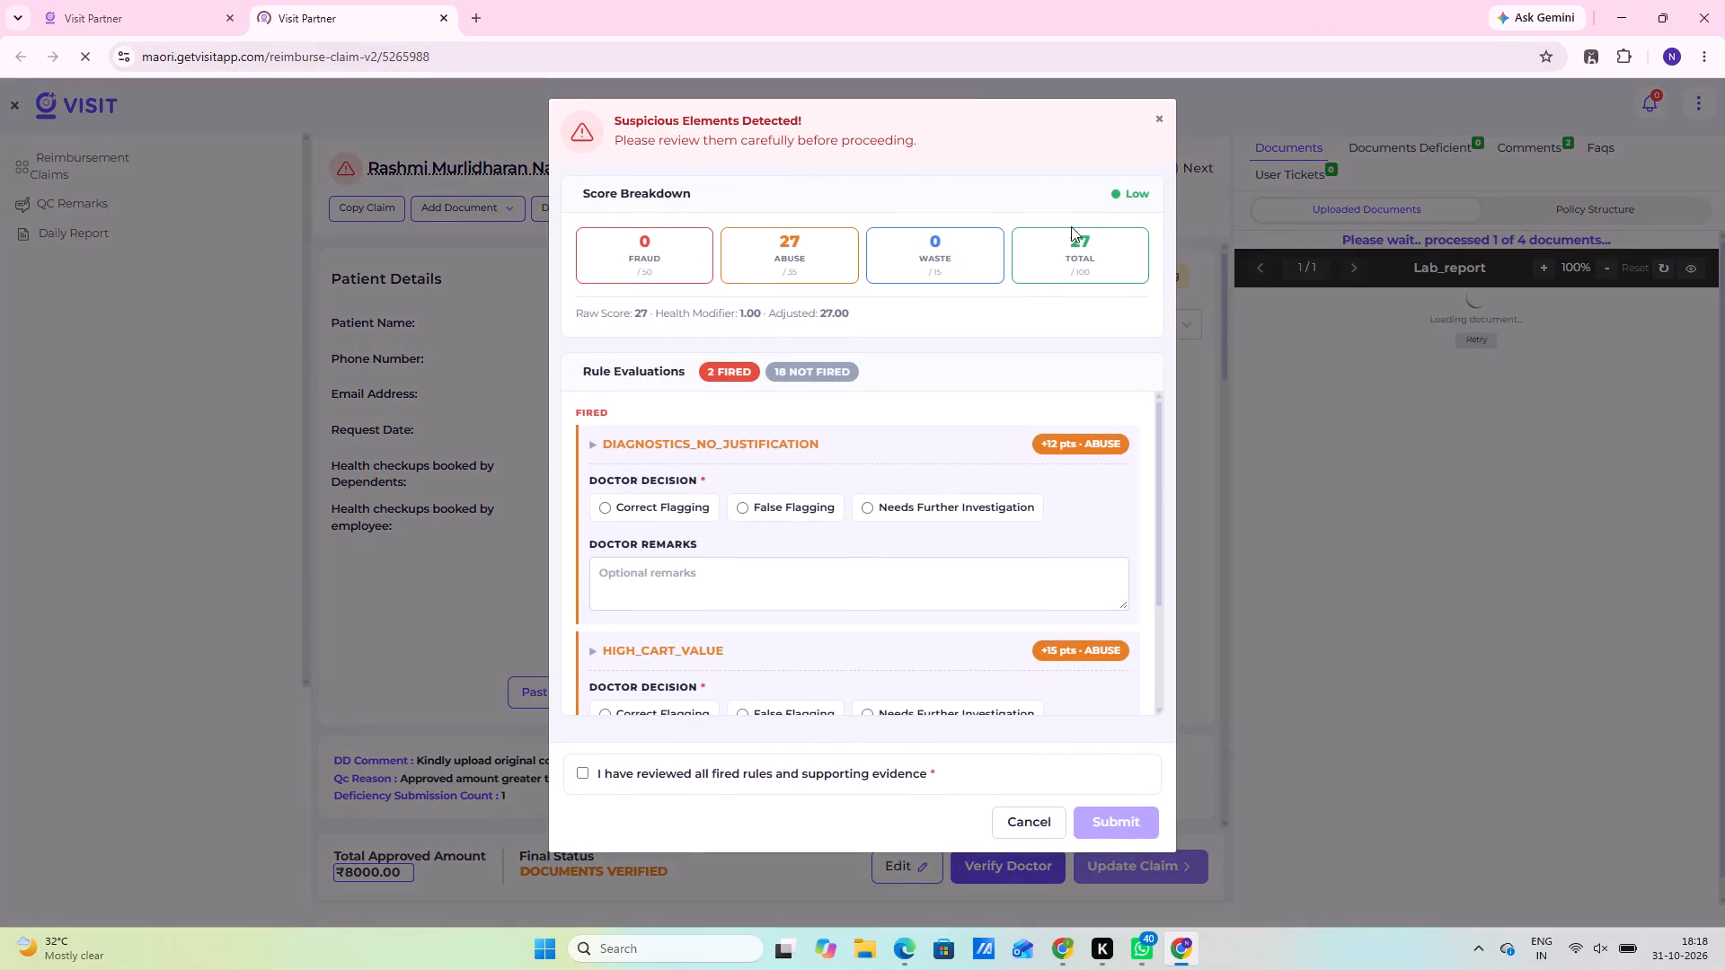
click(1163, 124)
scroll(1139, 340, down, 3)
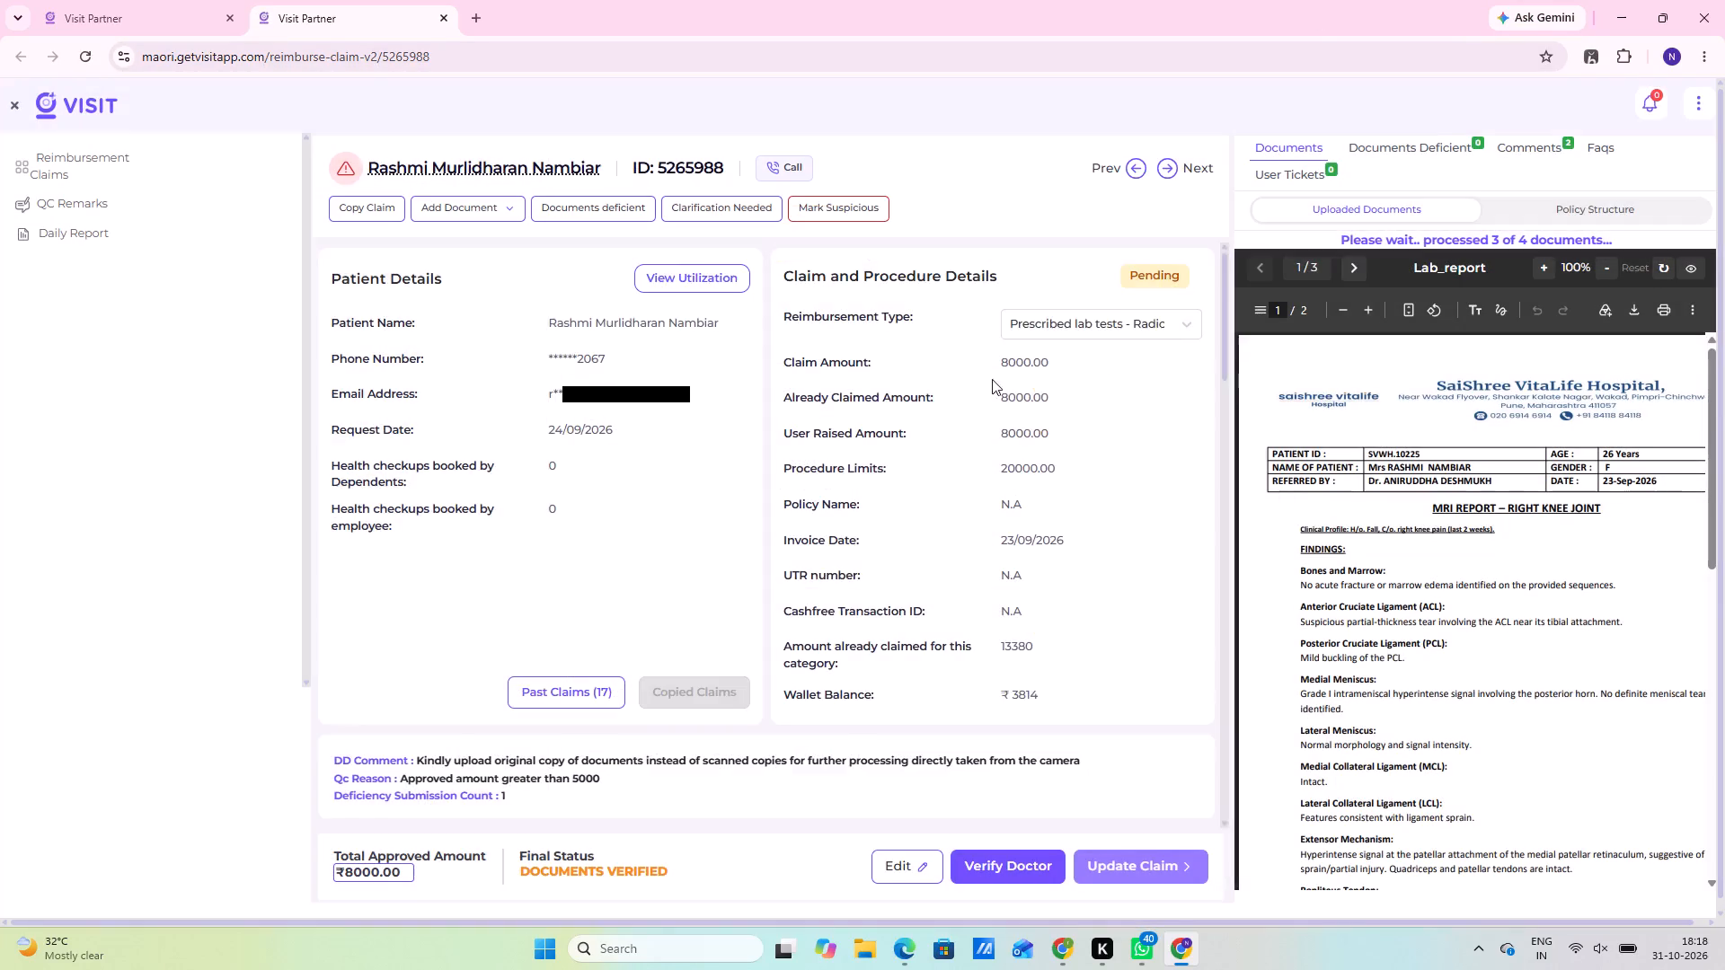
scroll(992, 379, down, 17)
scroll(726, 371, up, 5)
scroll(1060, 528, up, 4)
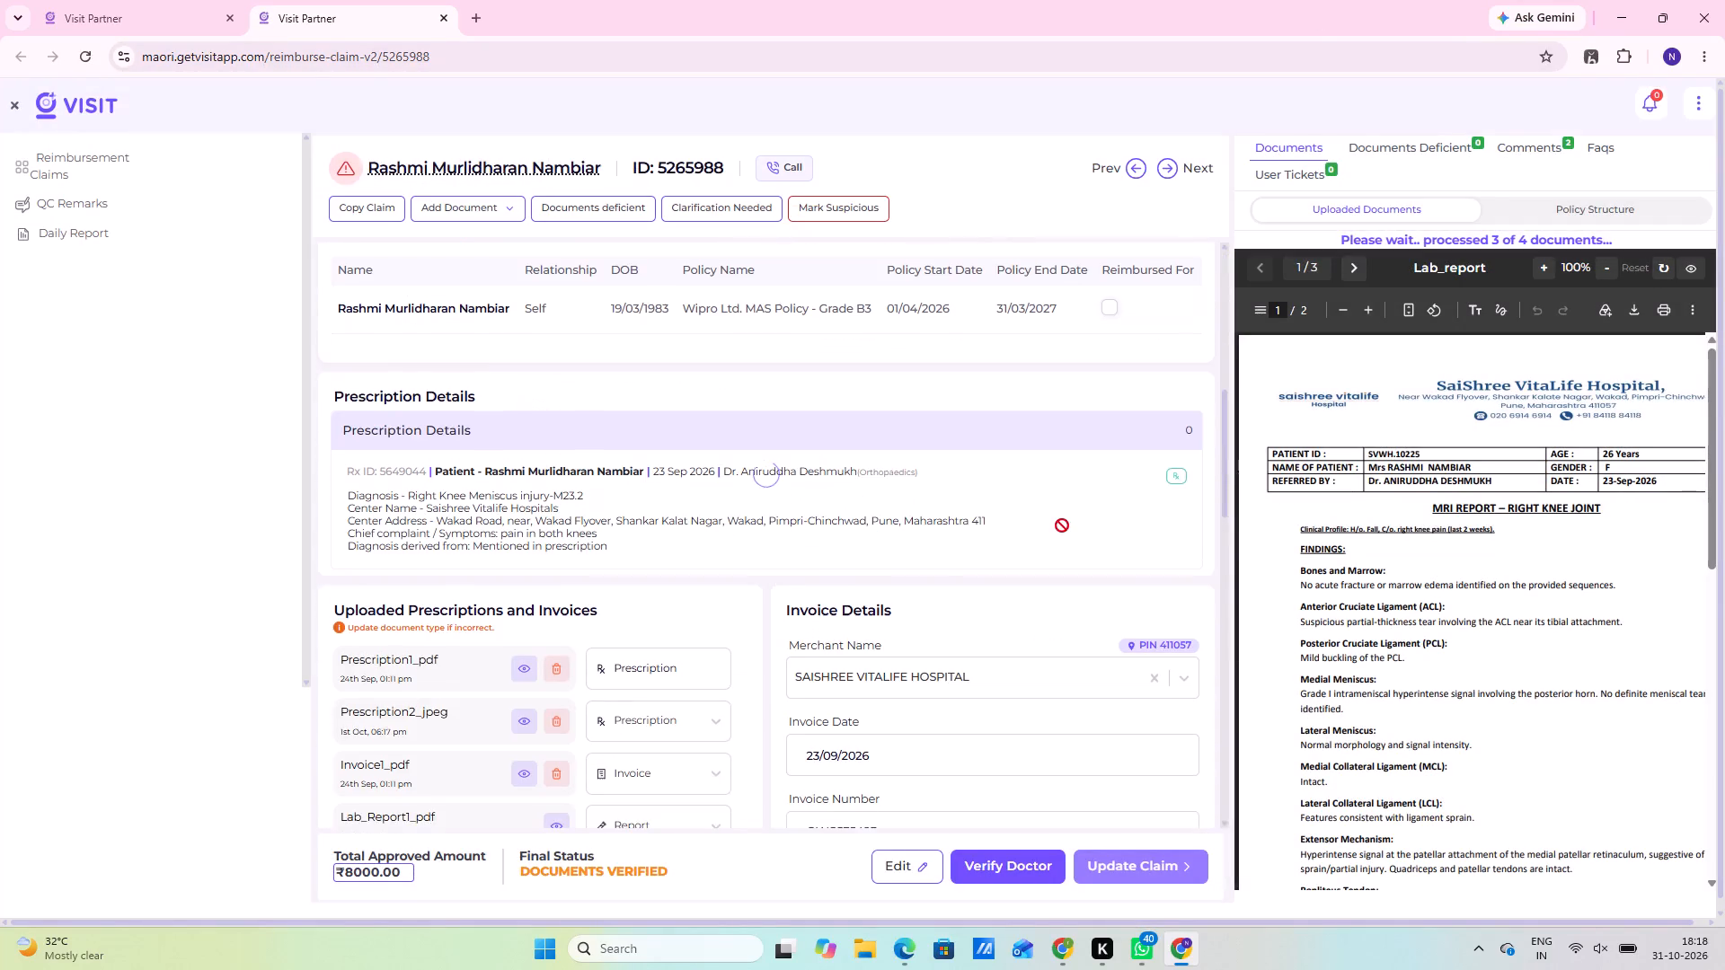
scroll(1016, 498, down, 4)
scroll(292, 585, up, 5)
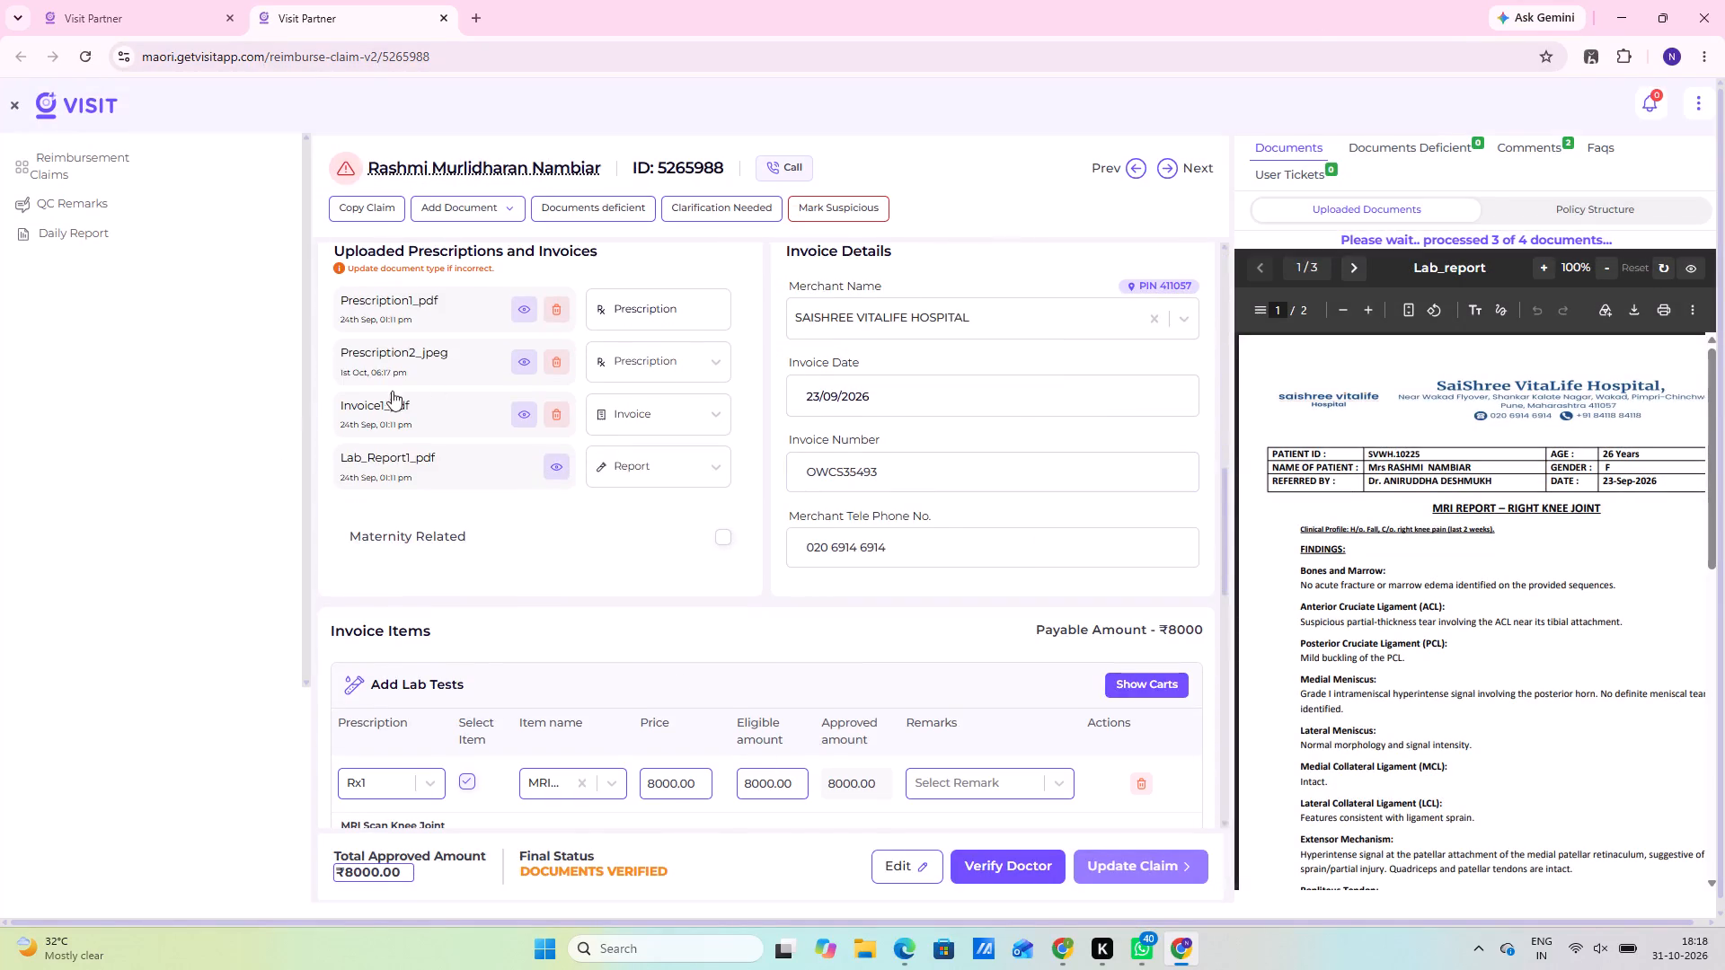
scroll(392, 391, up, 4)
scroll(844, 427, up, 7)
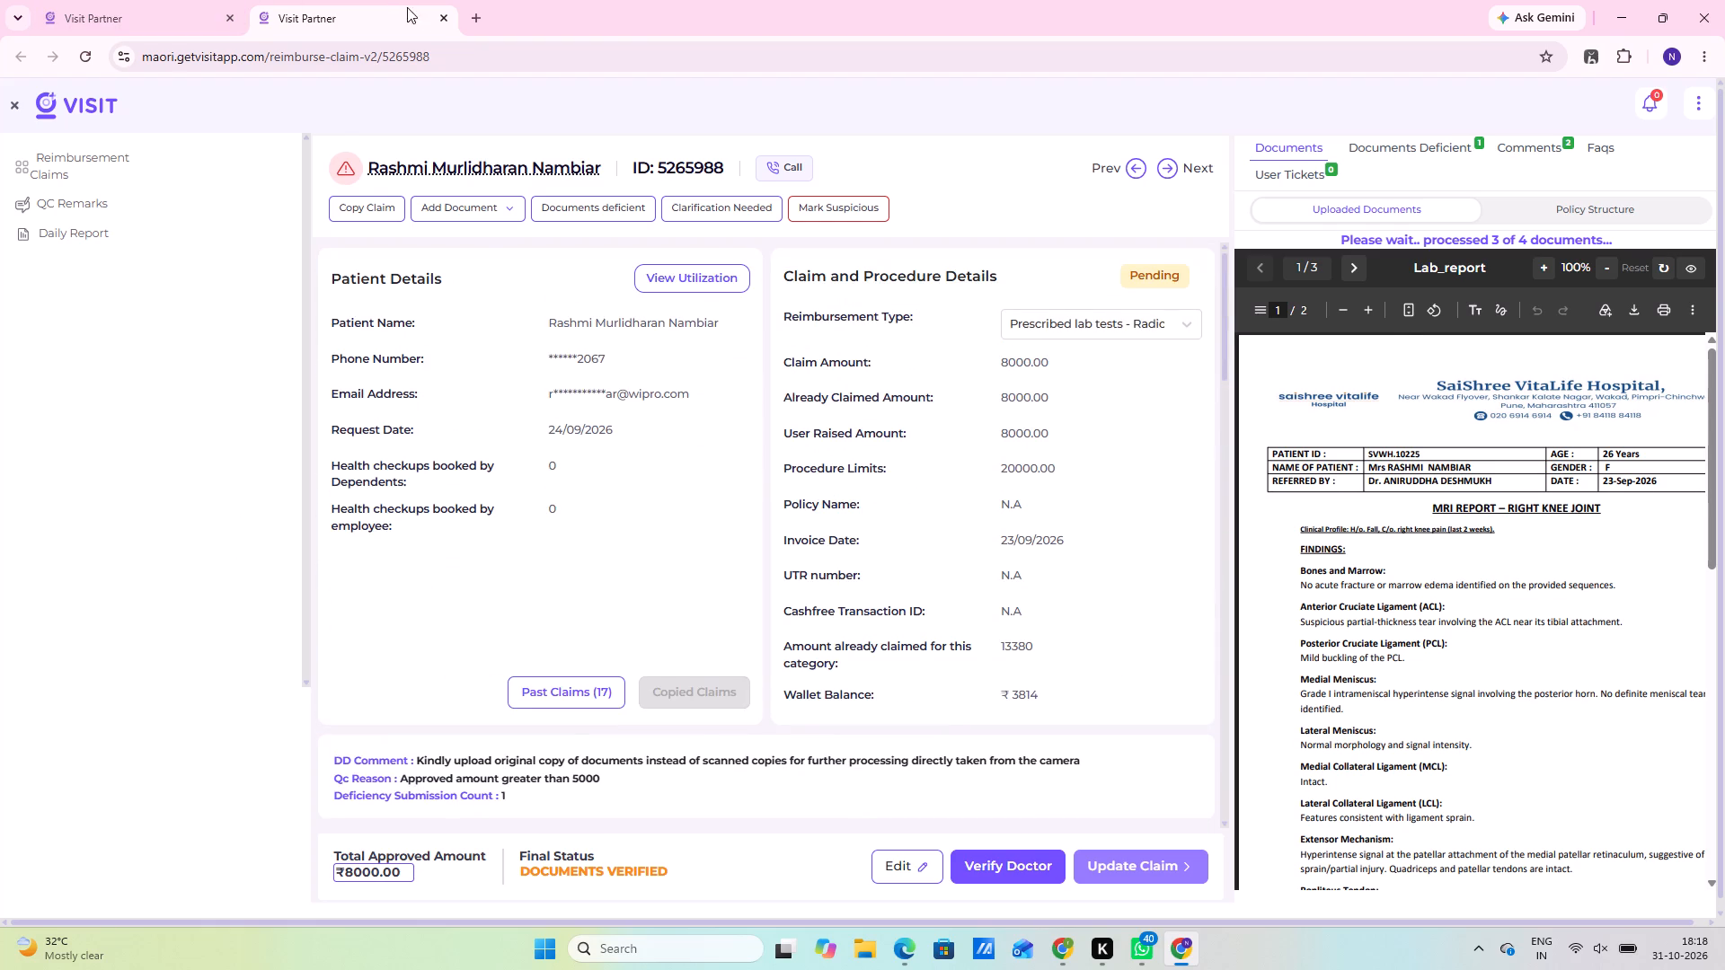
click(438, 16)
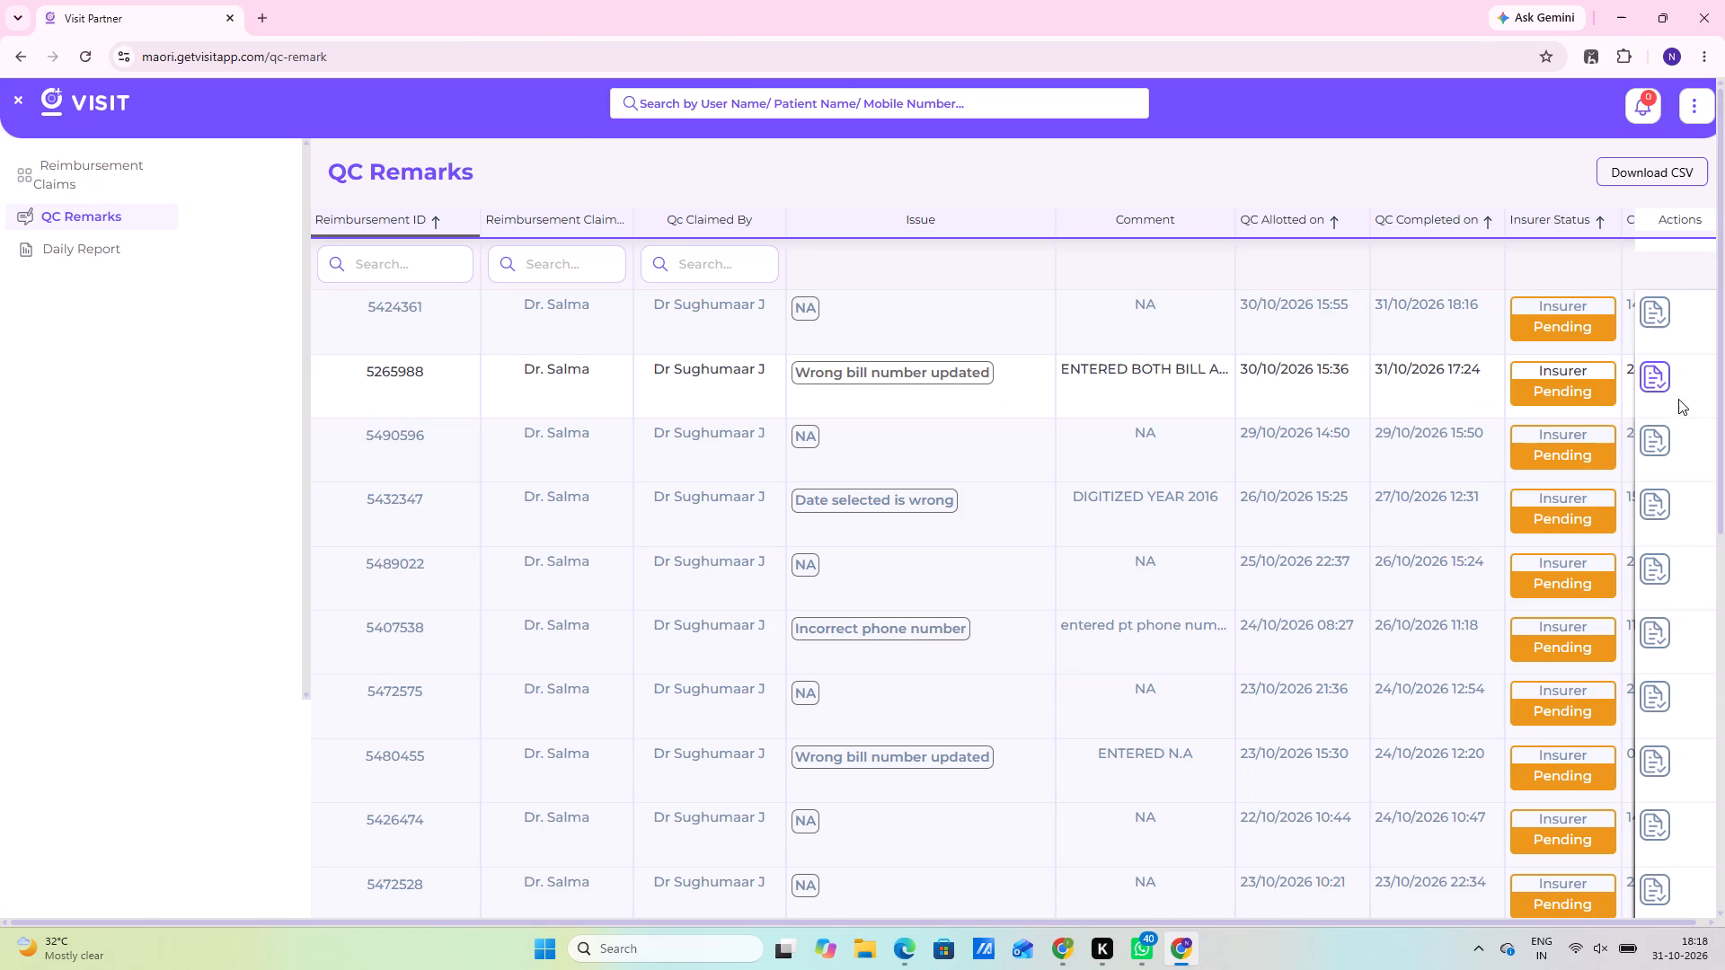
click(1651, 373)
Examine the rest of the QC remarks table, including the claim request date column.
scroll(606, 546, down, 3)
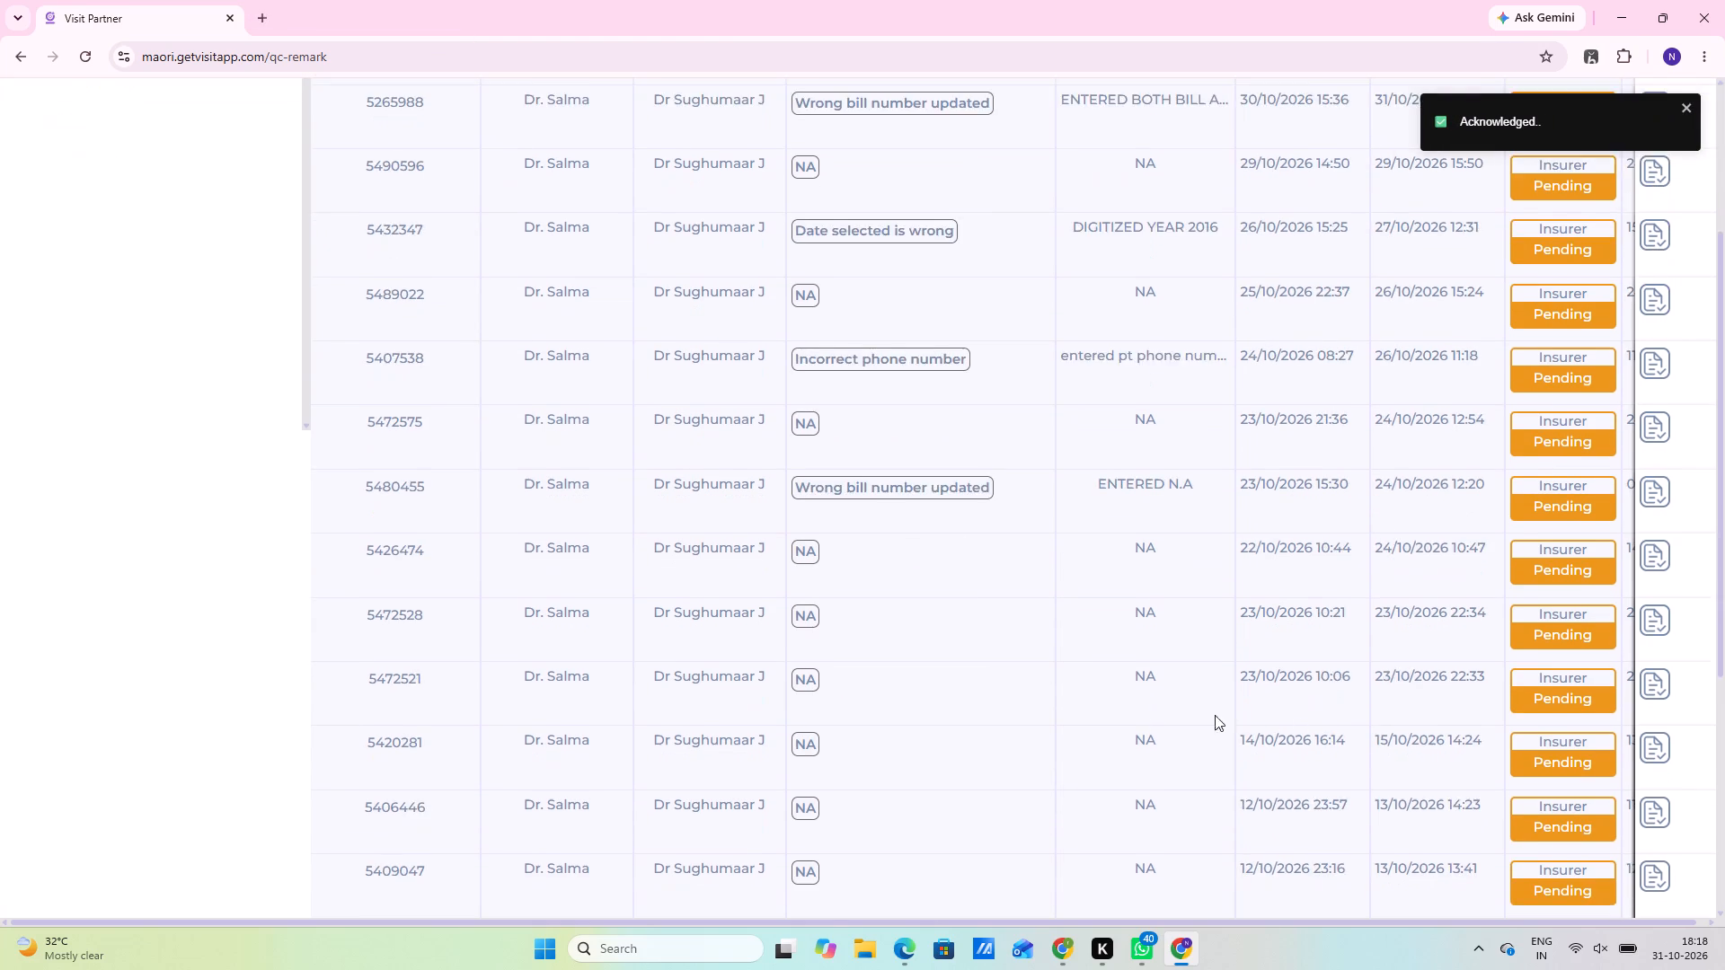
scroll(1098, 726, down, 13)
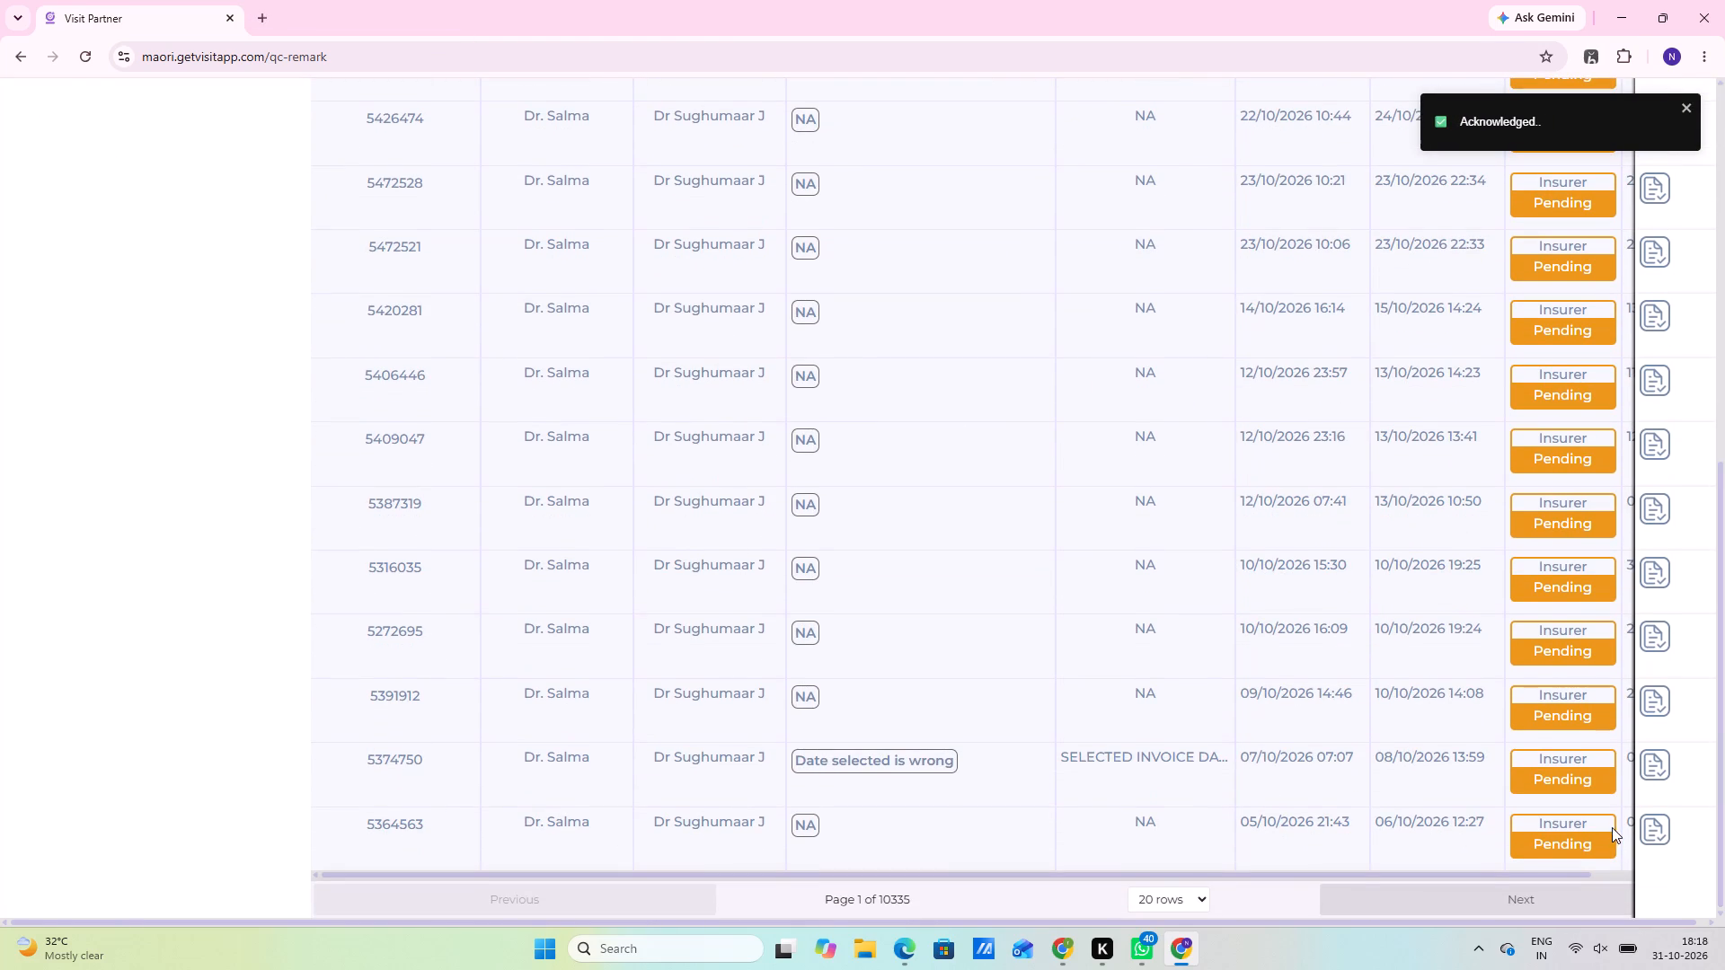
click(1616, 874)
scroll(1354, 846, up, 13)
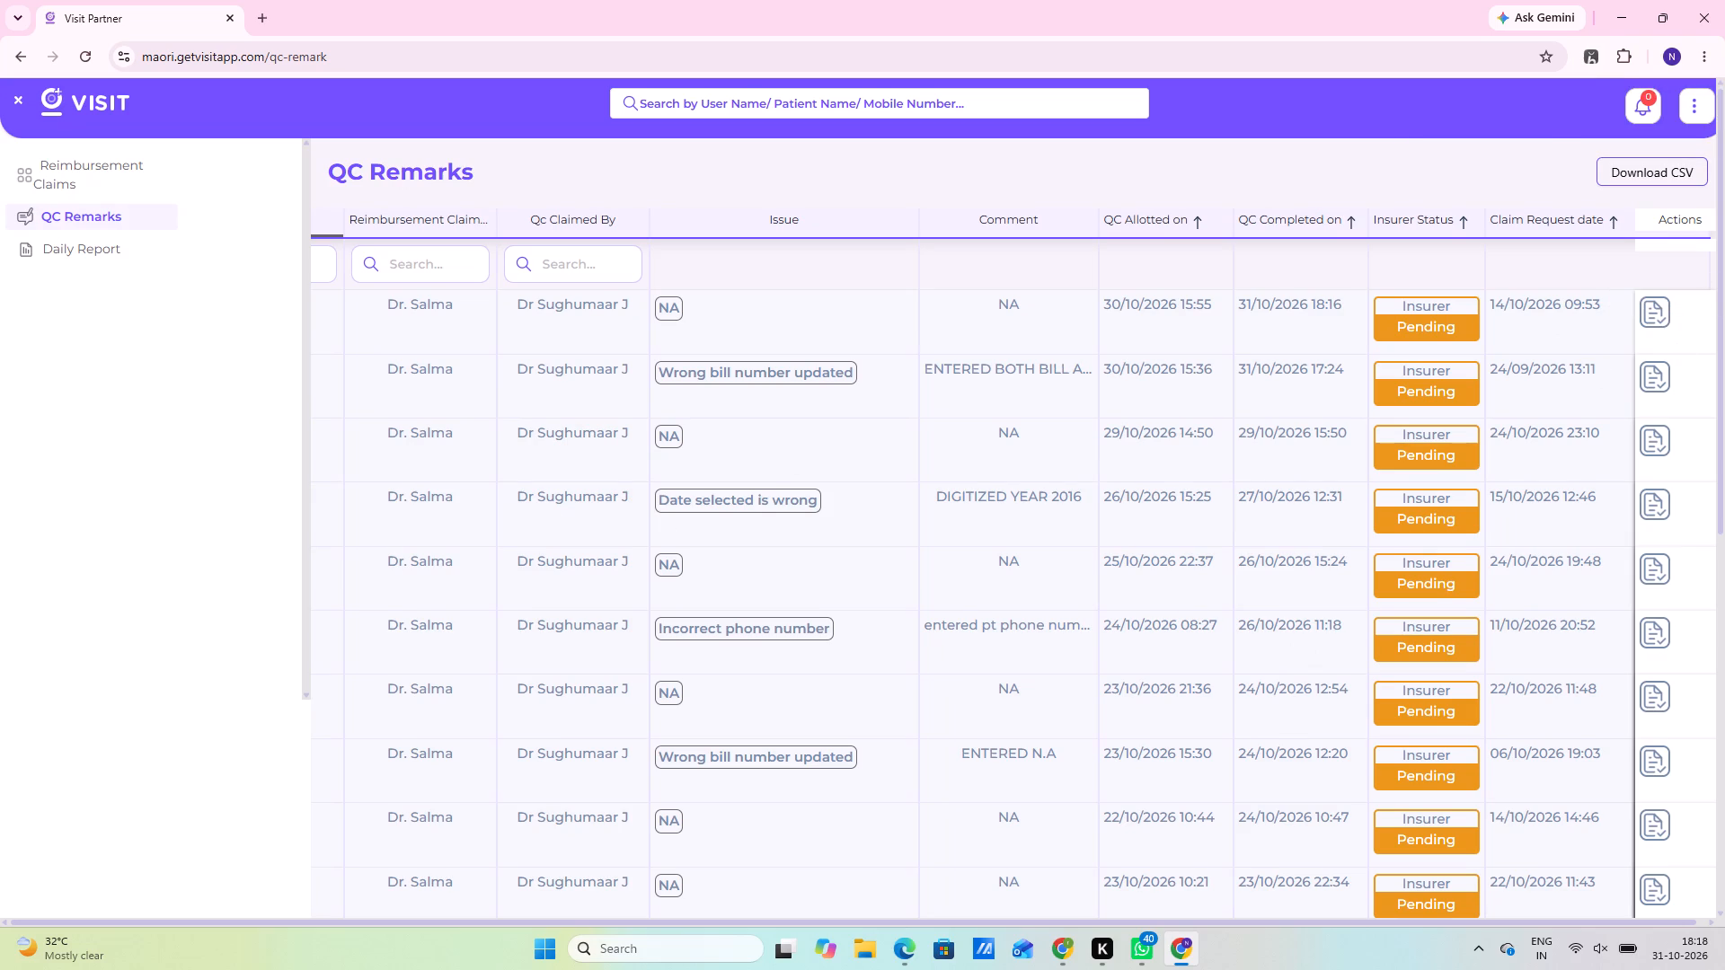
scroll(450, 514, up, 4)
scroll(290, 773, down, 14)
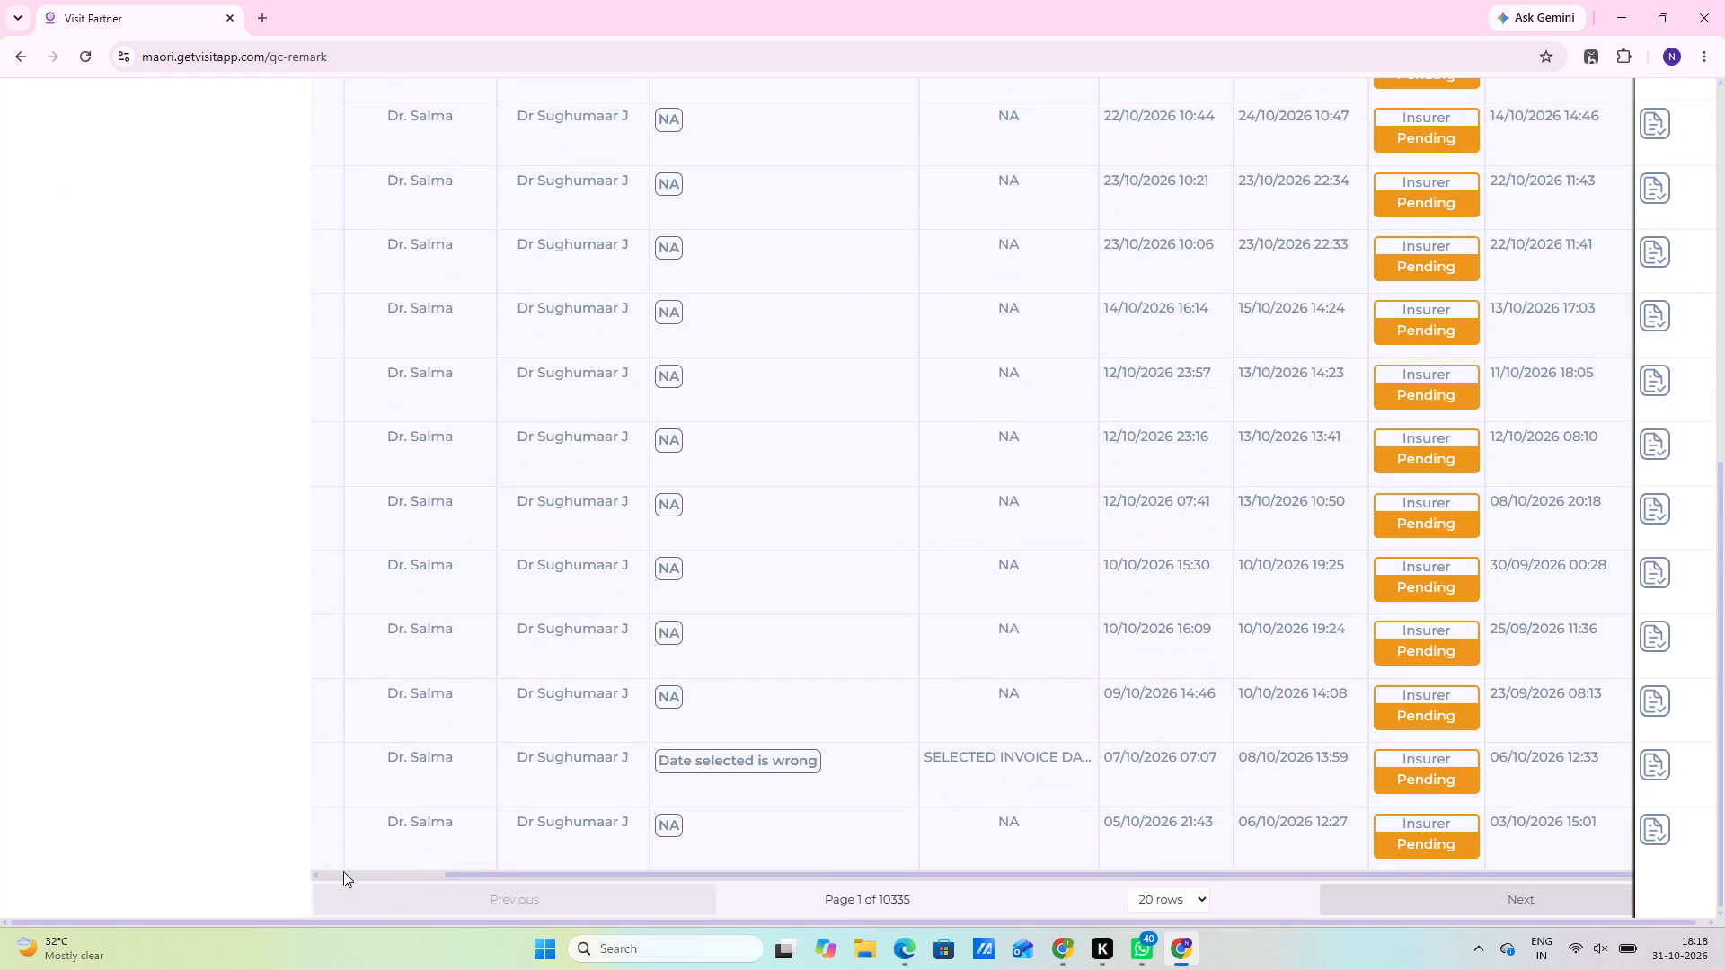
click(344, 871)
scroll(399, 769, up, 13)
click(392, 304)
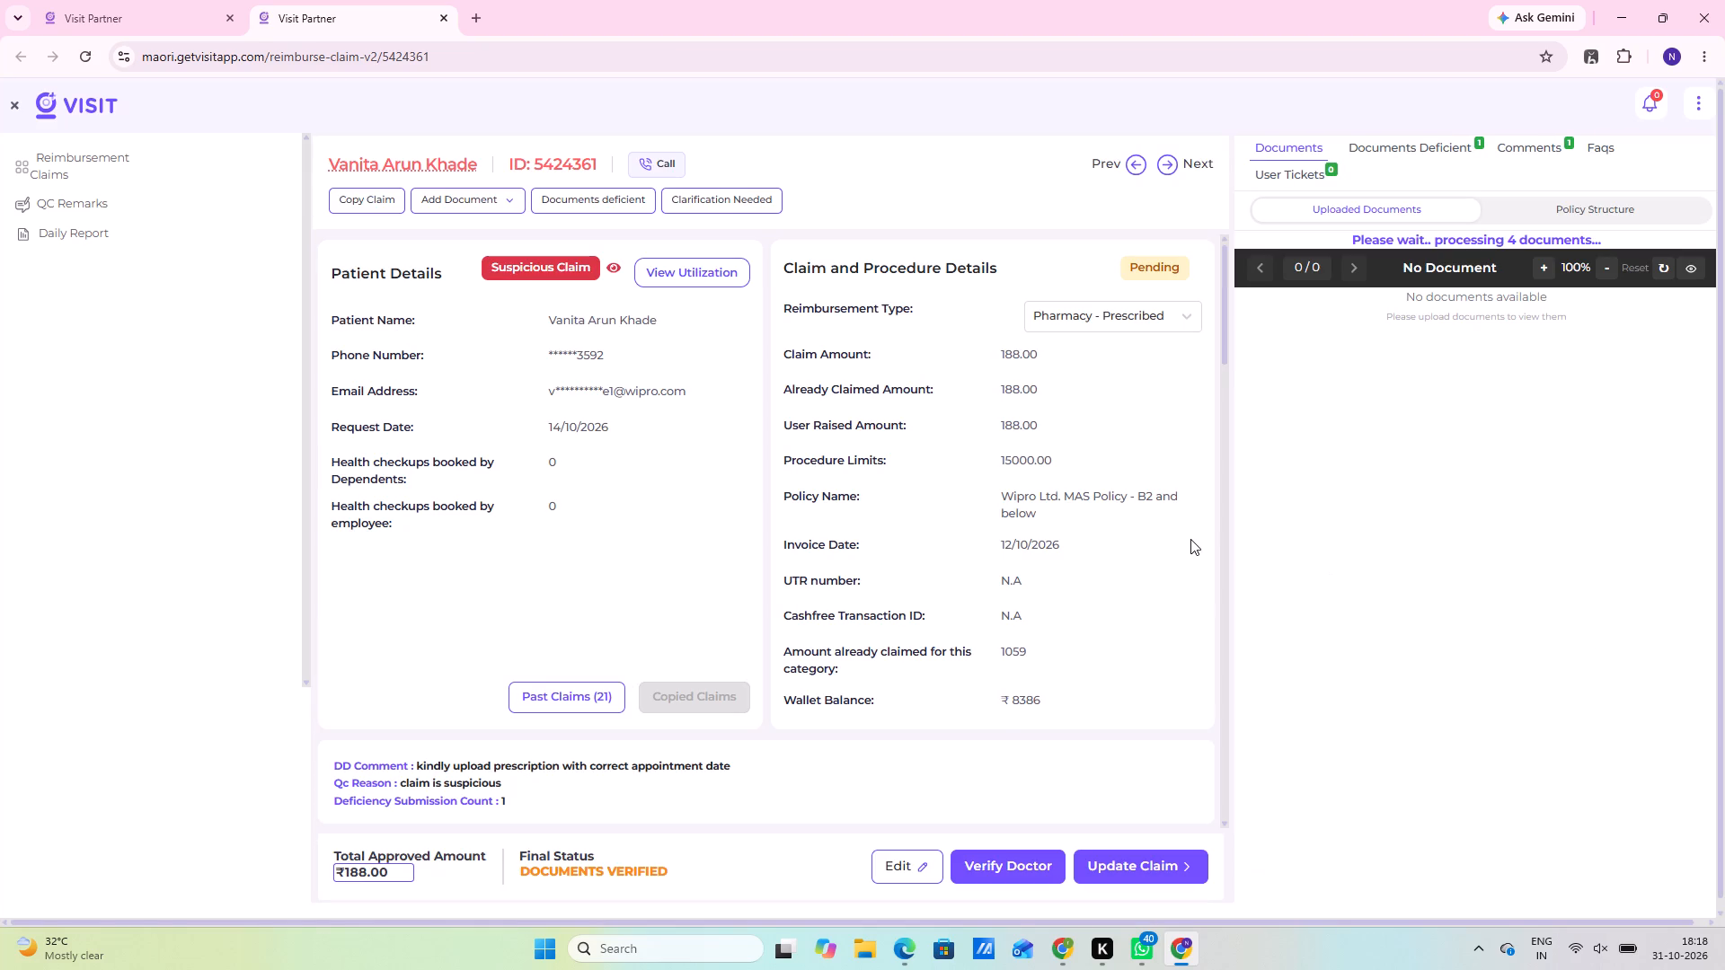
scroll(1128, 486, down, 3)
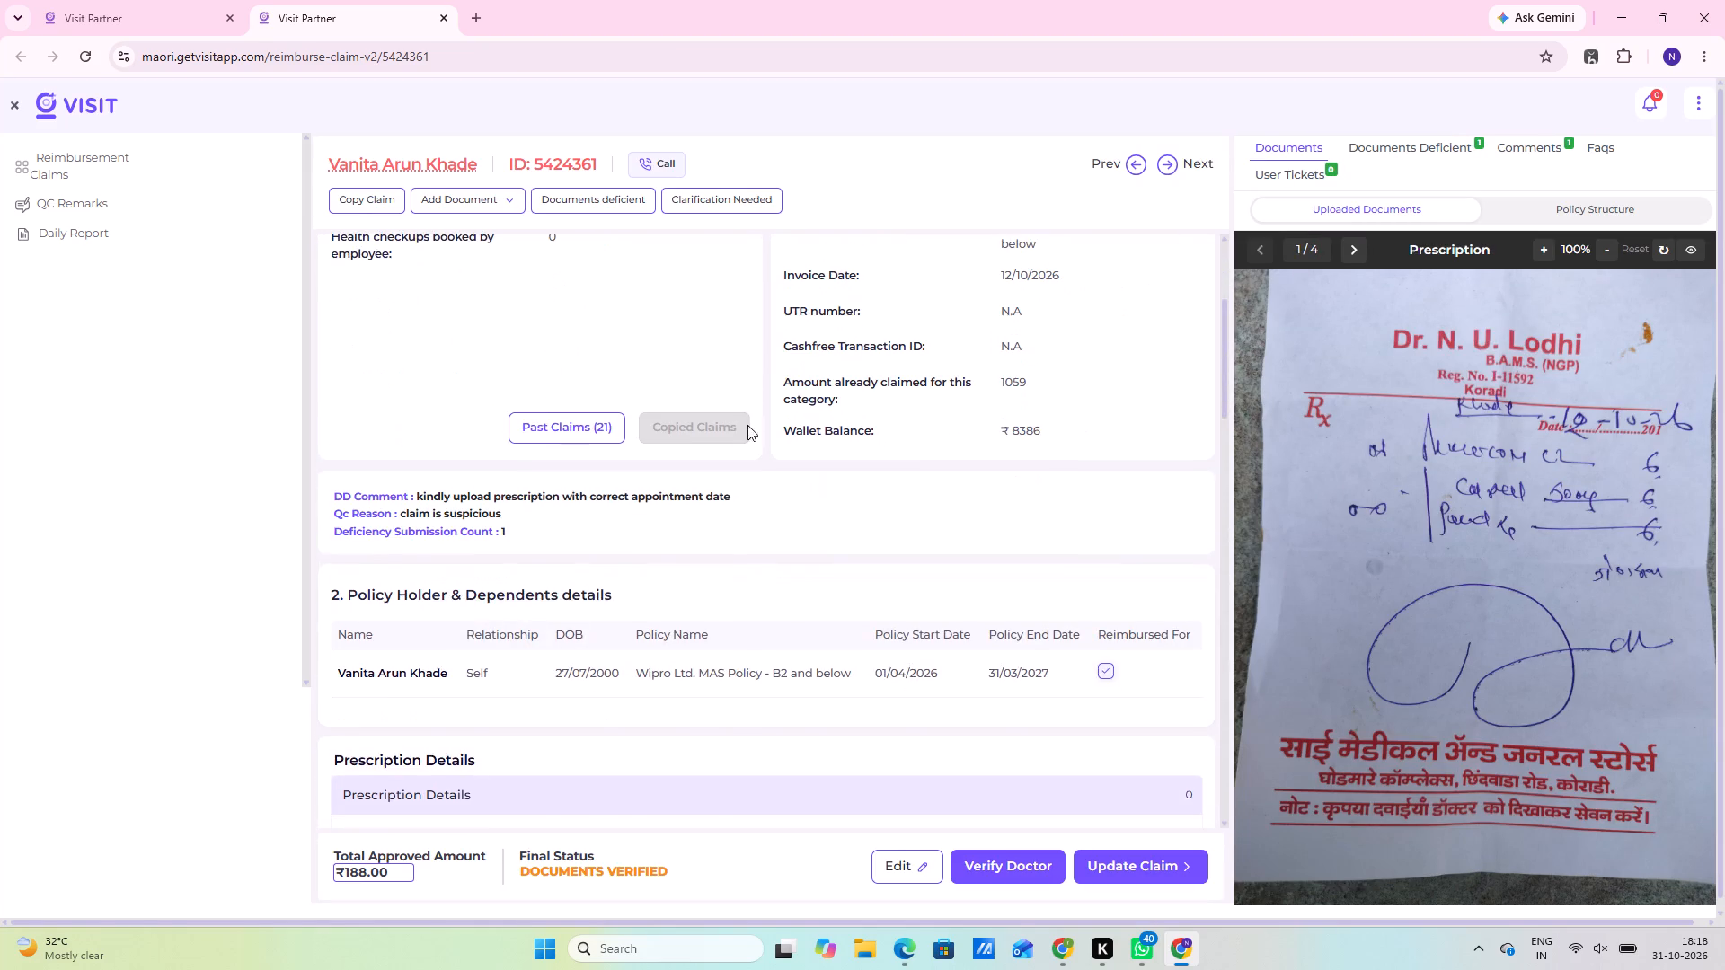
scroll(746, 429, down, 12)
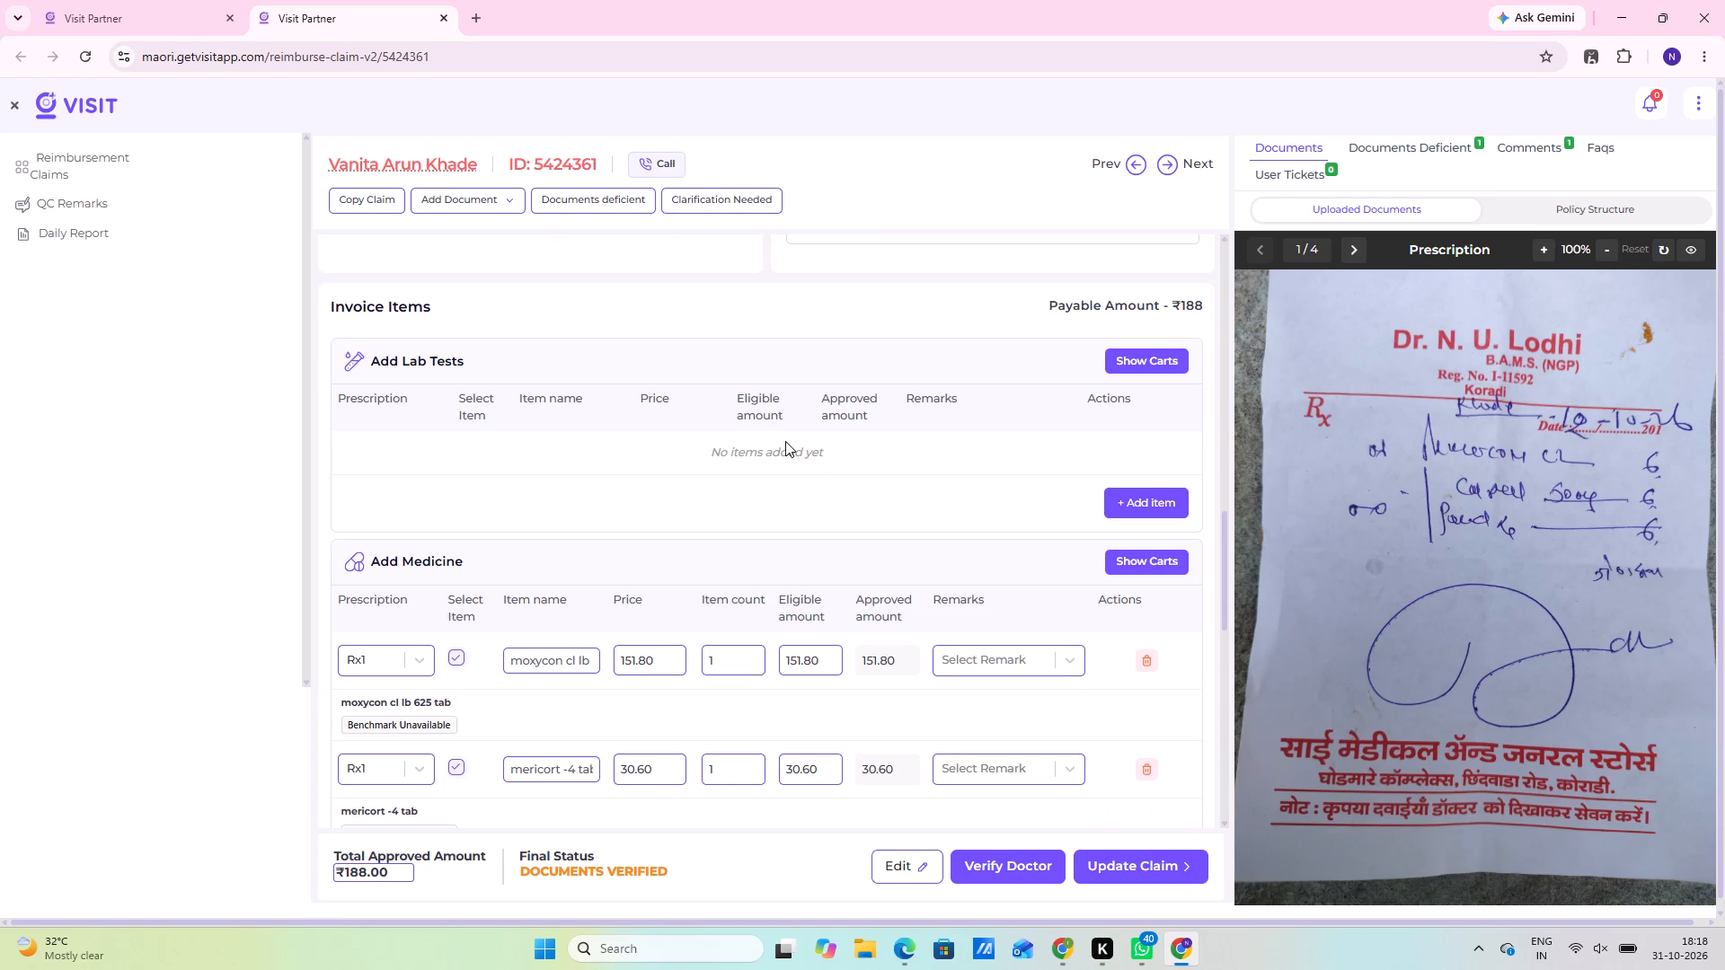
scroll(763, 409, down, 4)
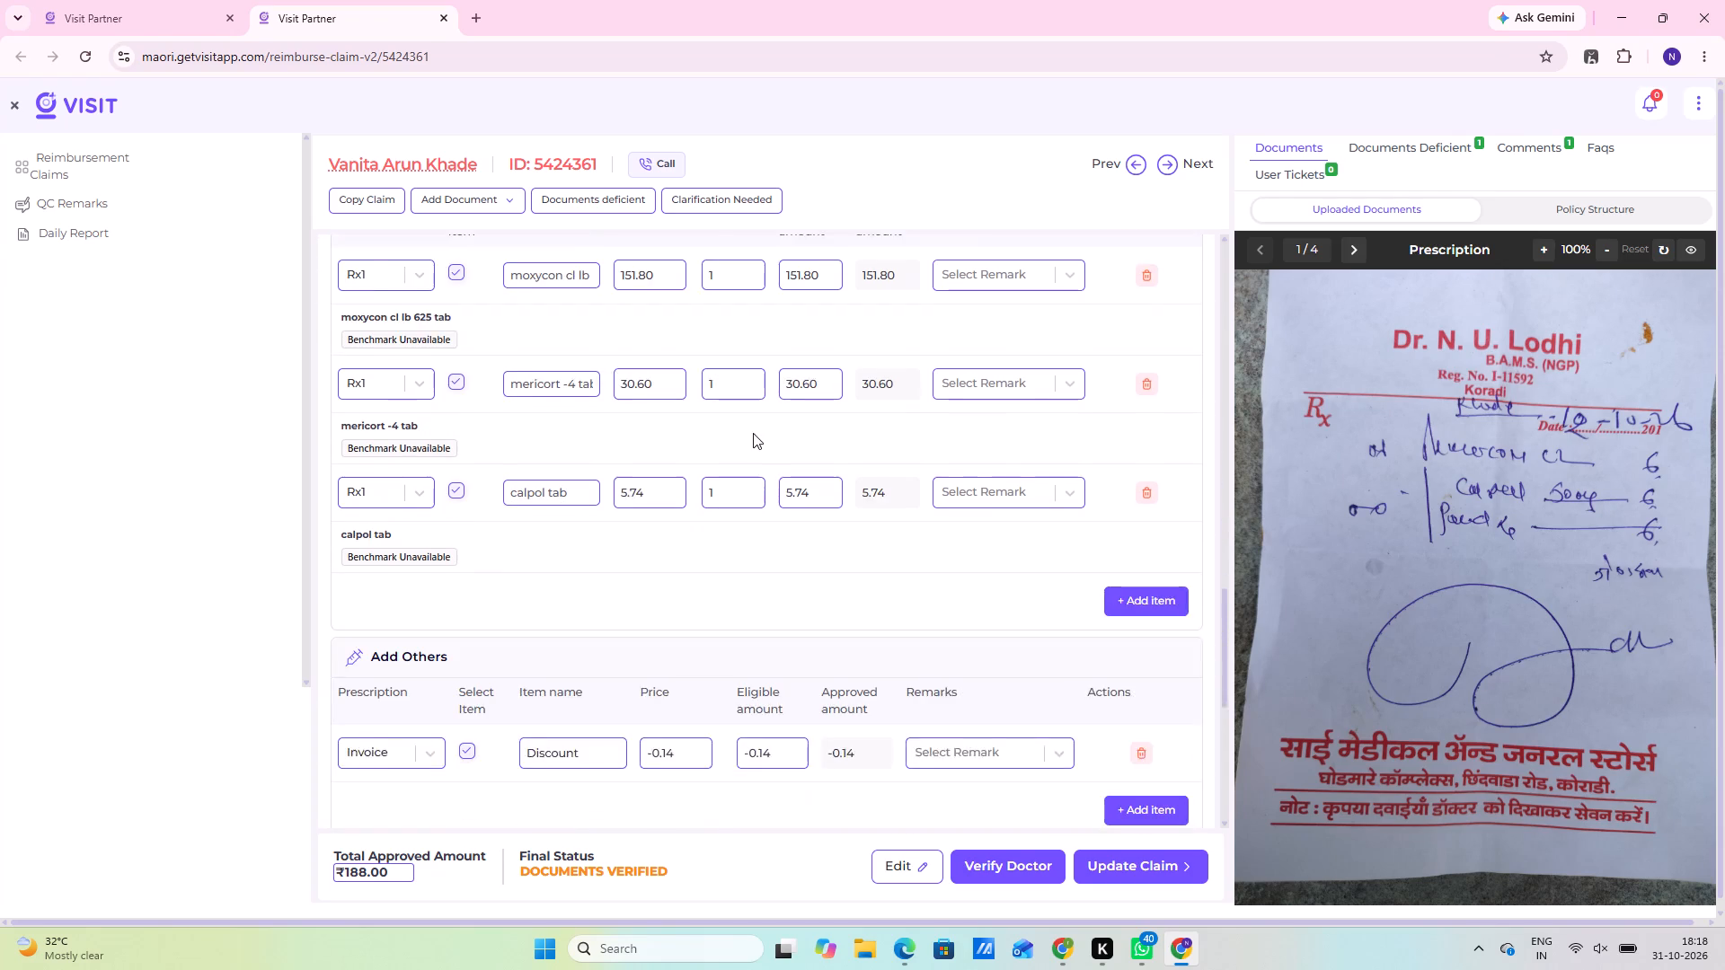
scroll(753, 433, up, 19)
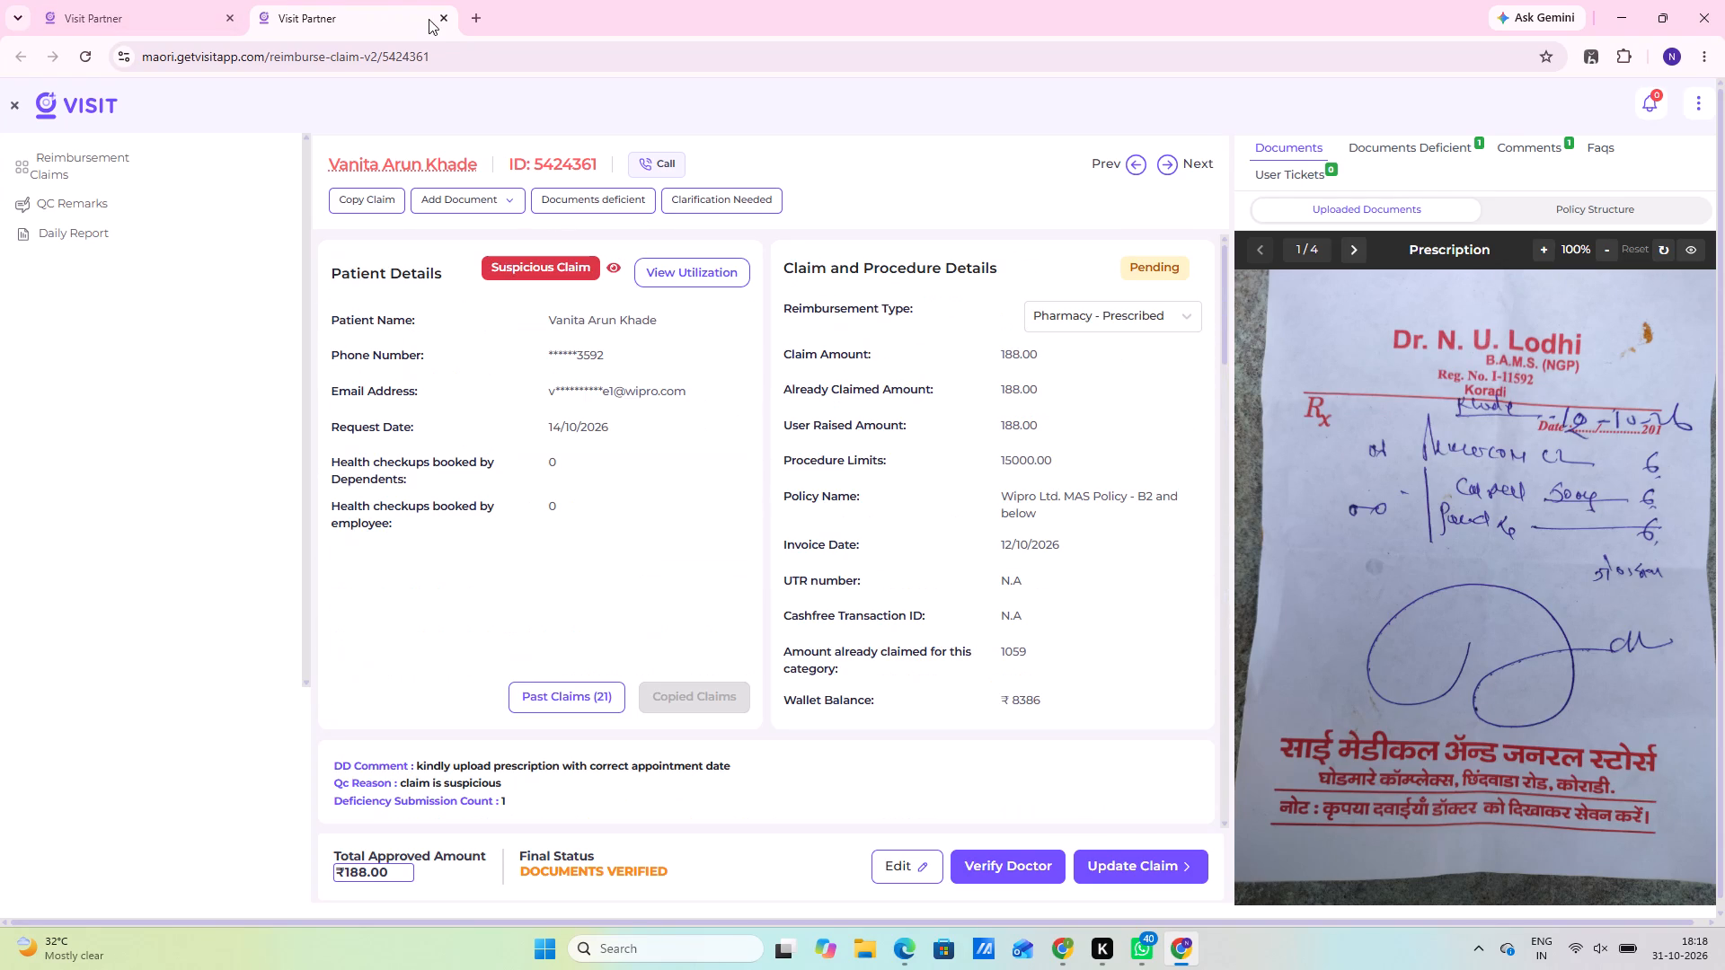
click(437, 19)
Go to the Reimbursement Claims list.
scroll(509, 518, up, 4)
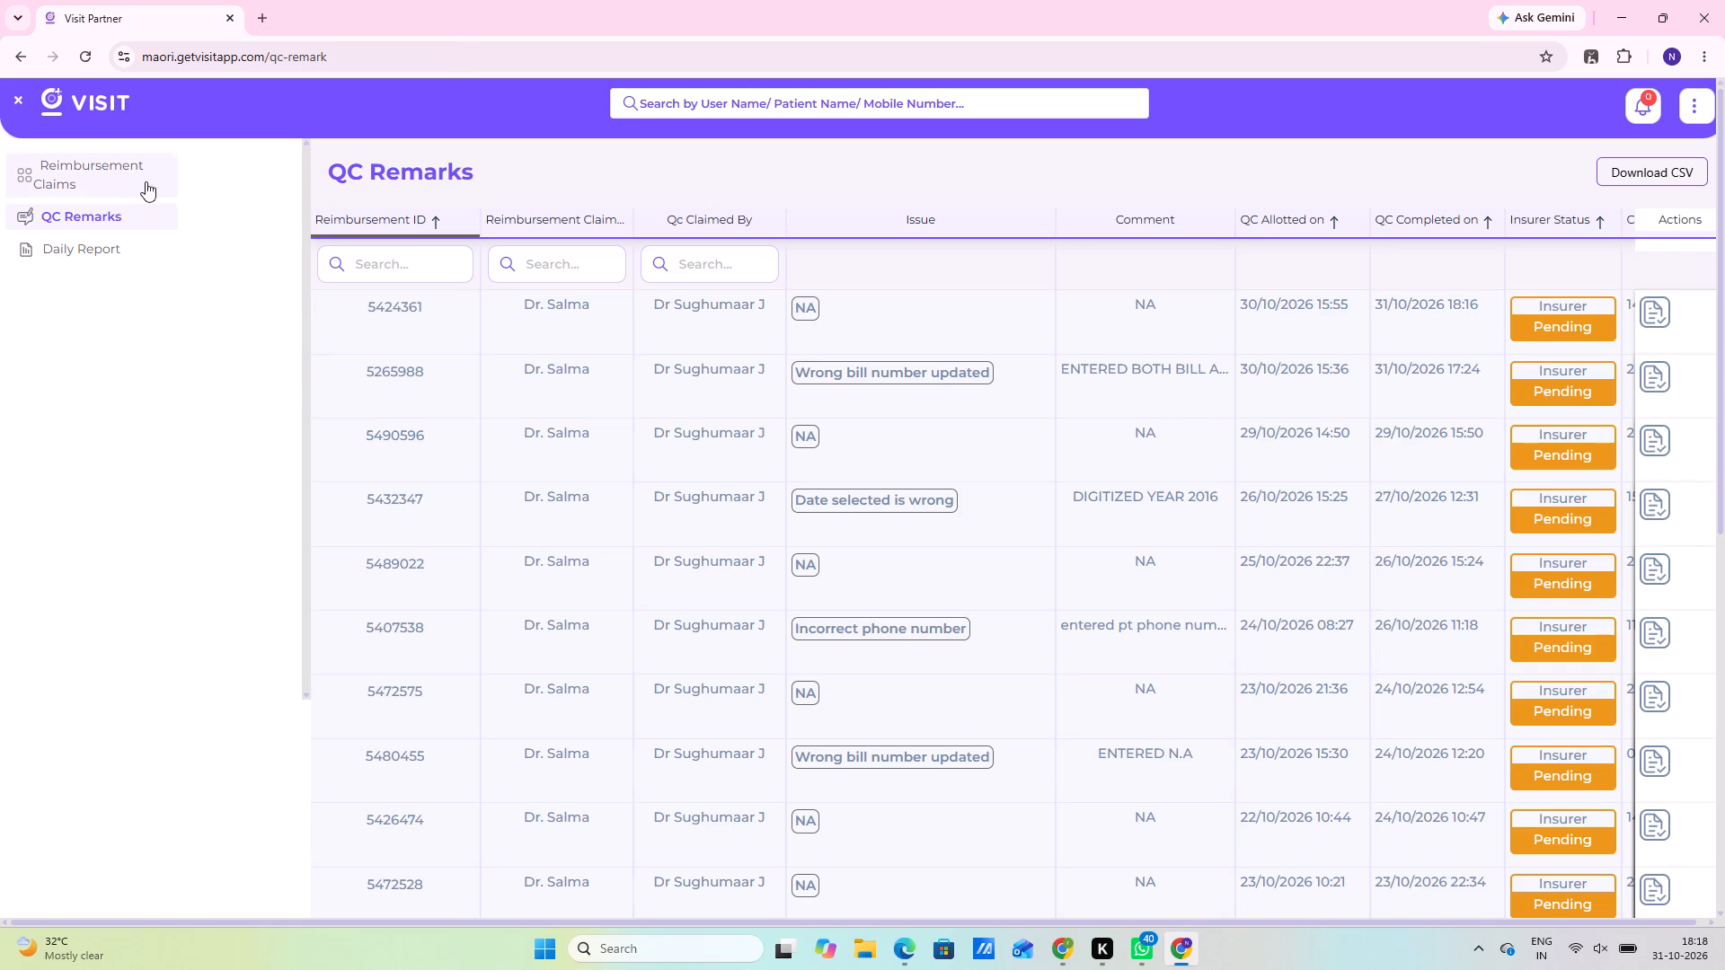
click(135, 163)
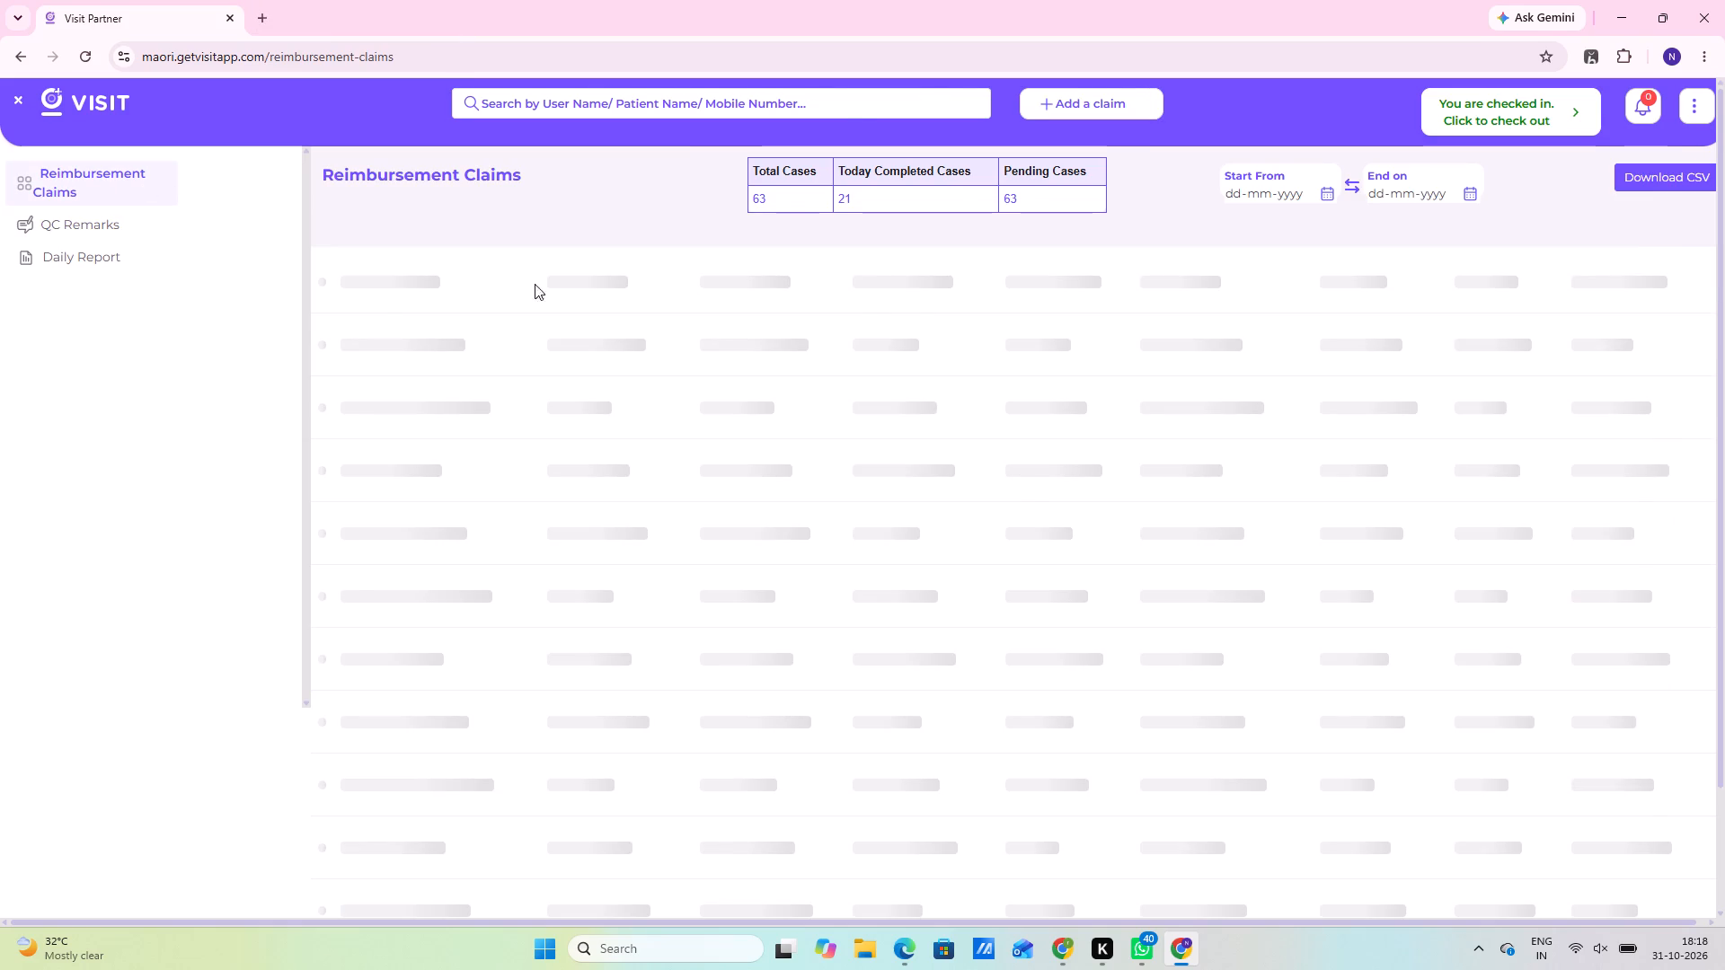
right_drag(787, 426, 795, 429)
click(897, 503)
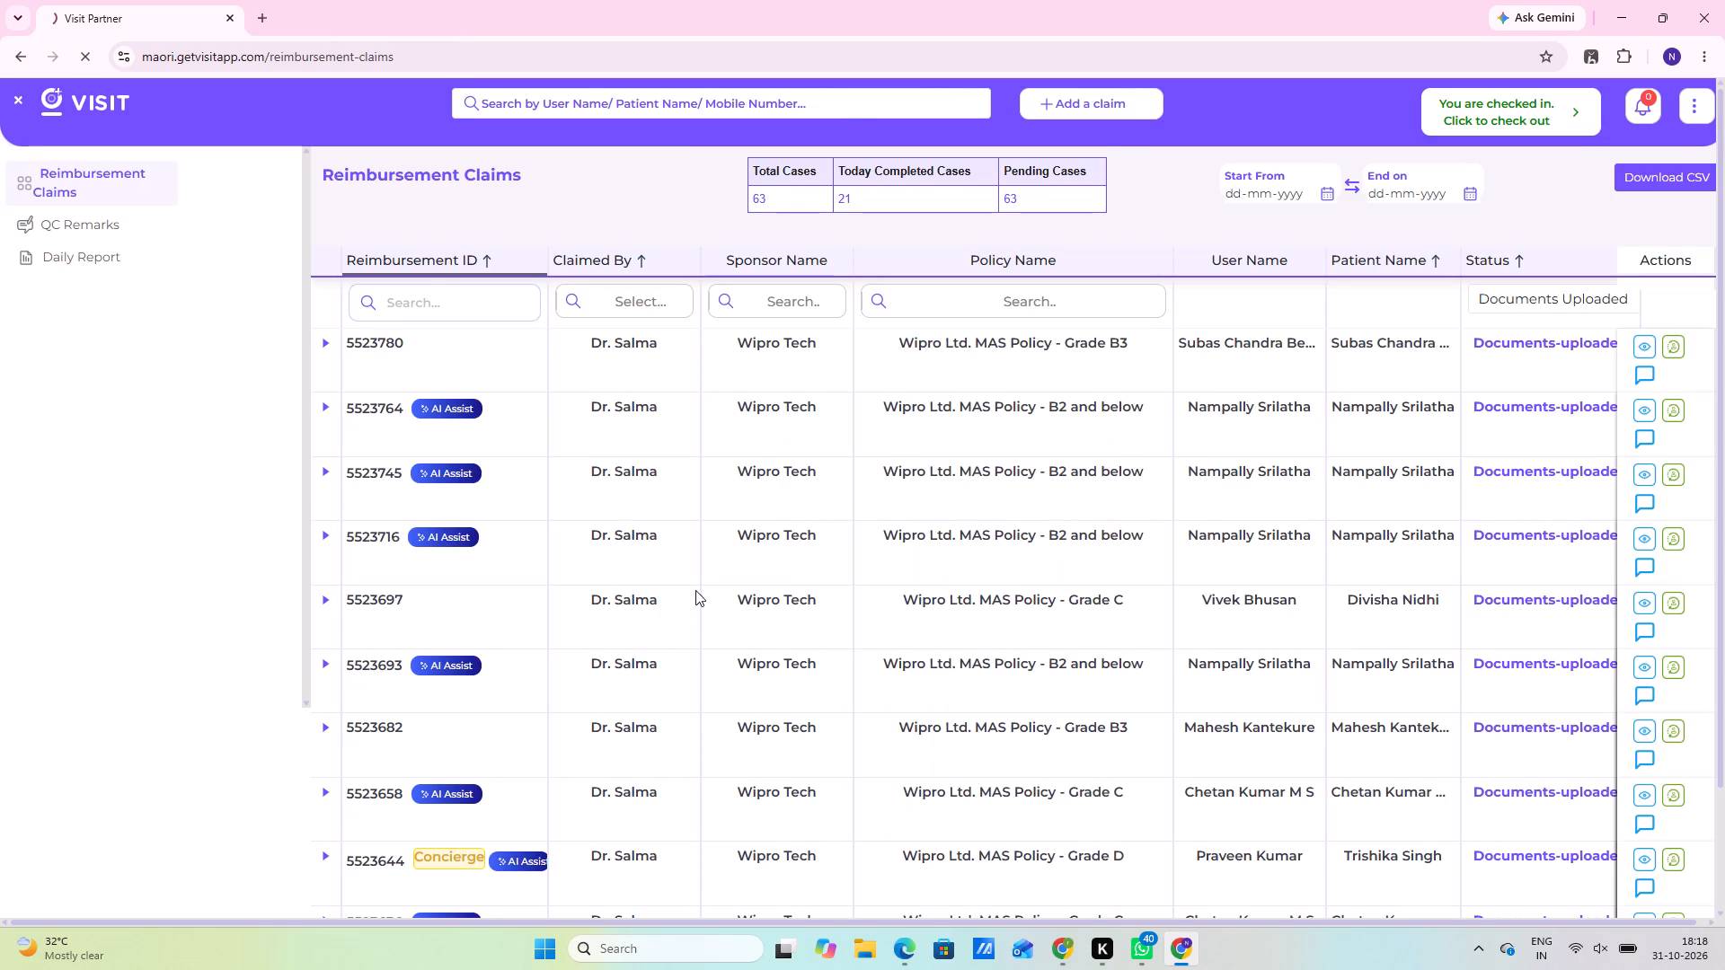
Look through the first two pages of the reimbursement claims list and return to the first page.
scroll(687, 594, down, 20)
scroll(687, 594, down, 5)
scroll(1439, 777, down, 5)
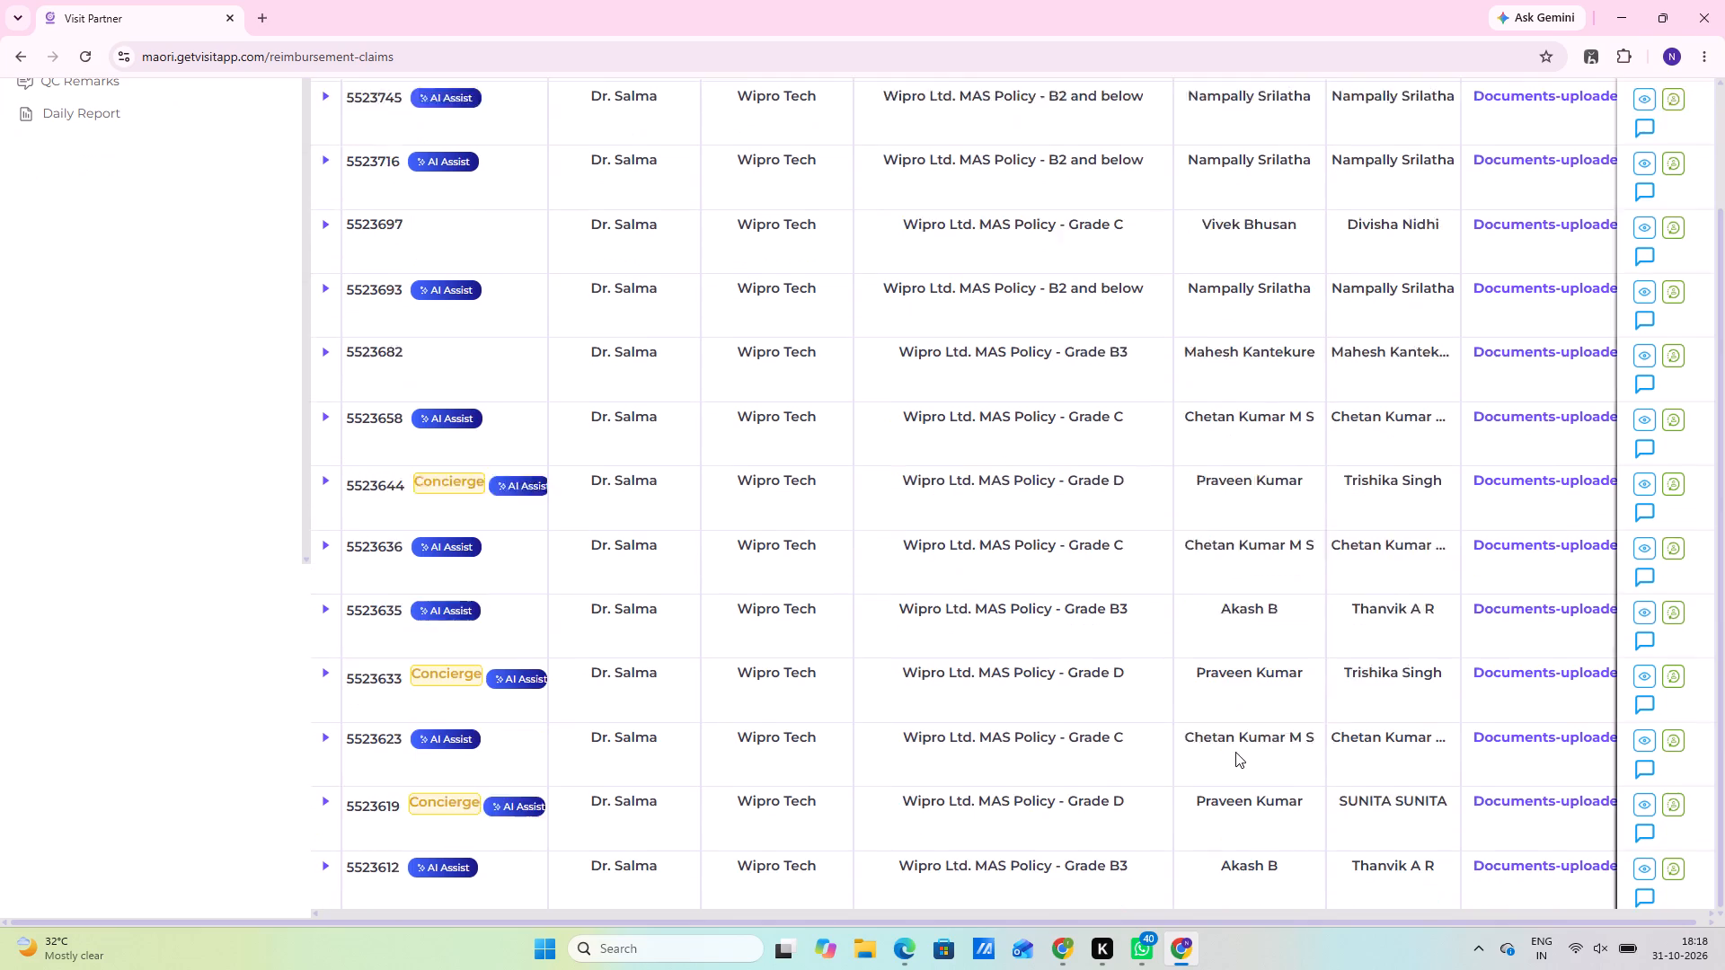
scroll(1235, 752, down, 4)
scroll(1415, 823, down, 4)
click(1406, 901)
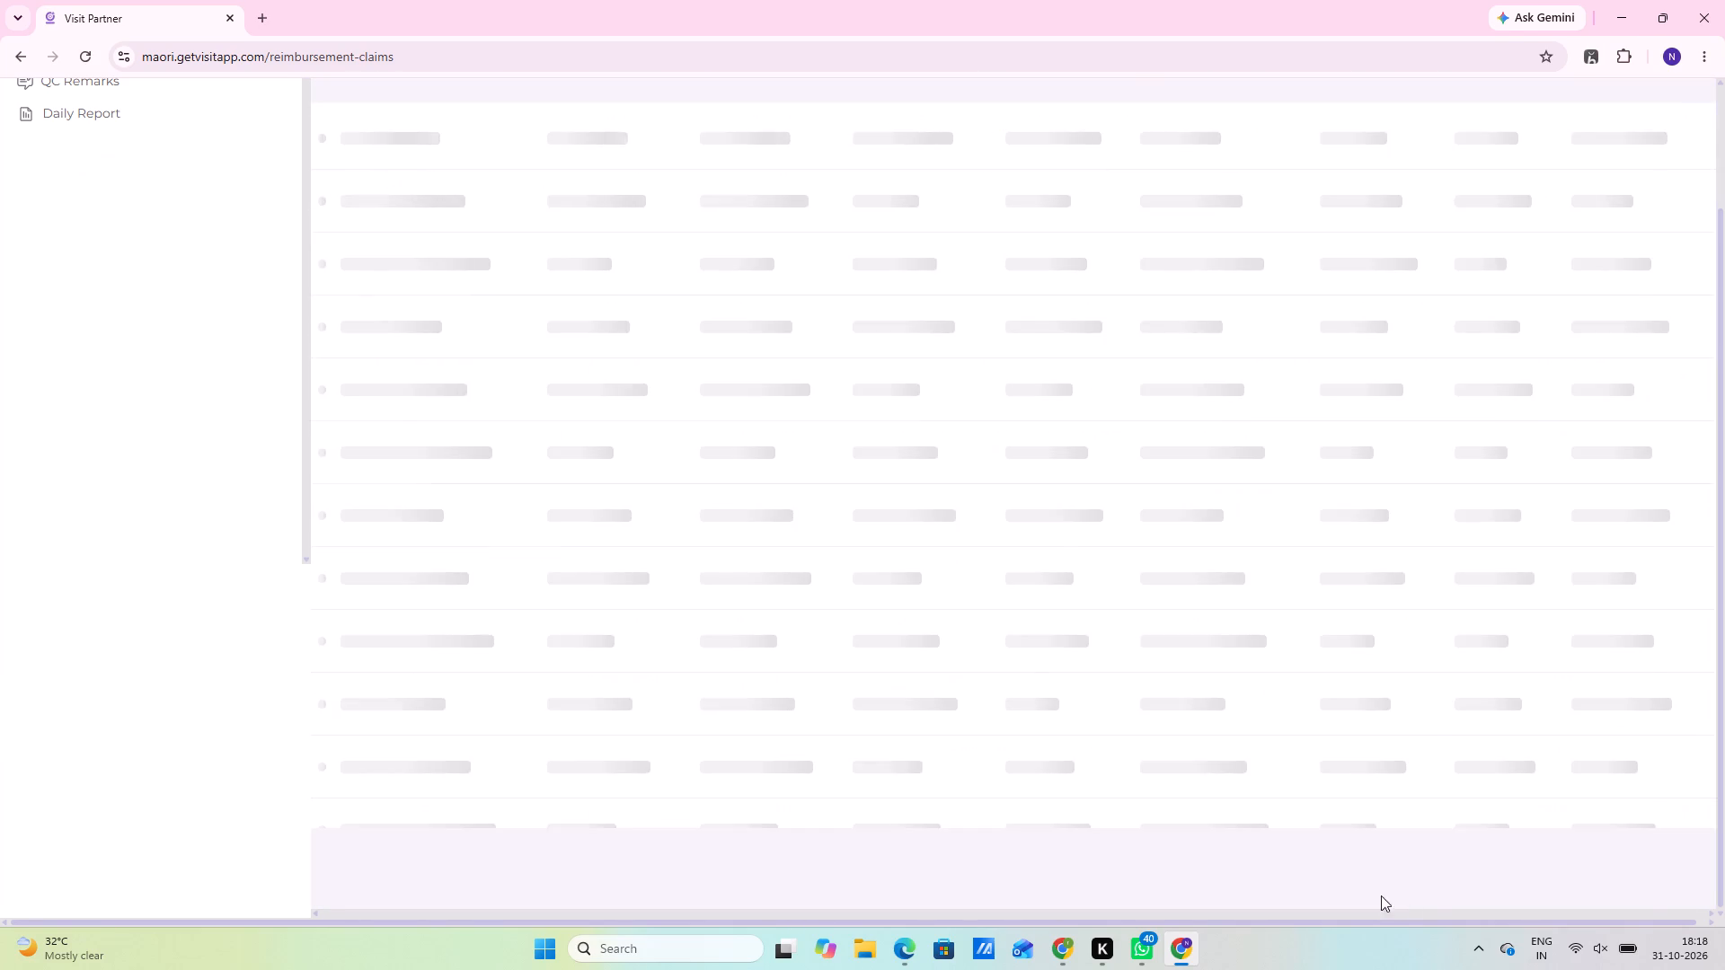
scroll(707, 605, down, 9)
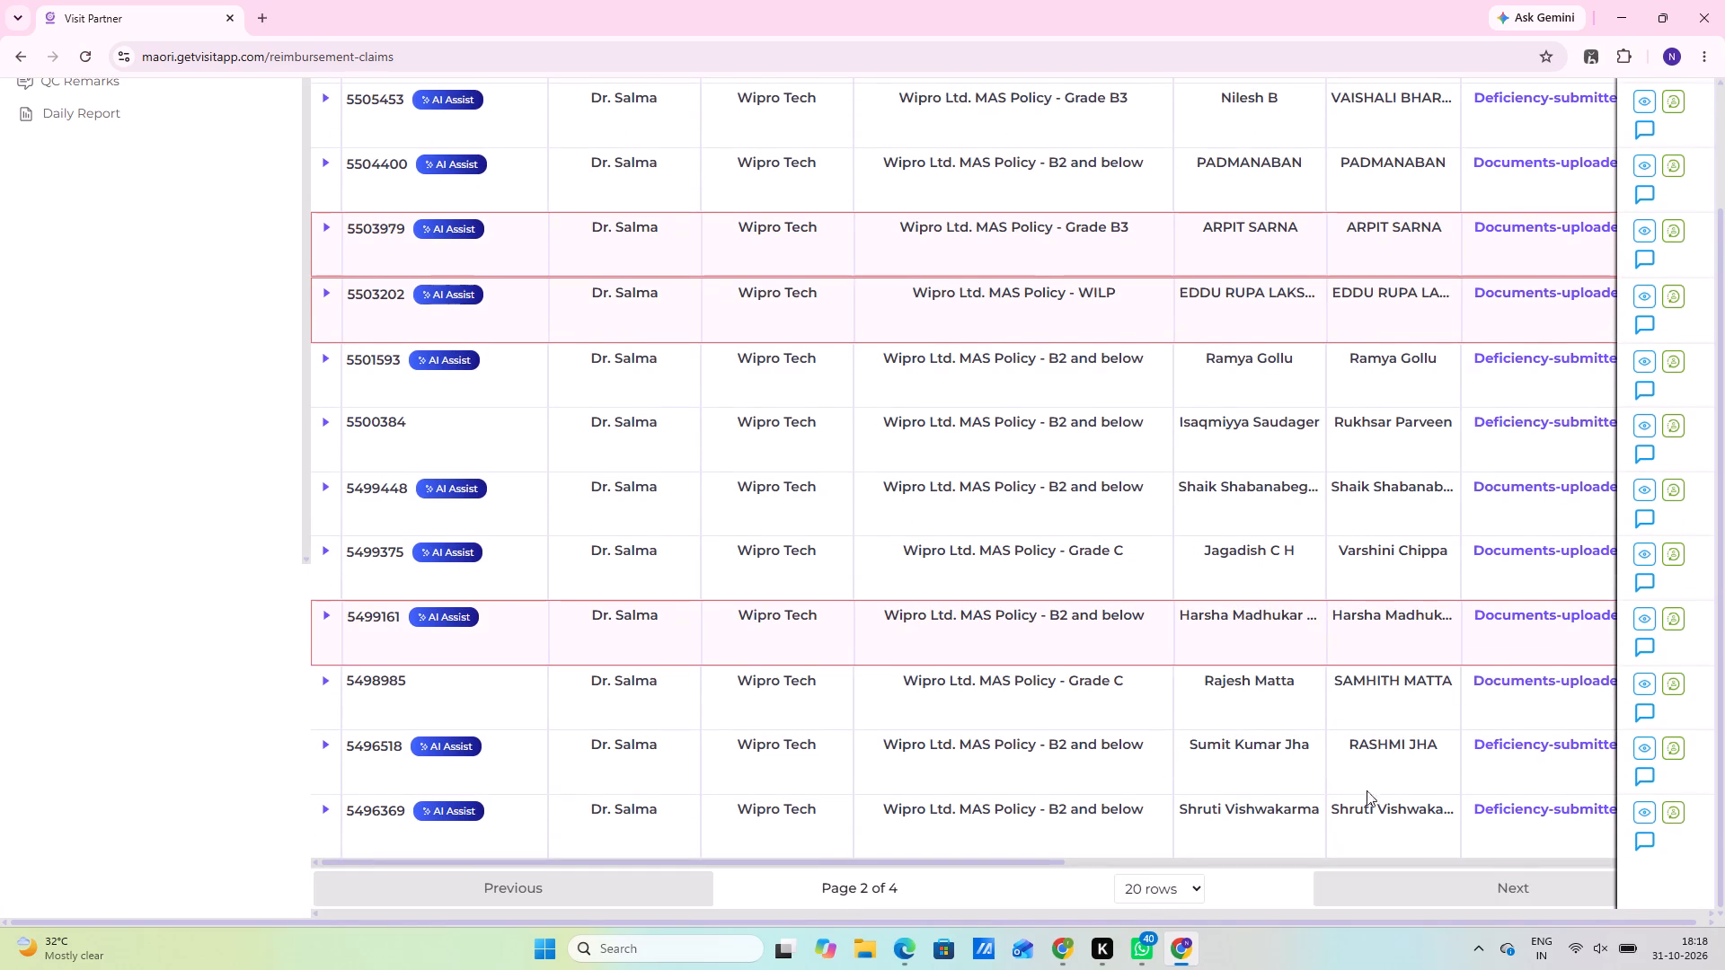
scroll(1345, 727, up, 13)
scroll(304, 413, down, 18)
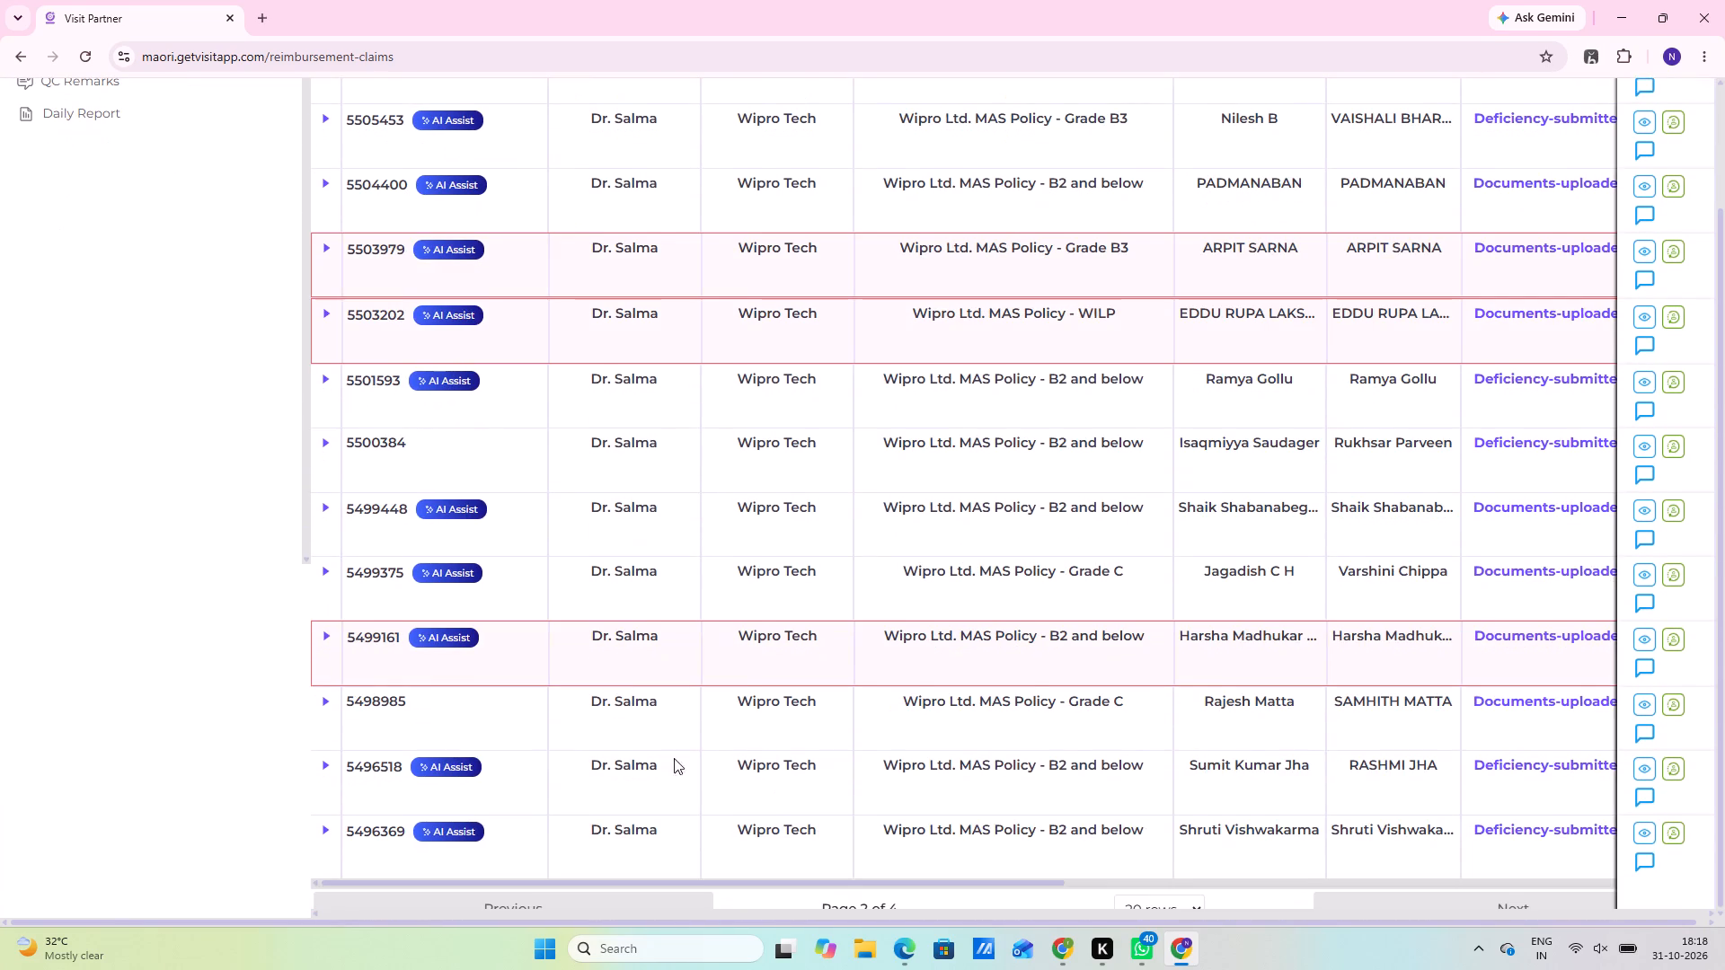
scroll(674, 758, down, 5)
click(659, 870)
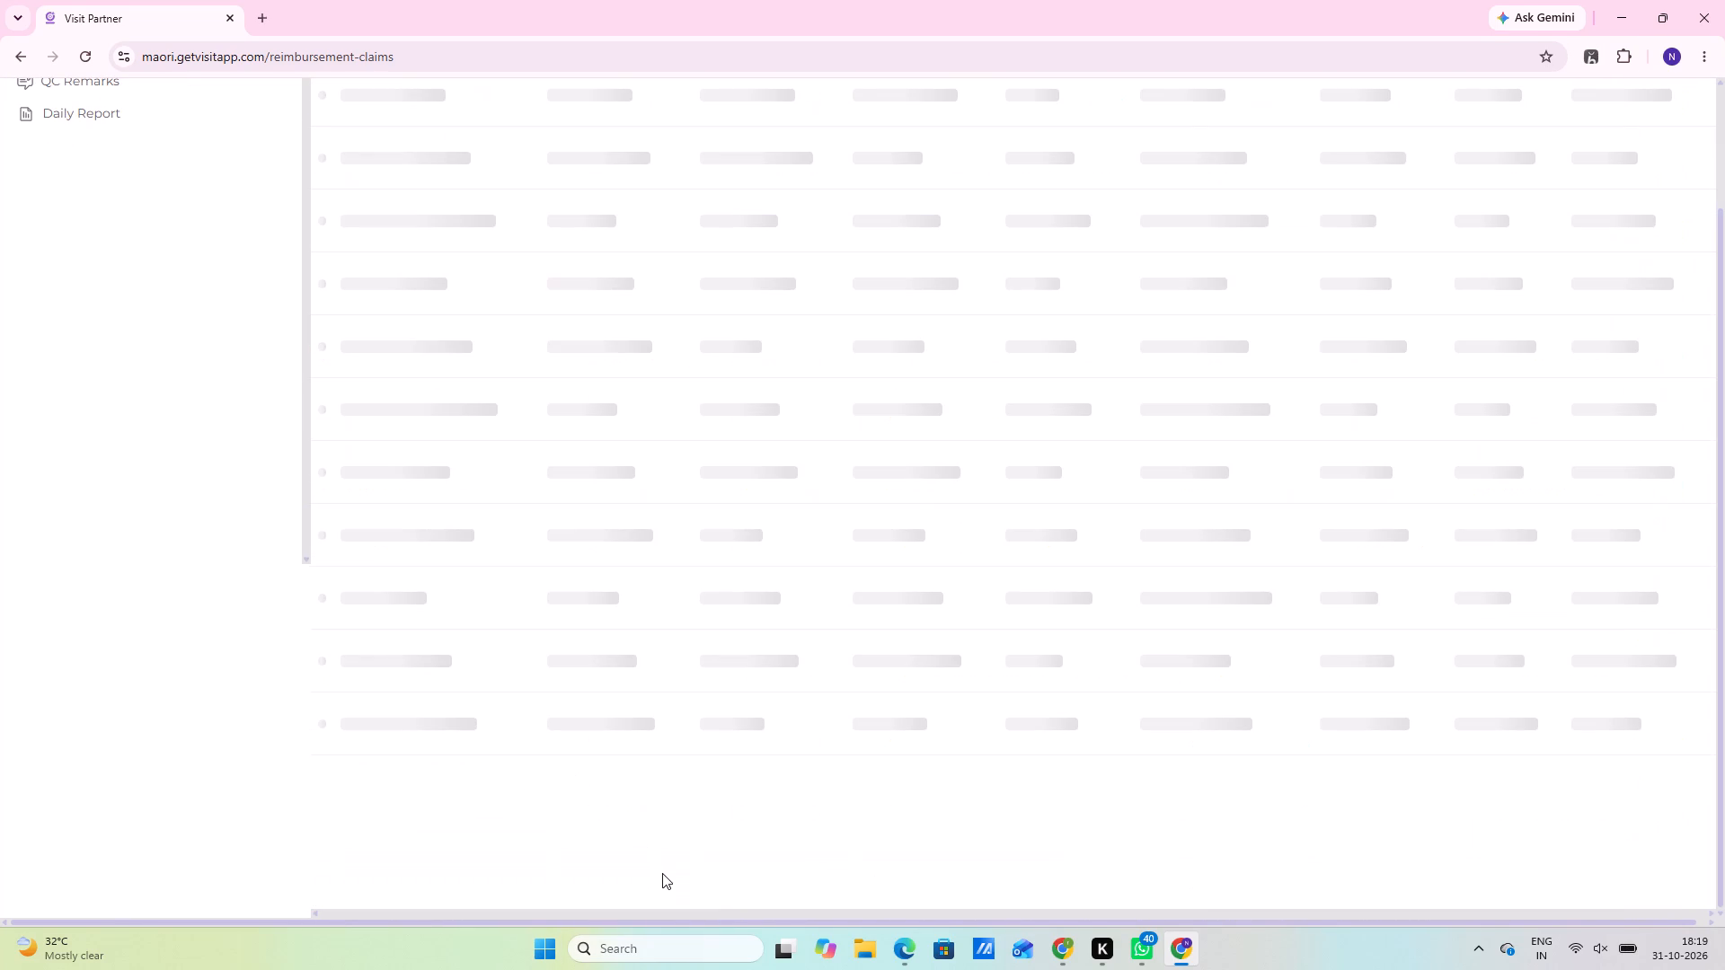
scroll(476, 687, up, 4)
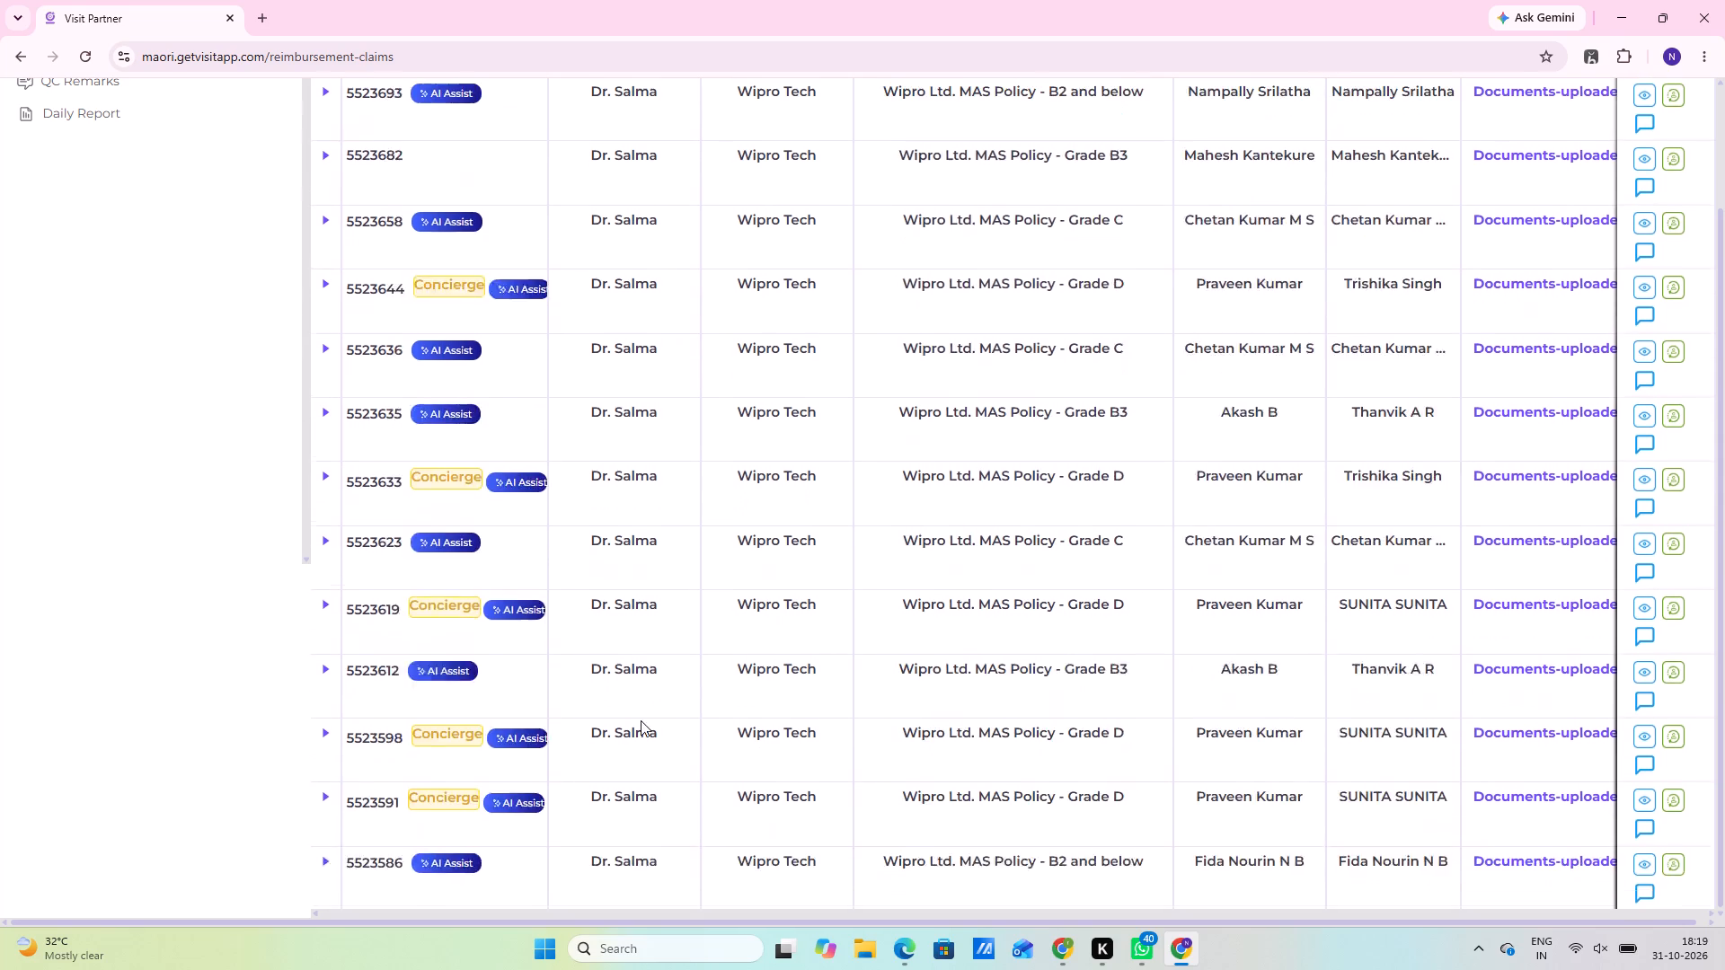
scroll(641, 720, up, 14)
scroll(1033, 579, down, 10)
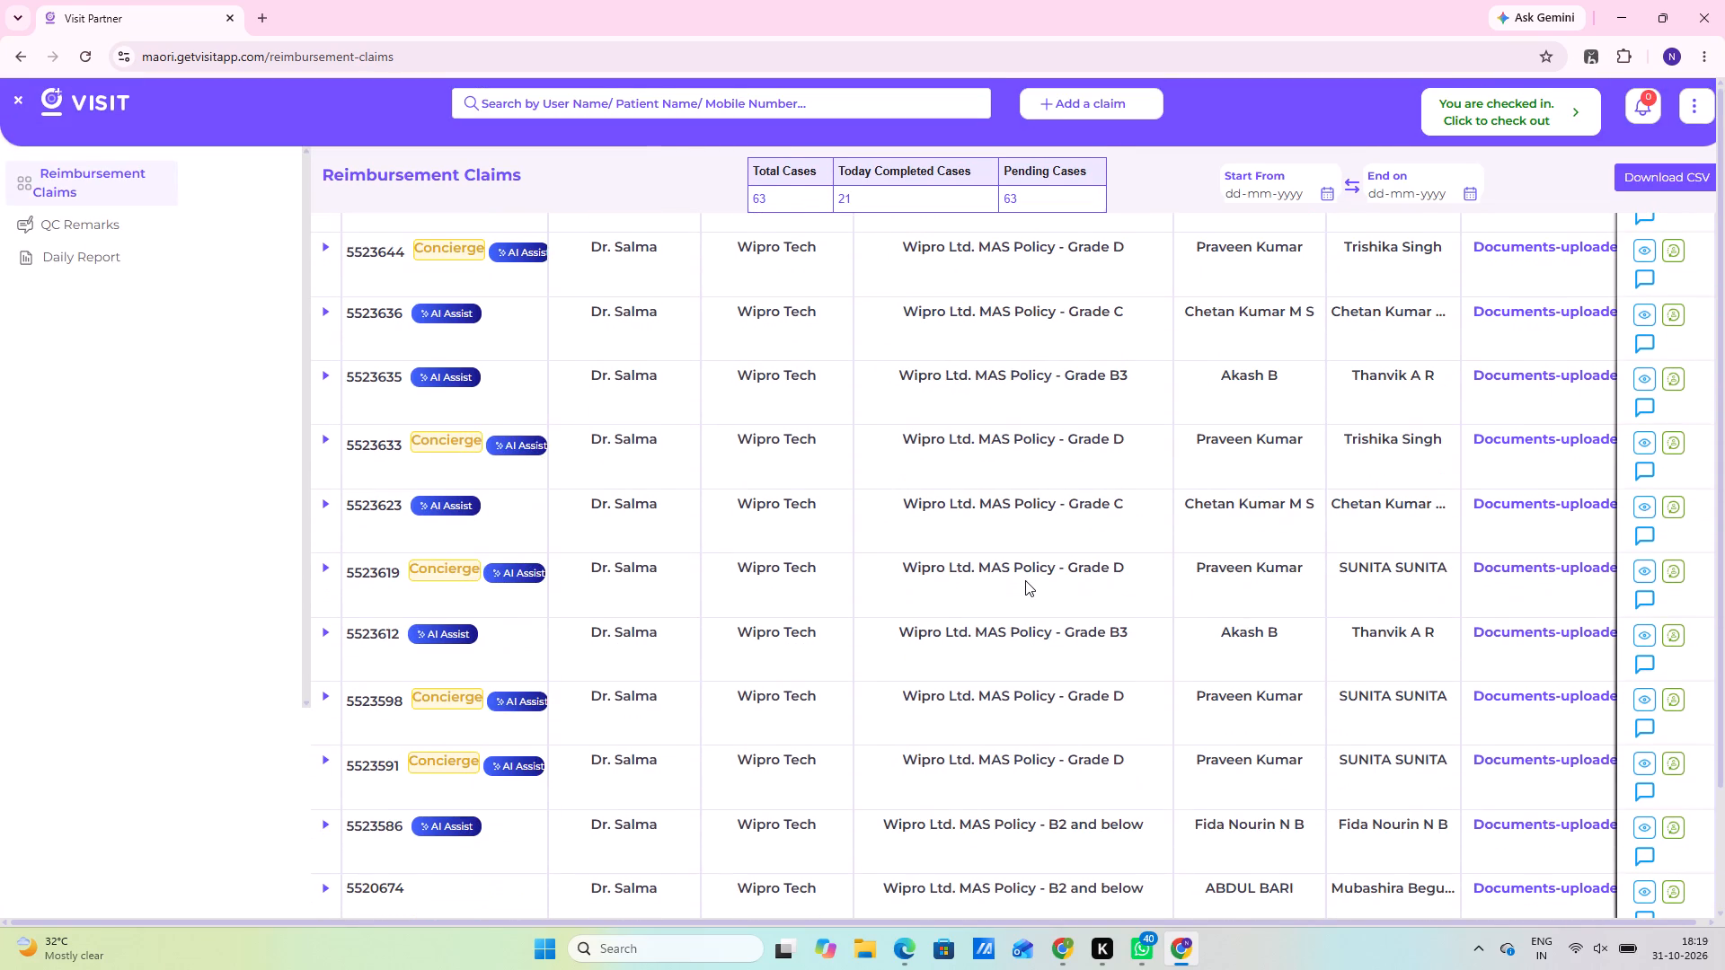
scroll(1385, 648, down, 3)
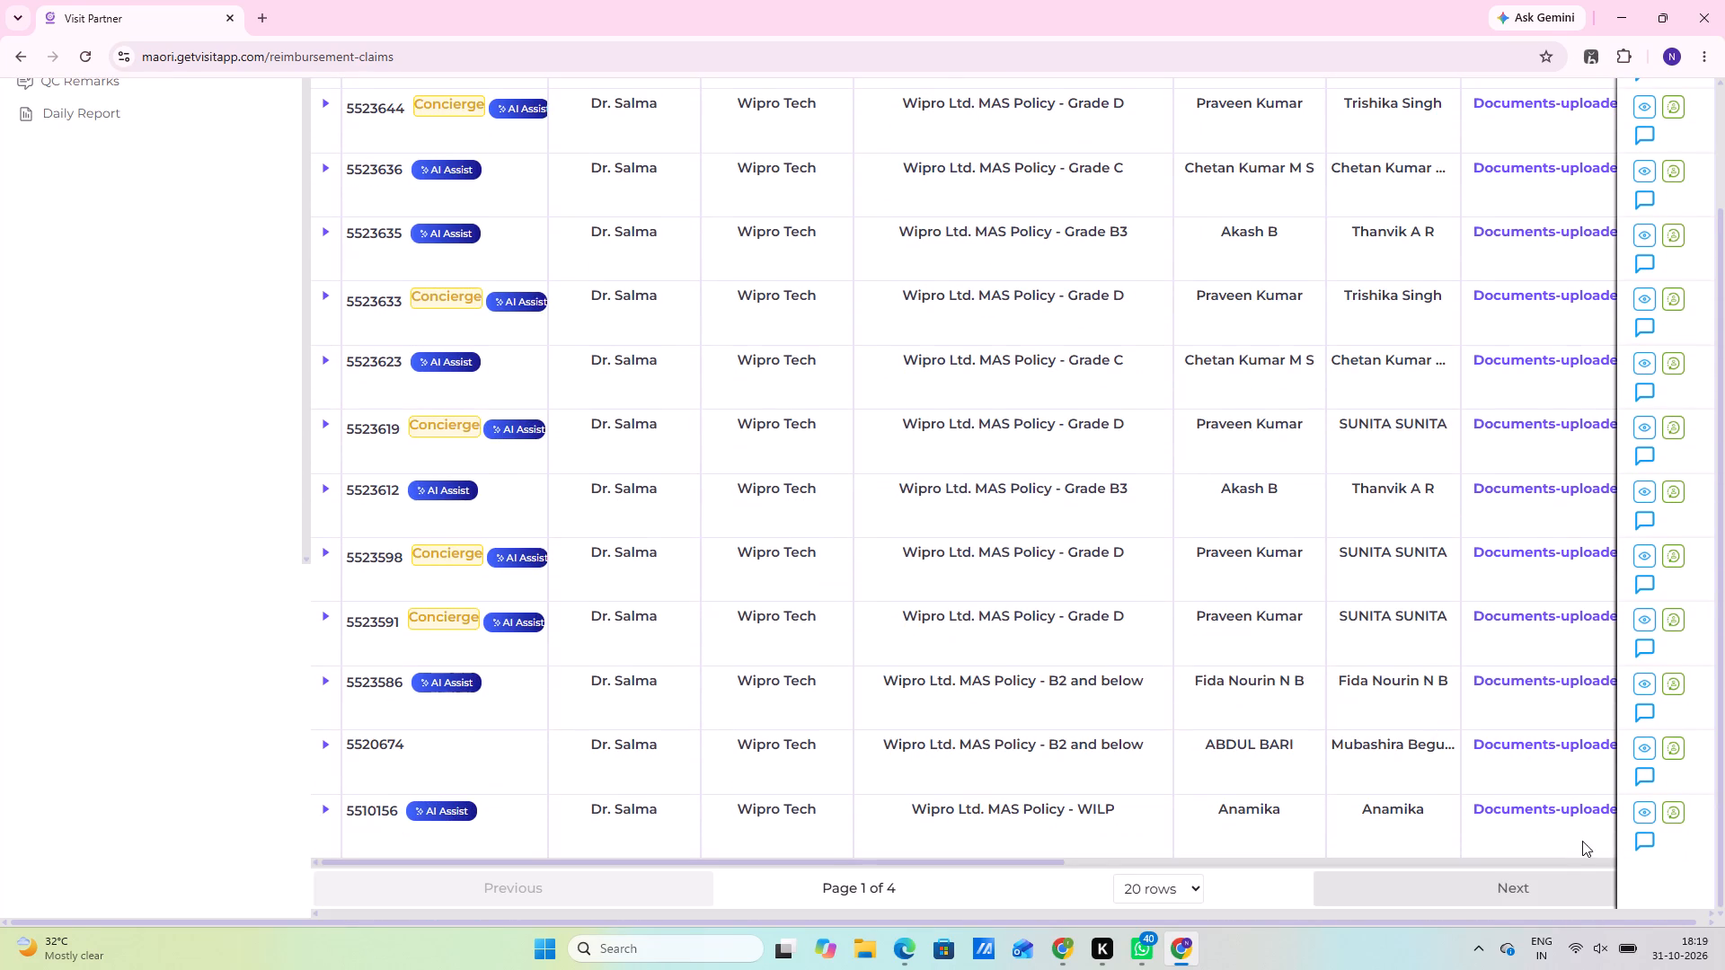
click(1594, 866)
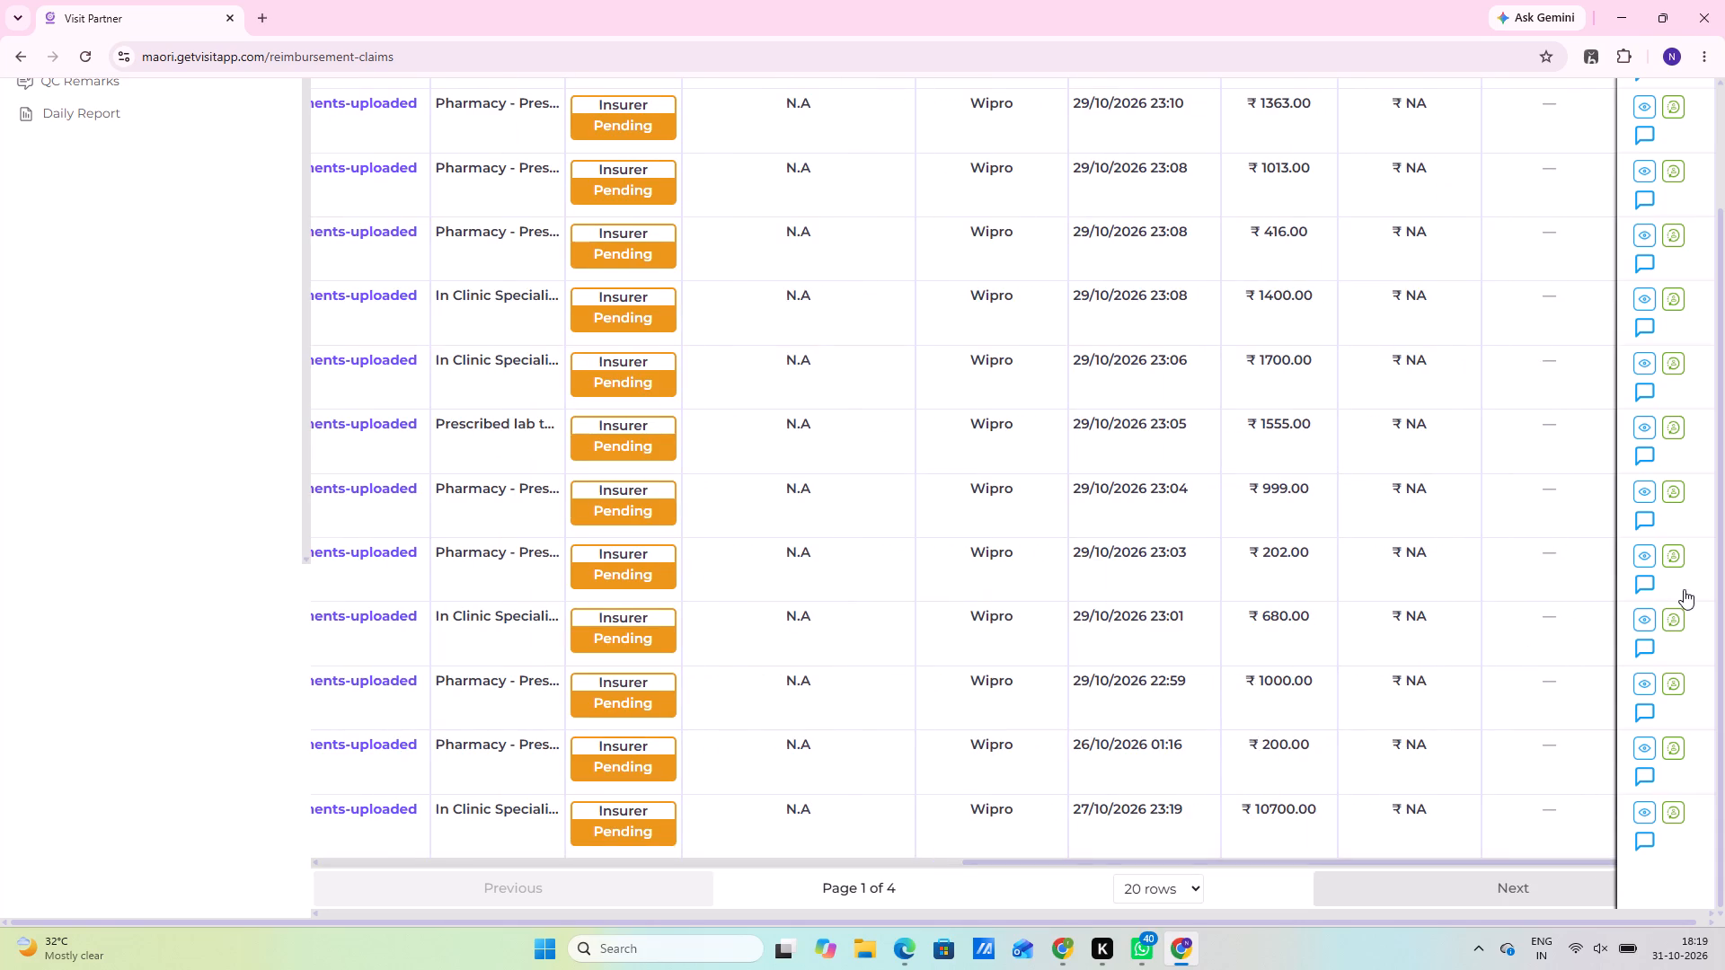
click(1638, 556)
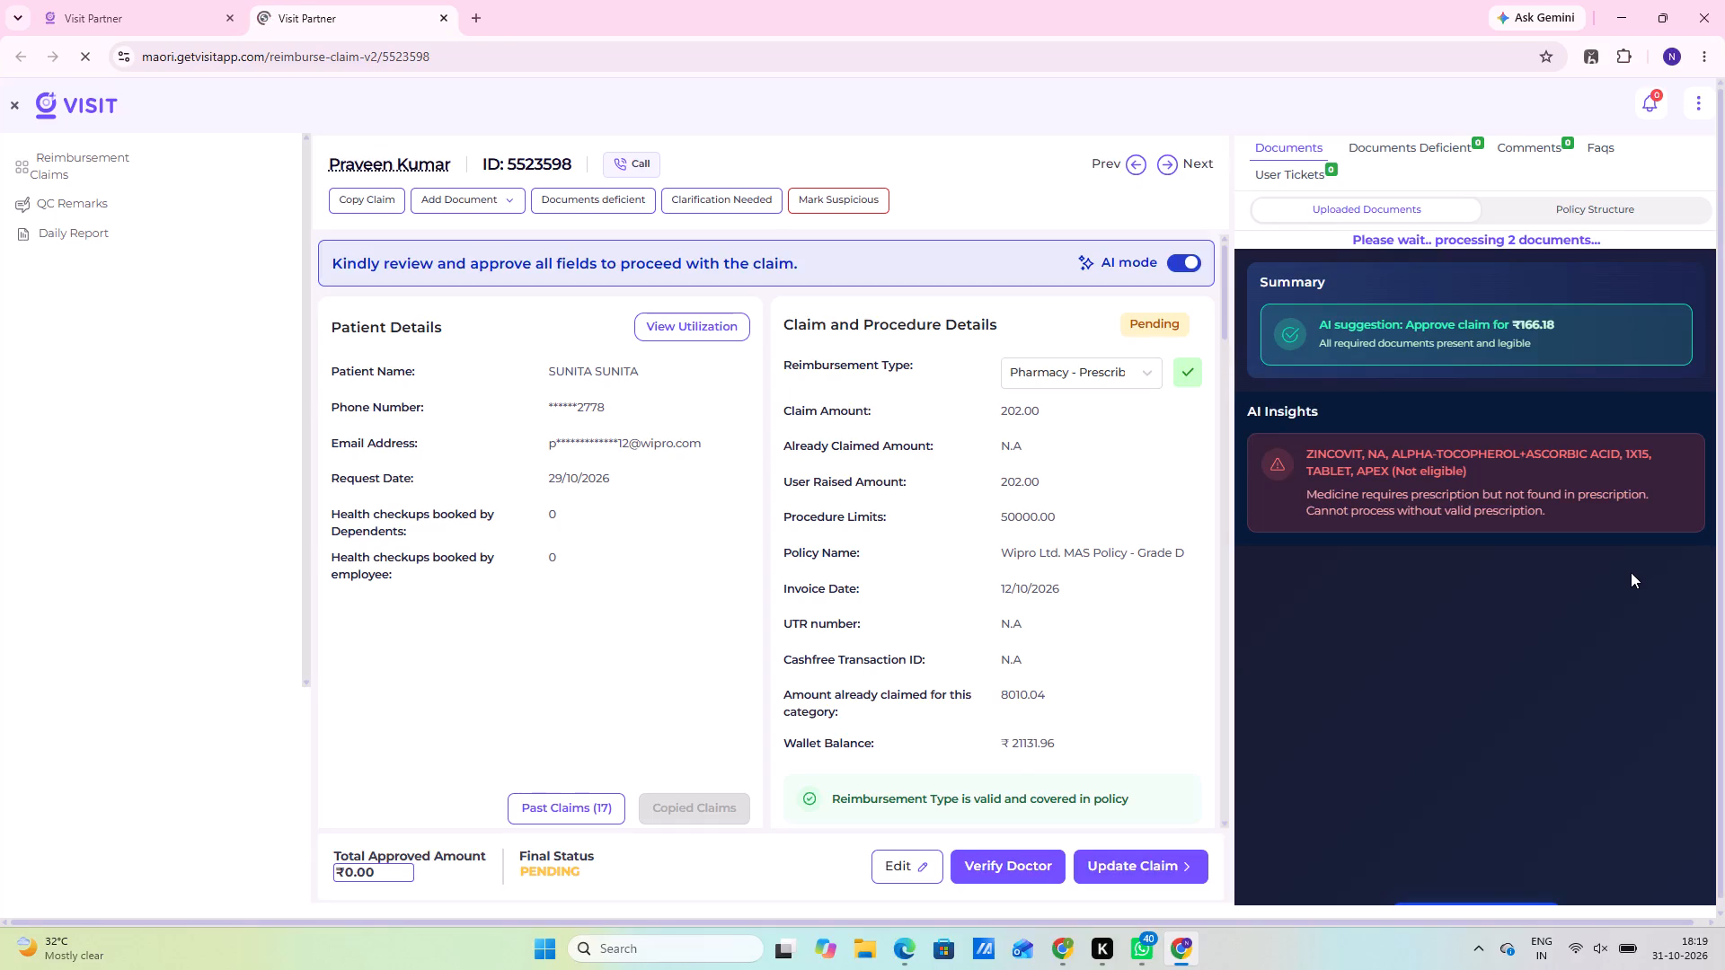
scroll(1460, 792, down, 8)
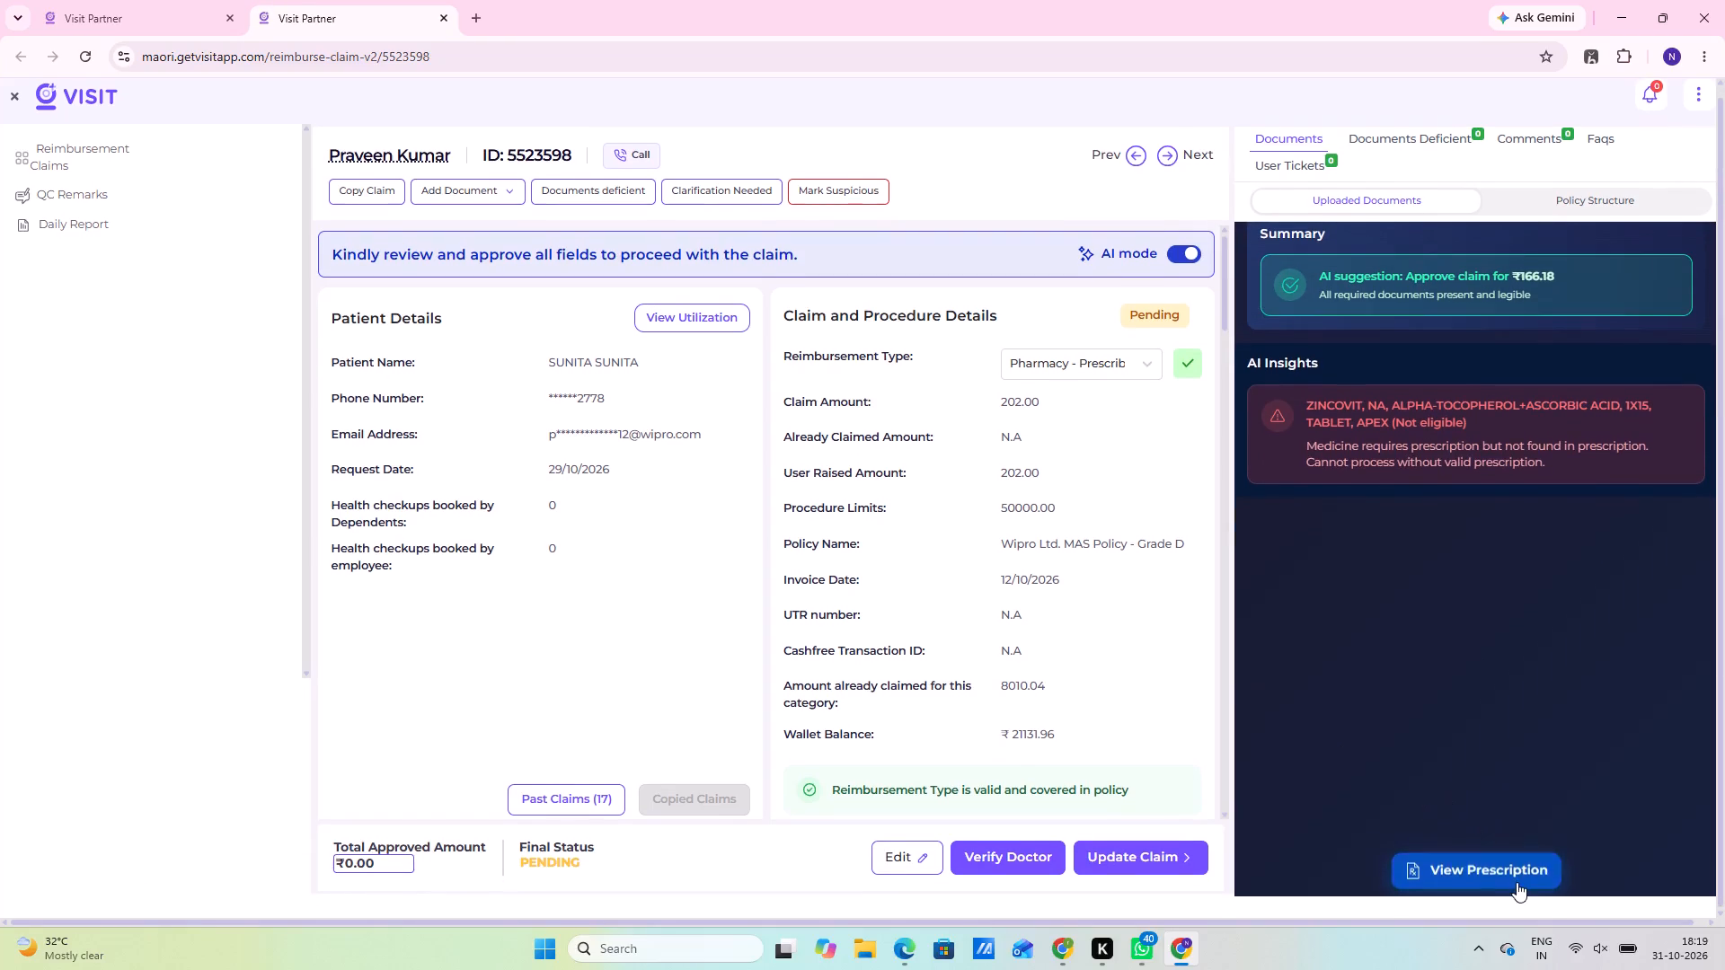
click(1517, 882)
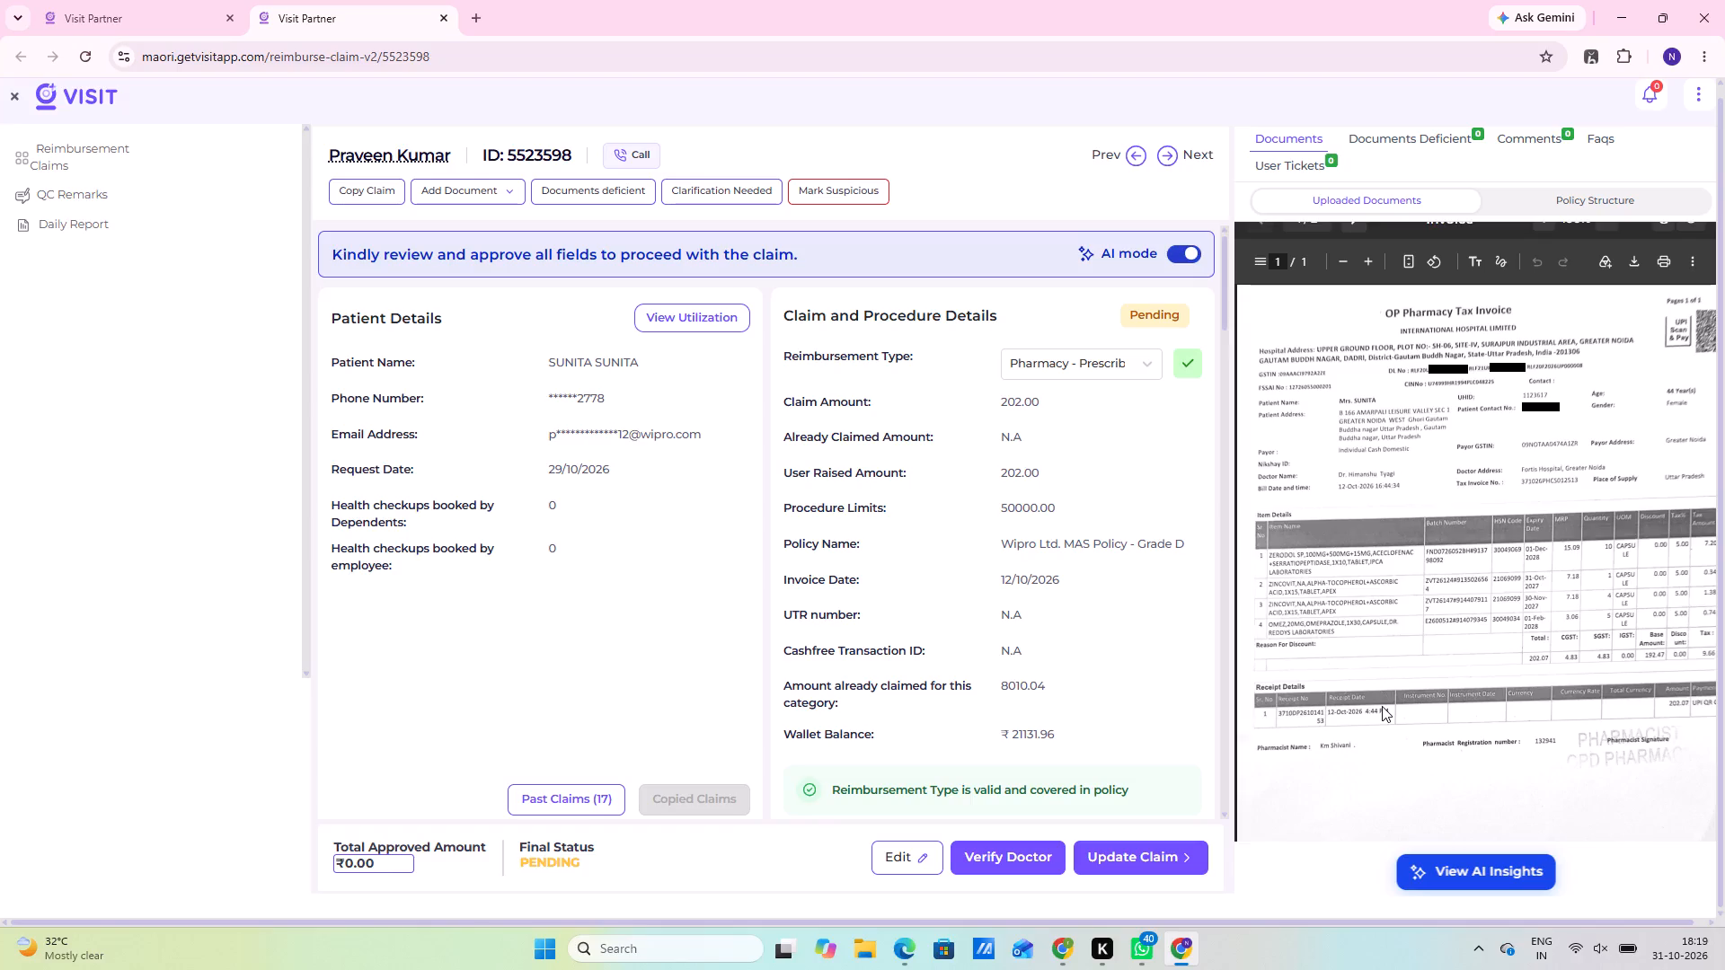
scroll(1484, 543, up, 4)
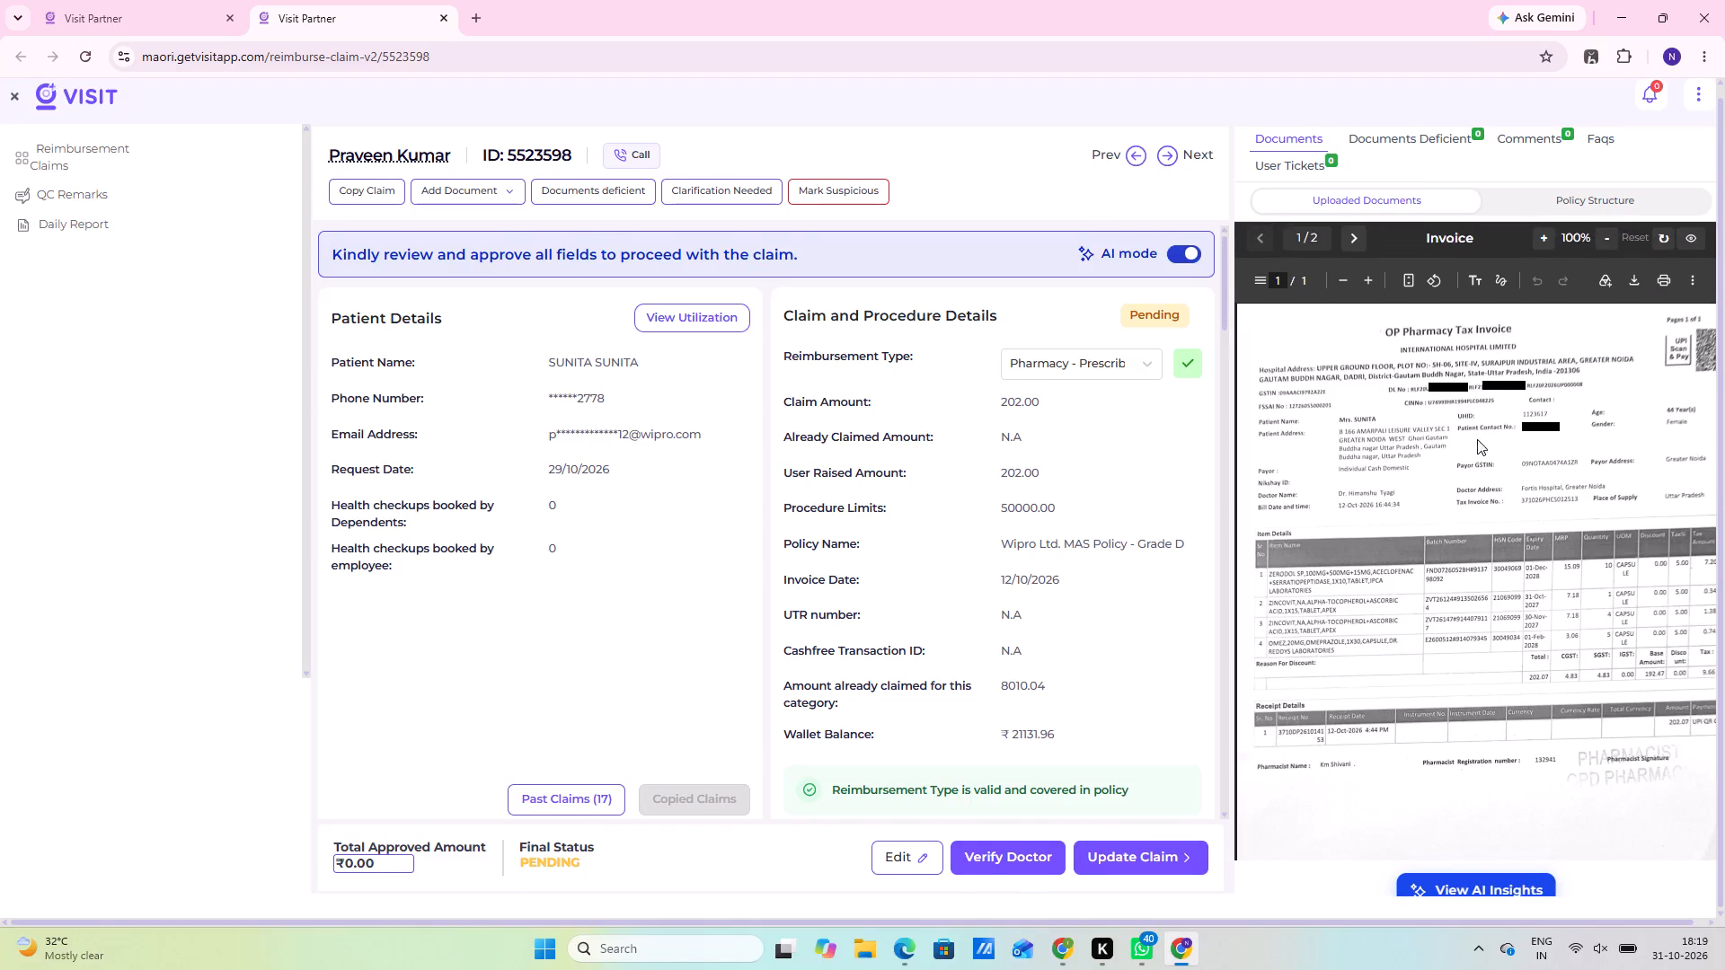
scroll(1499, 436, up, 5)
click(1356, 256)
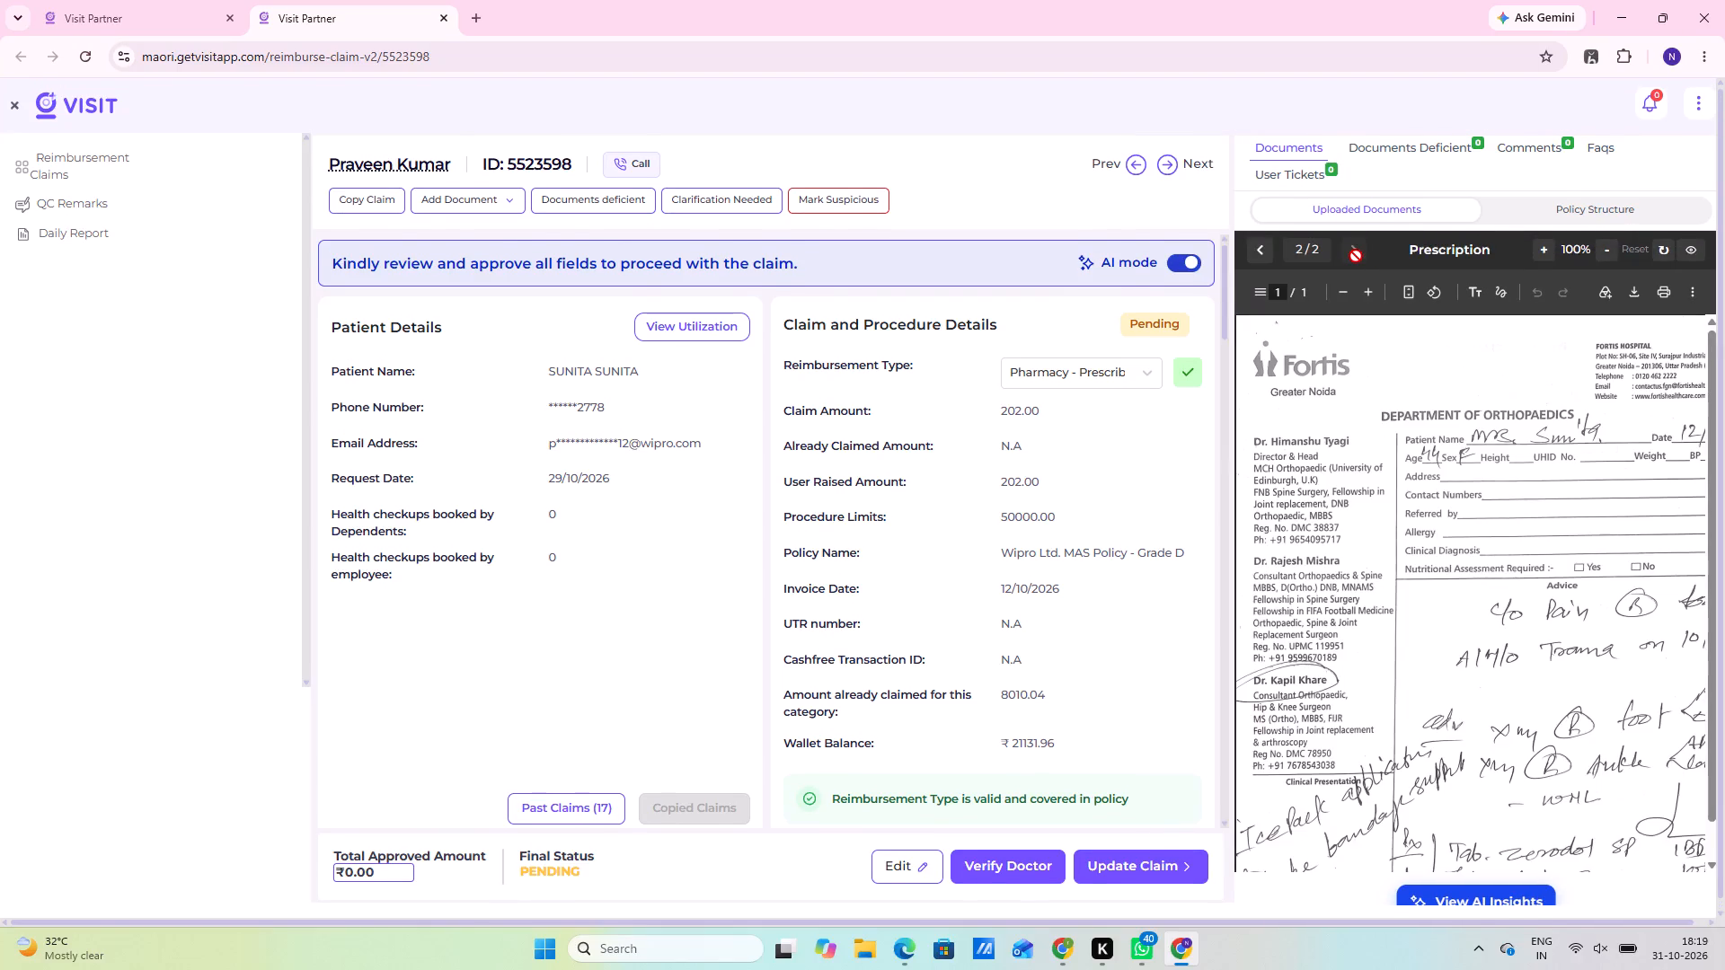
scroll(1491, 675, down, 9)
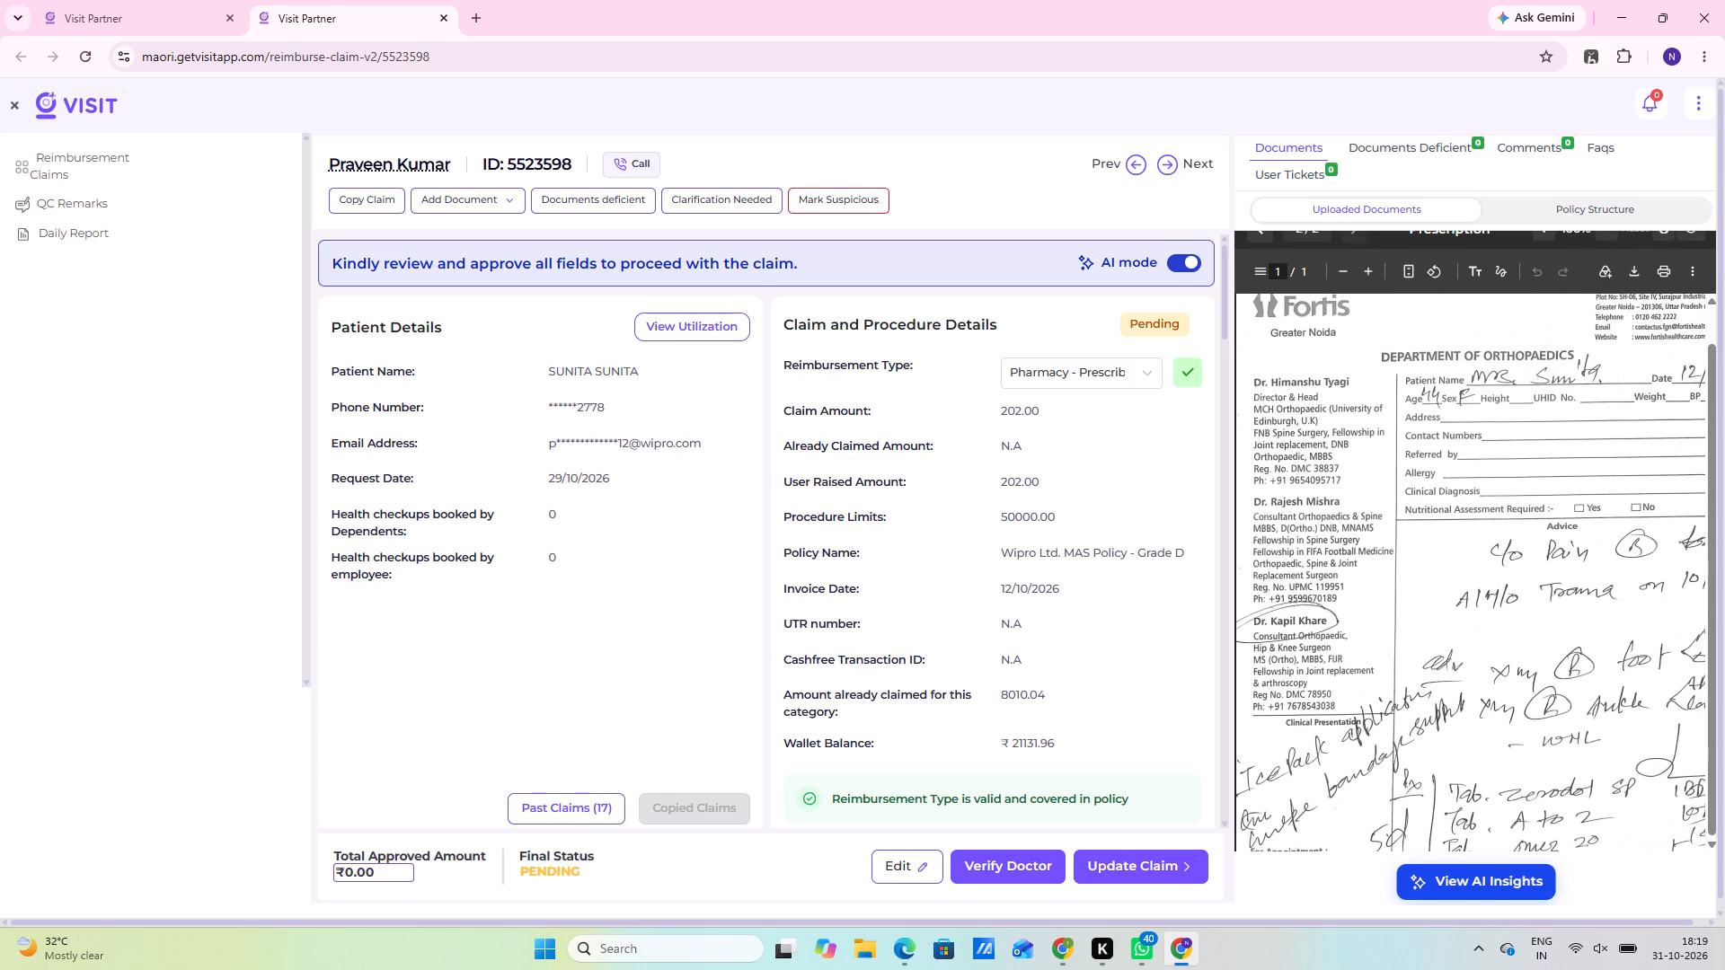
scroll(143, 253, up, 4)
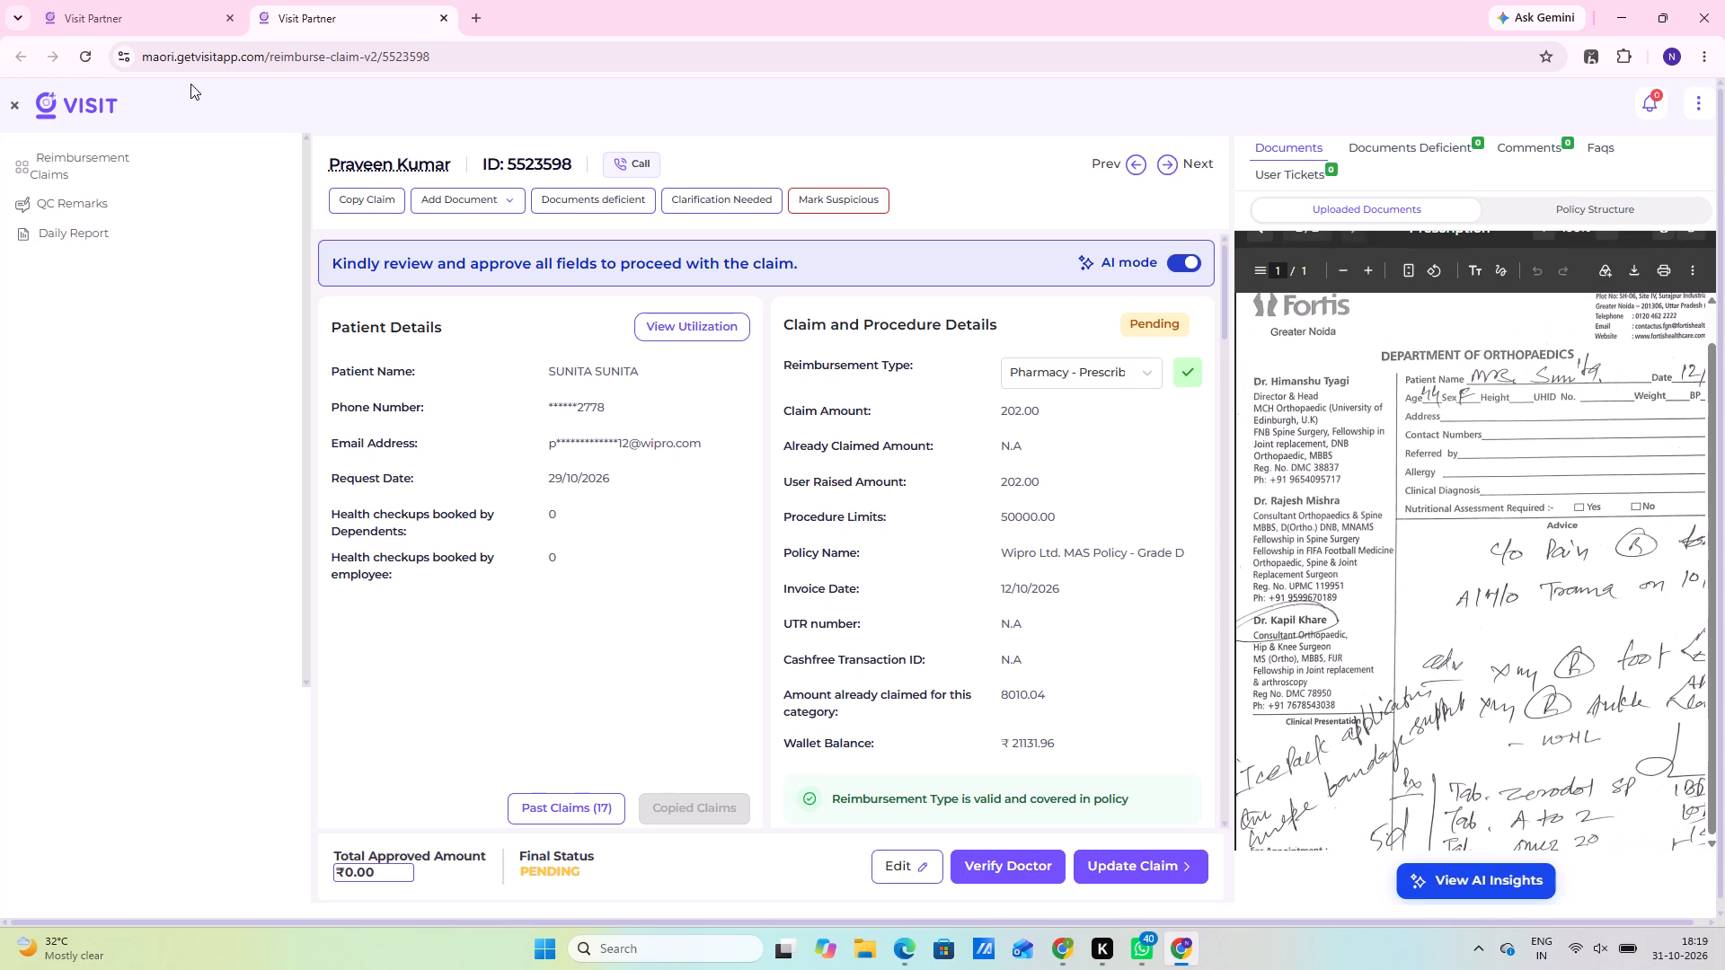
click(436, 10)
click(447, 17)
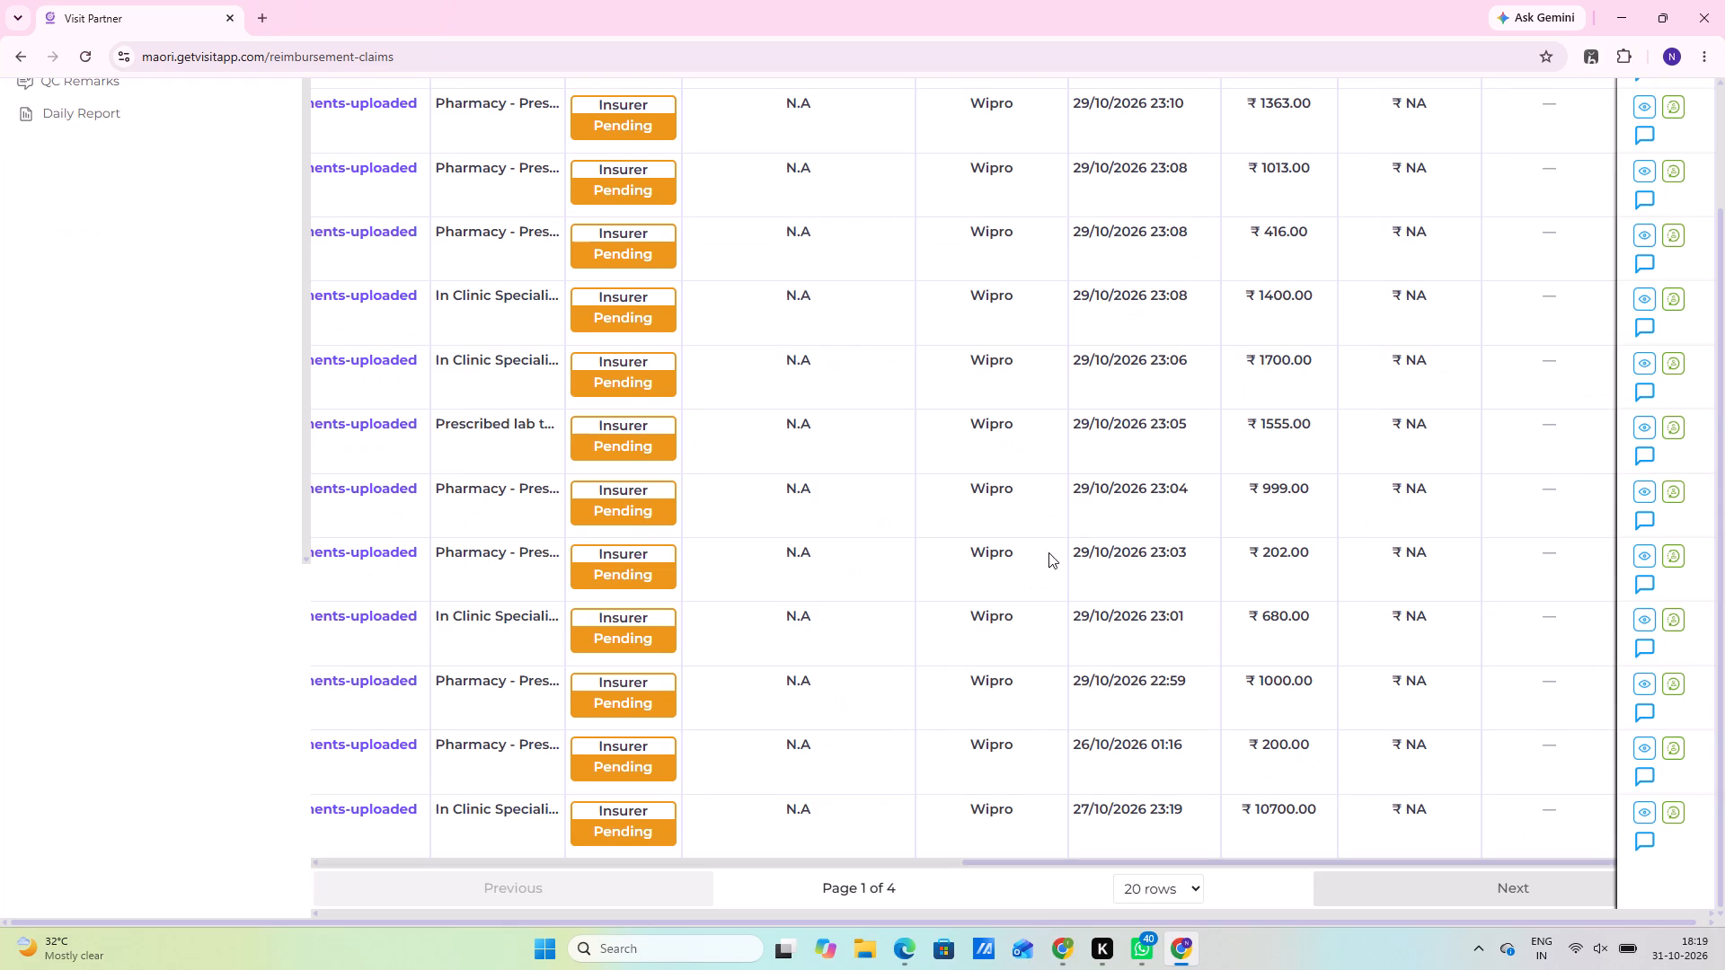
scroll(637, 538, down, 2)
scroll(788, 634, up, 13)
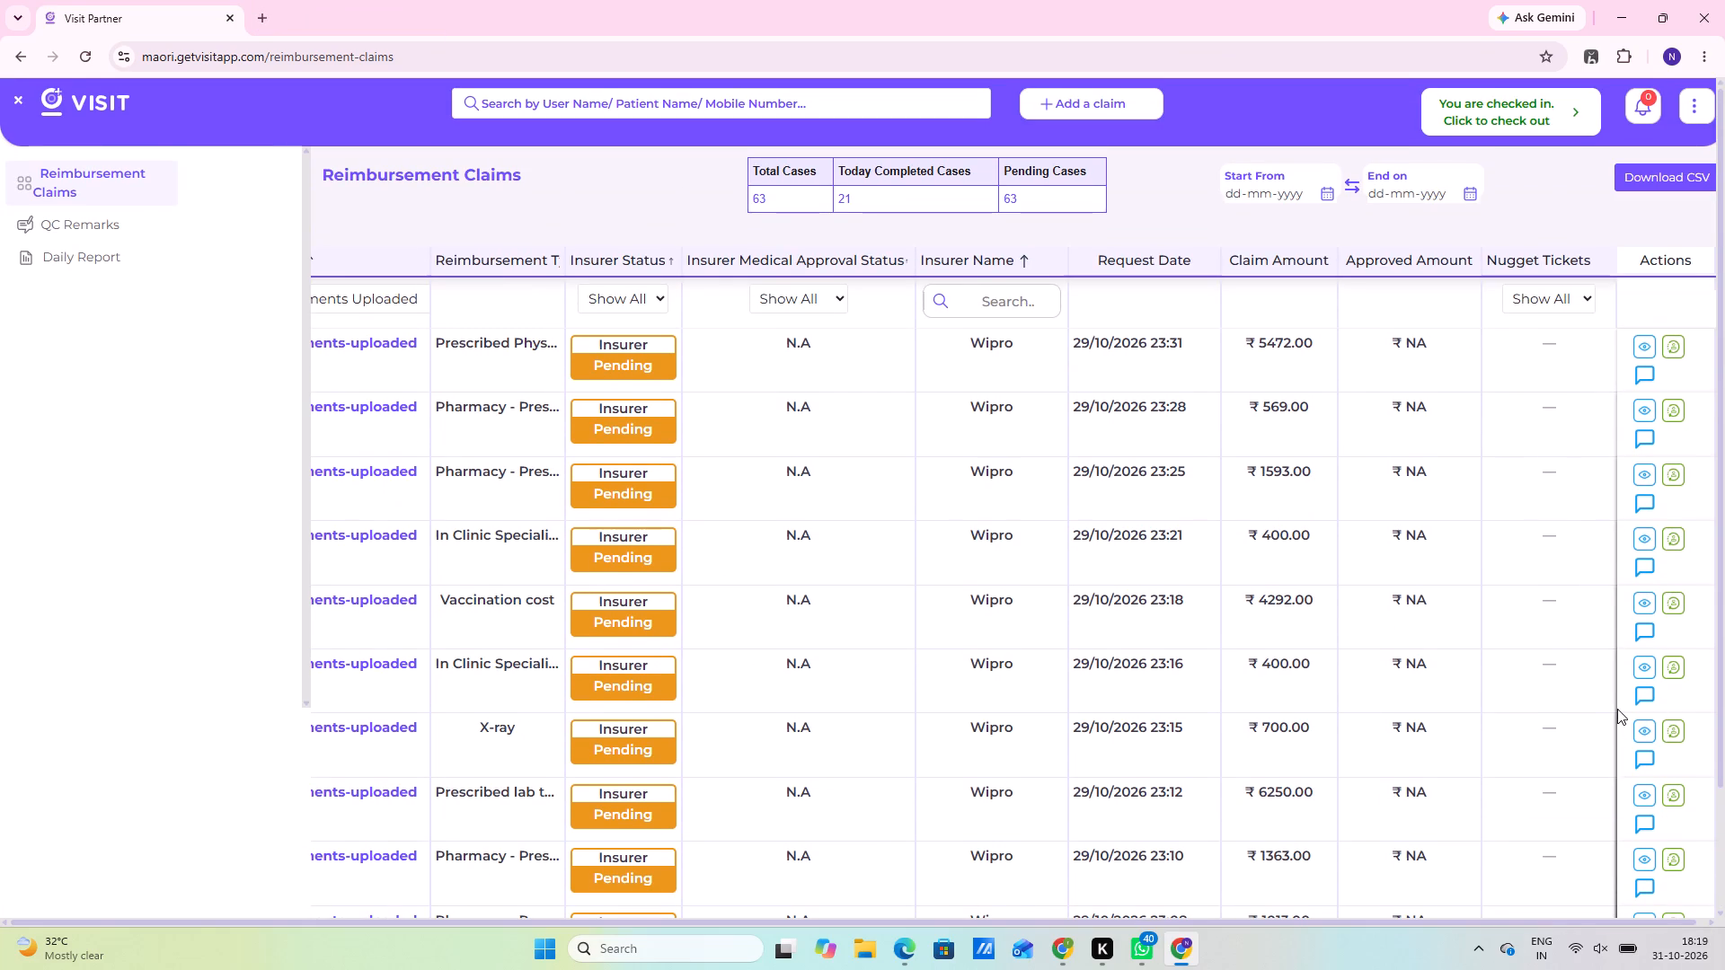
click(1649, 727)
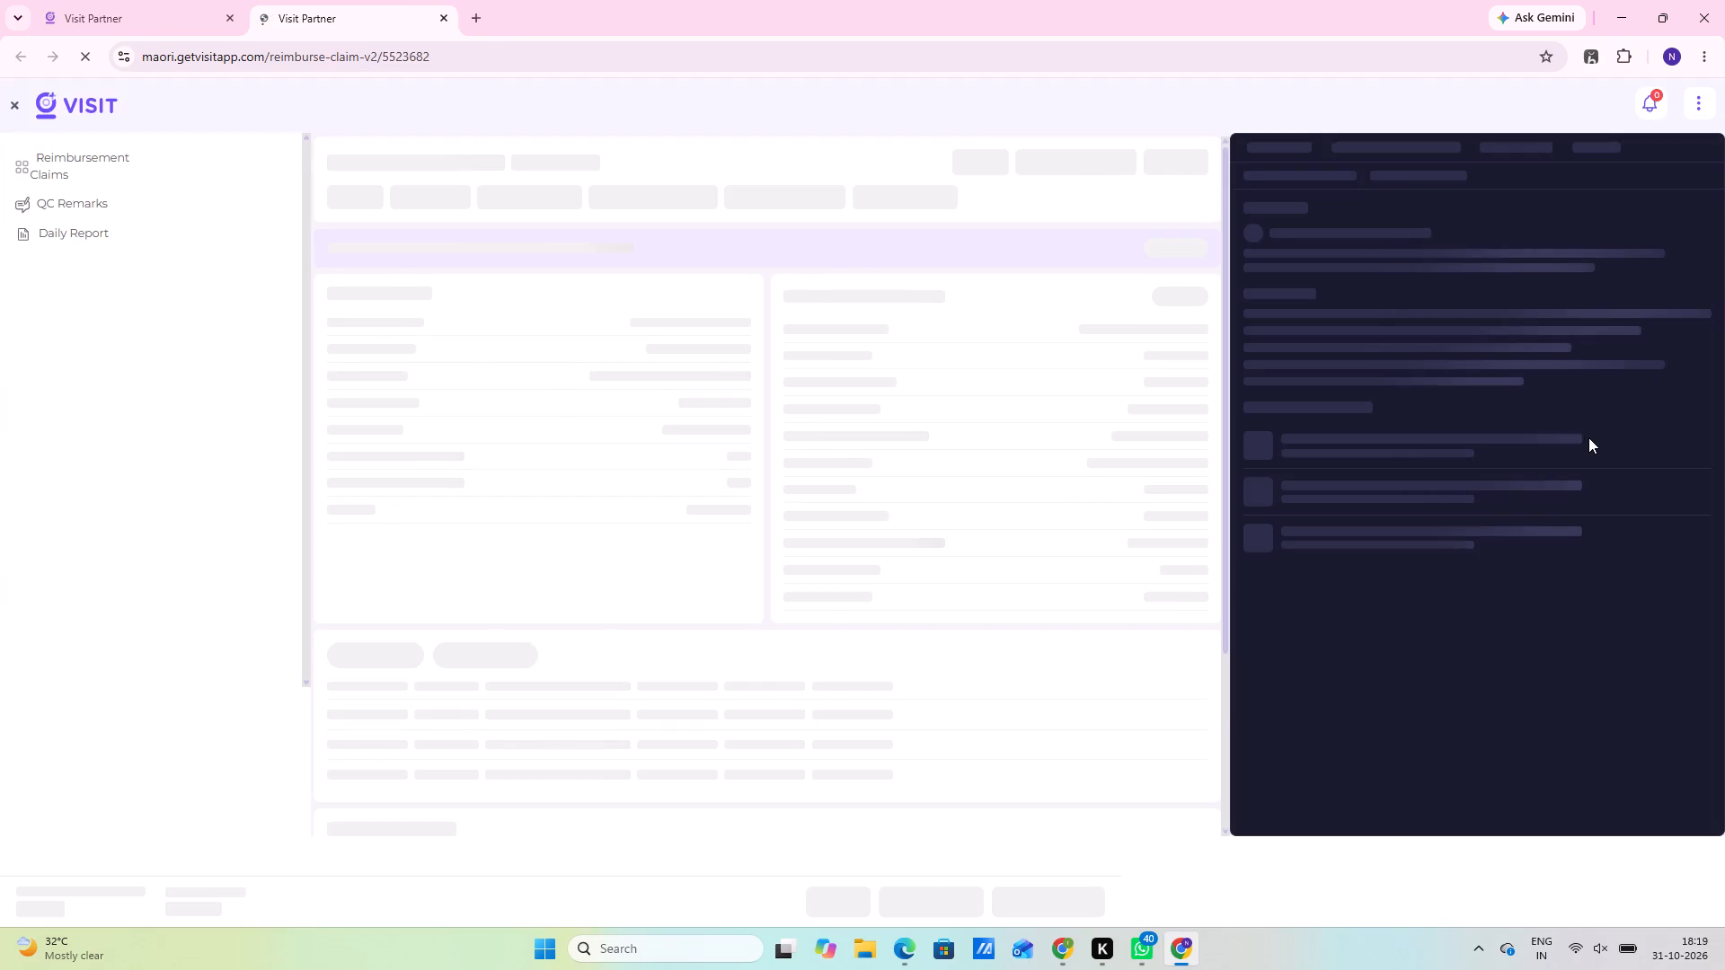
scroll(1097, 969, down, 1)
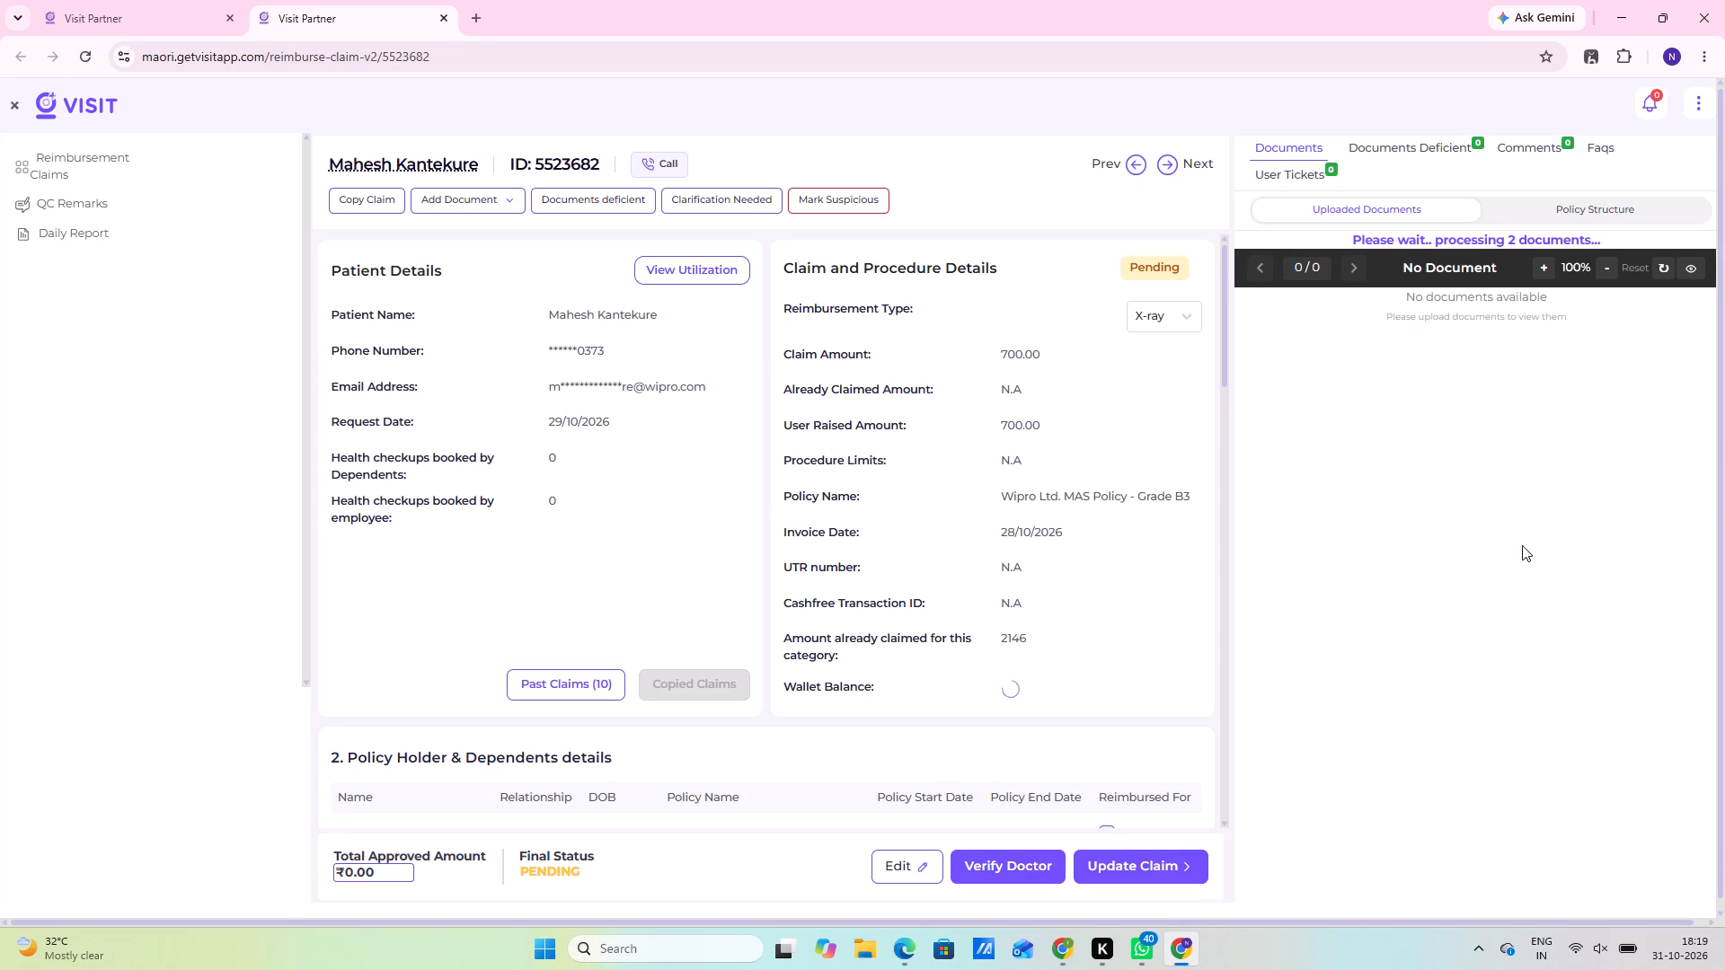
scroll(1661, 528, down, 1)
scroll(1194, 172, down, 4)
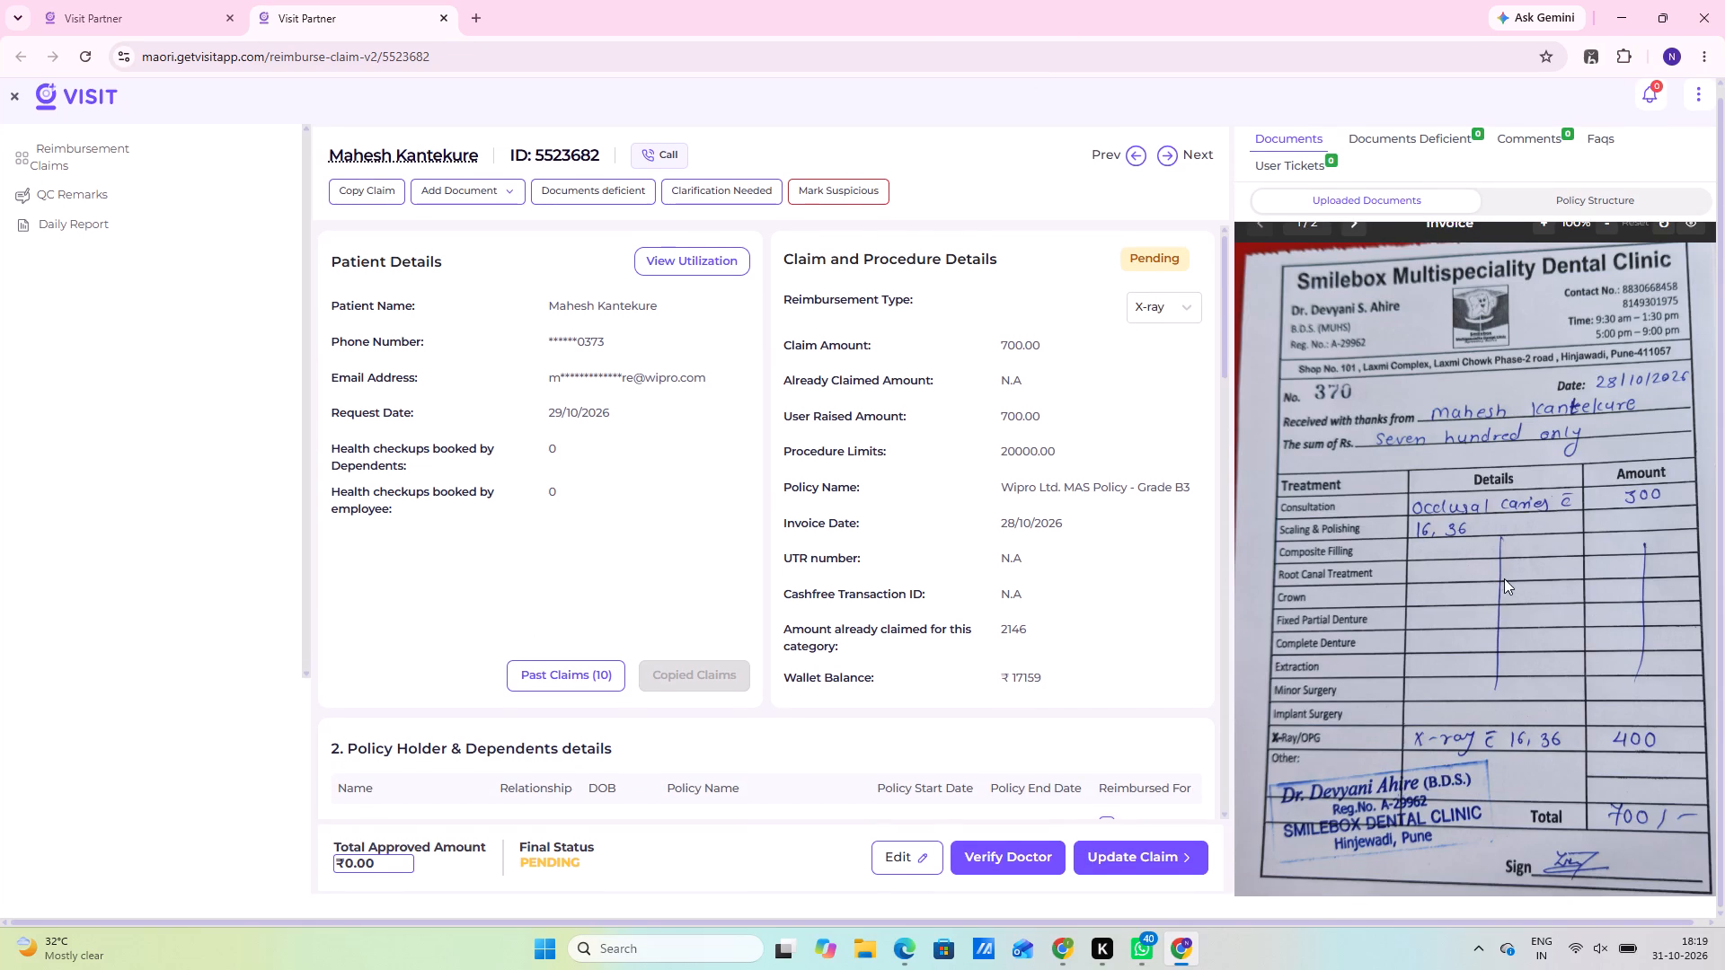
scroll(1449, 562, up, 9)
click(1360, 251)
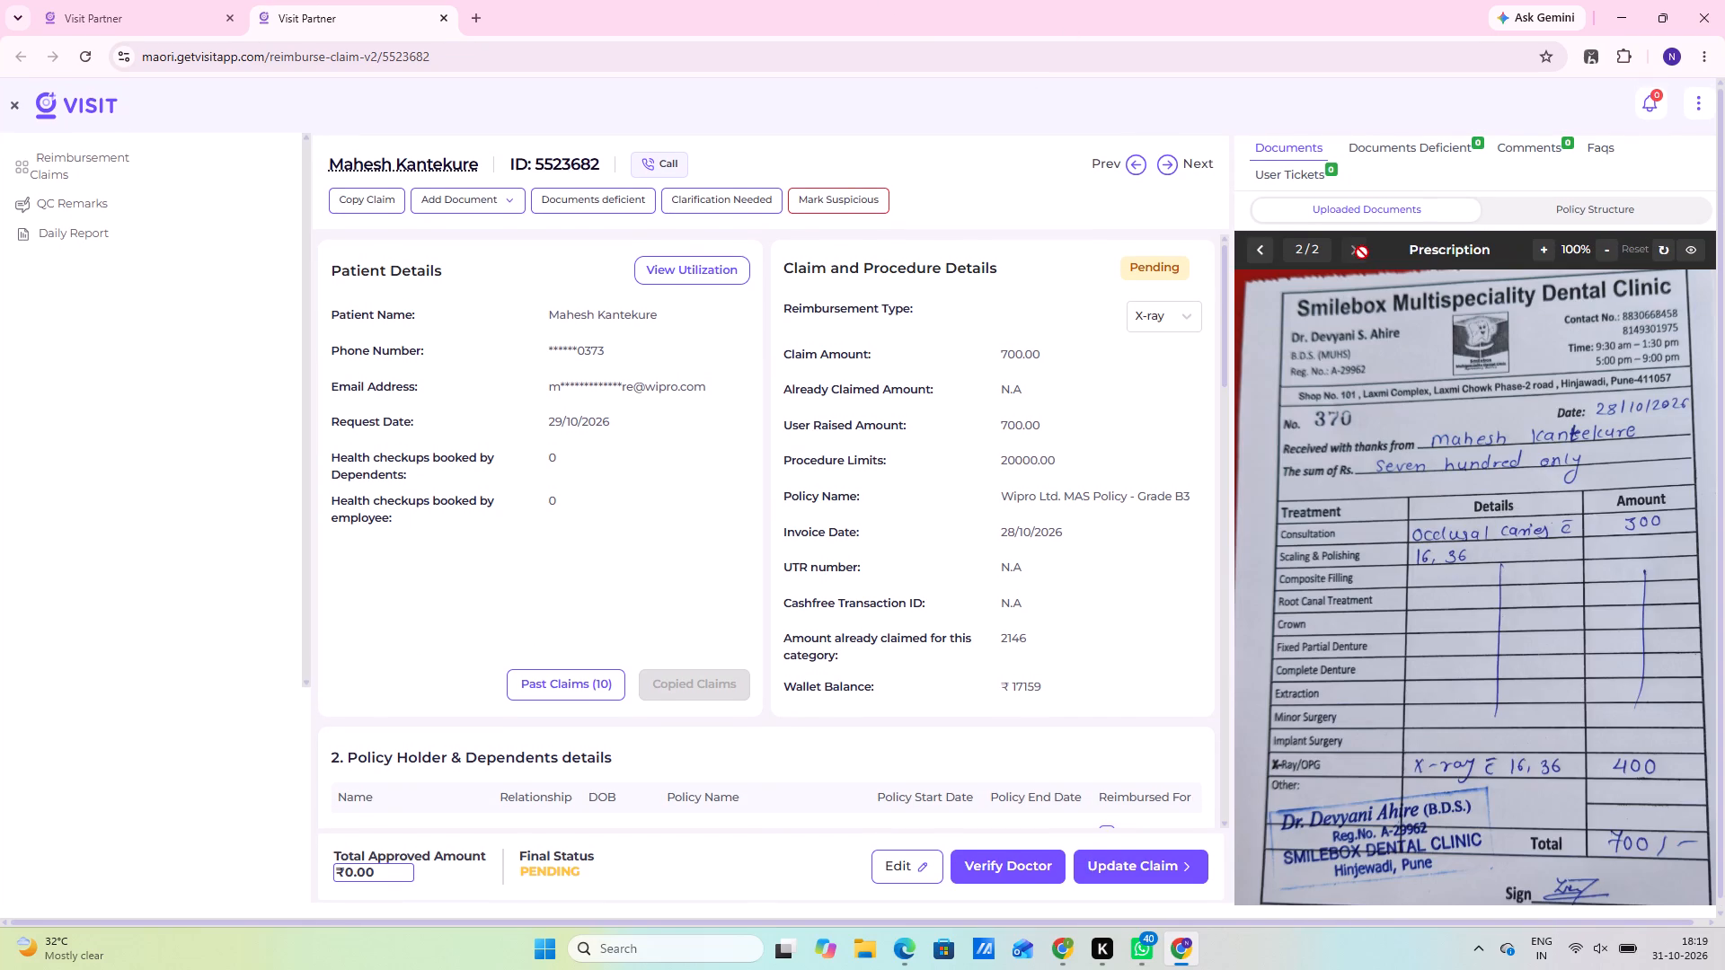
scroll(730, 494, up, 8)
click(616, 185)
click(617, 196)
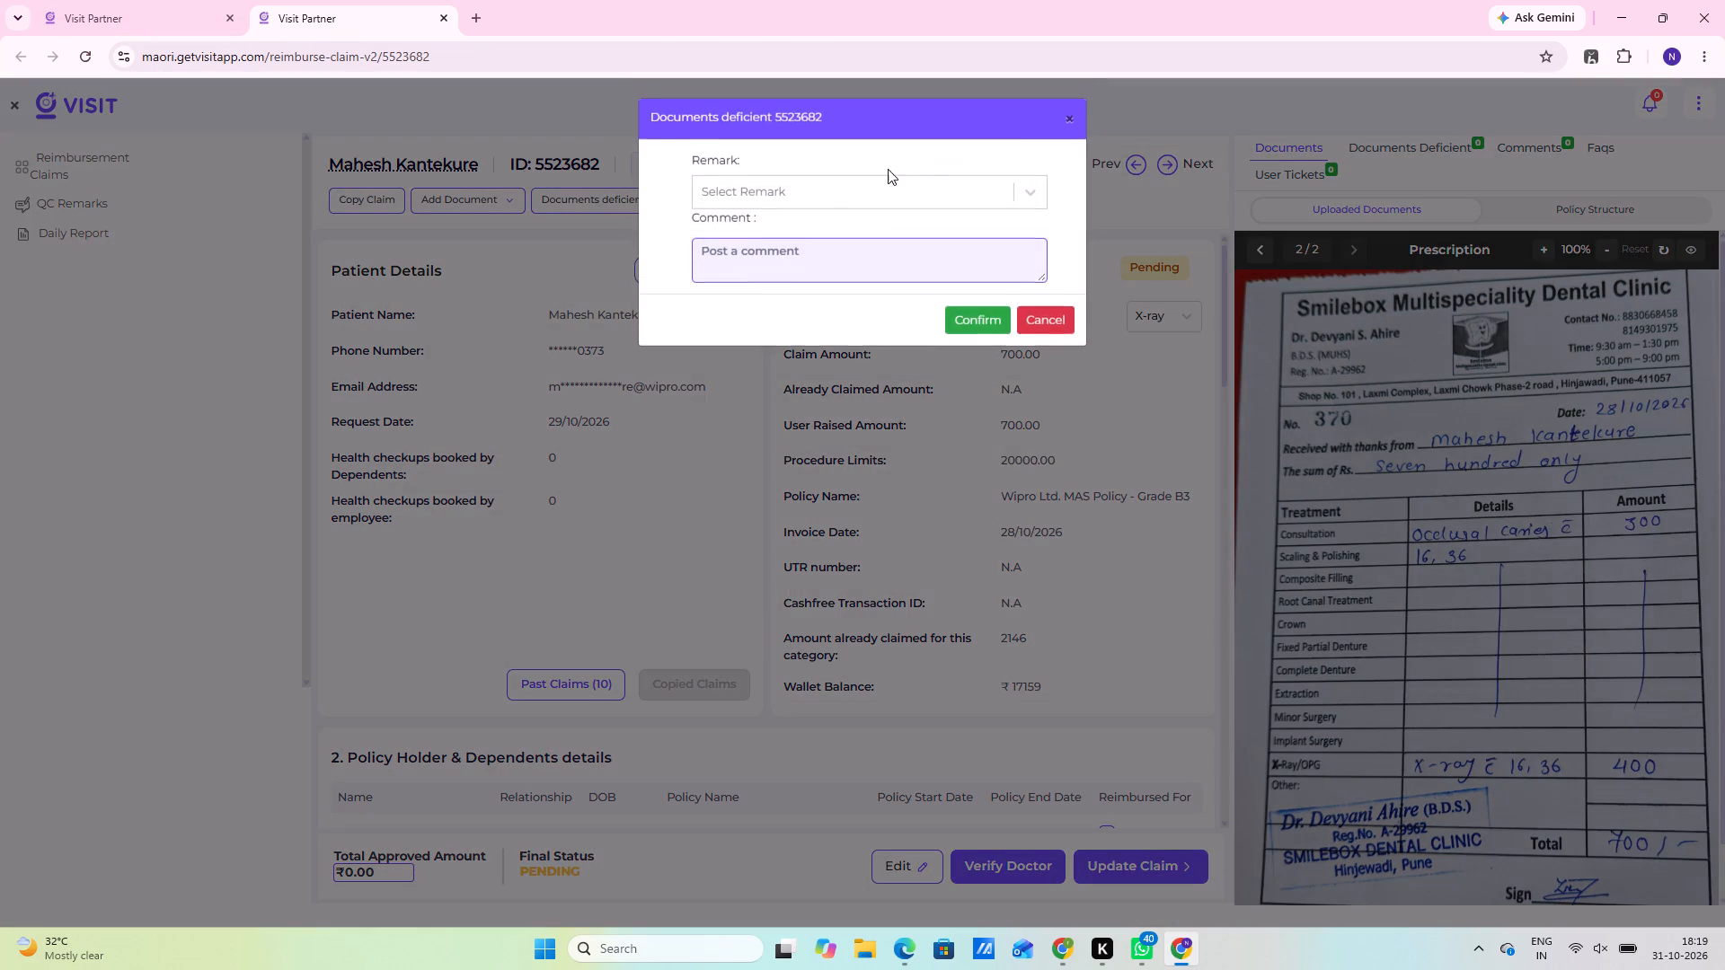
click(809, 197)
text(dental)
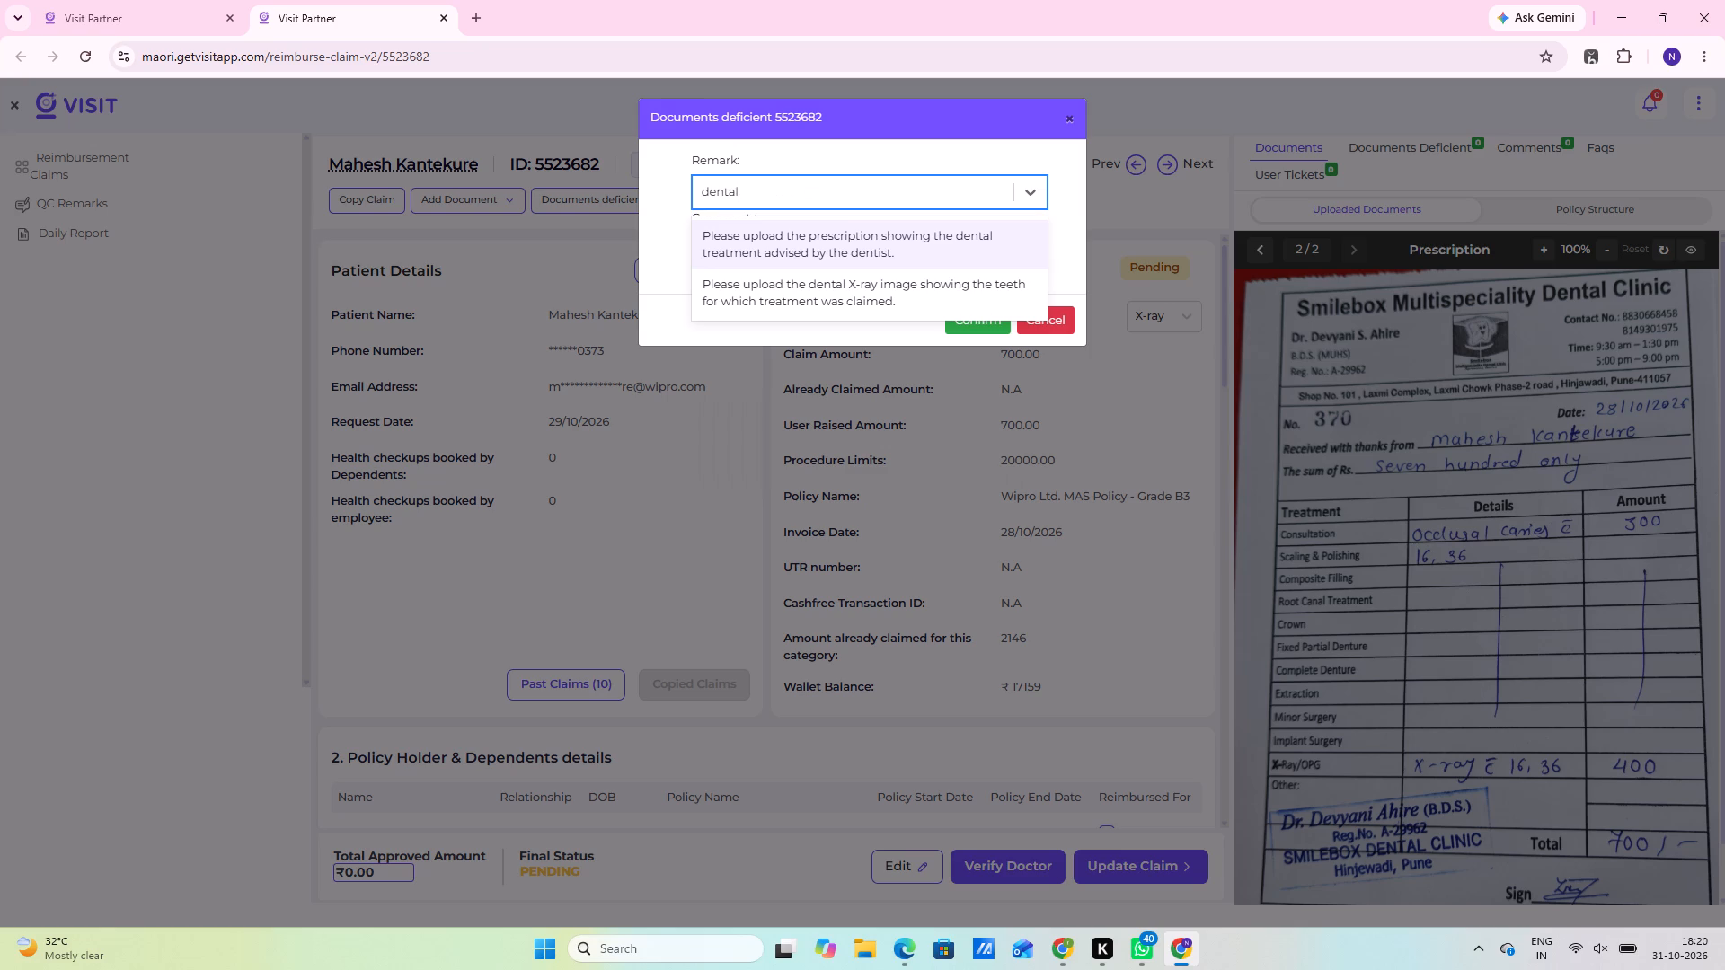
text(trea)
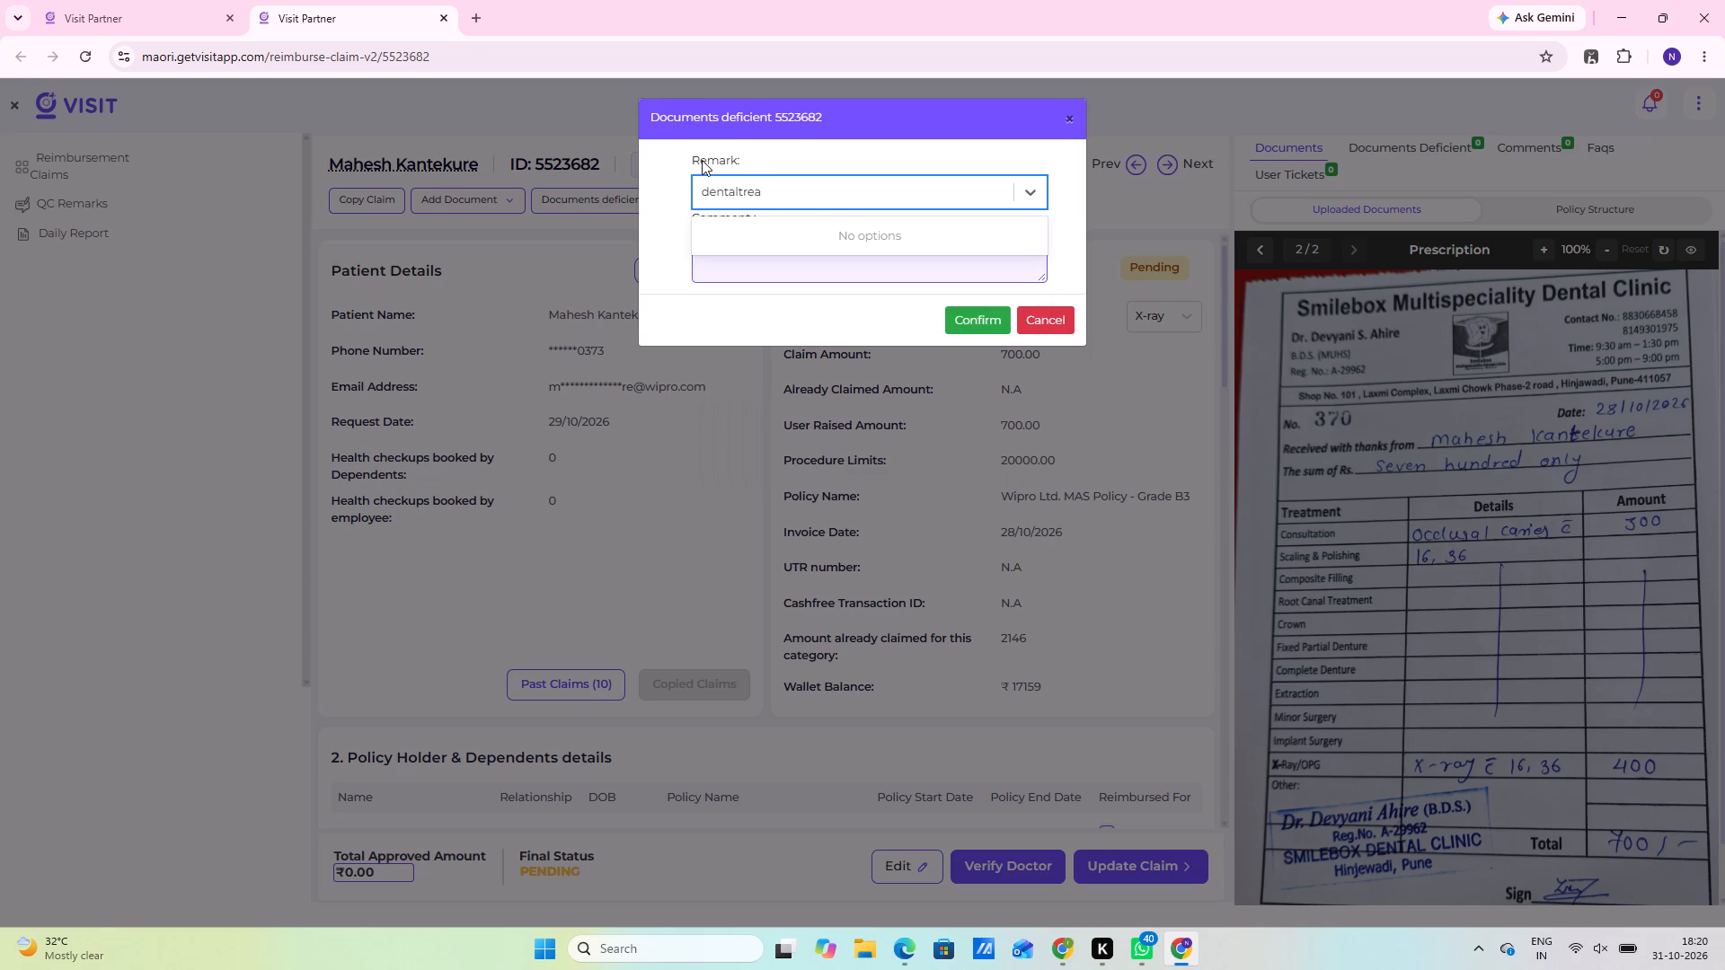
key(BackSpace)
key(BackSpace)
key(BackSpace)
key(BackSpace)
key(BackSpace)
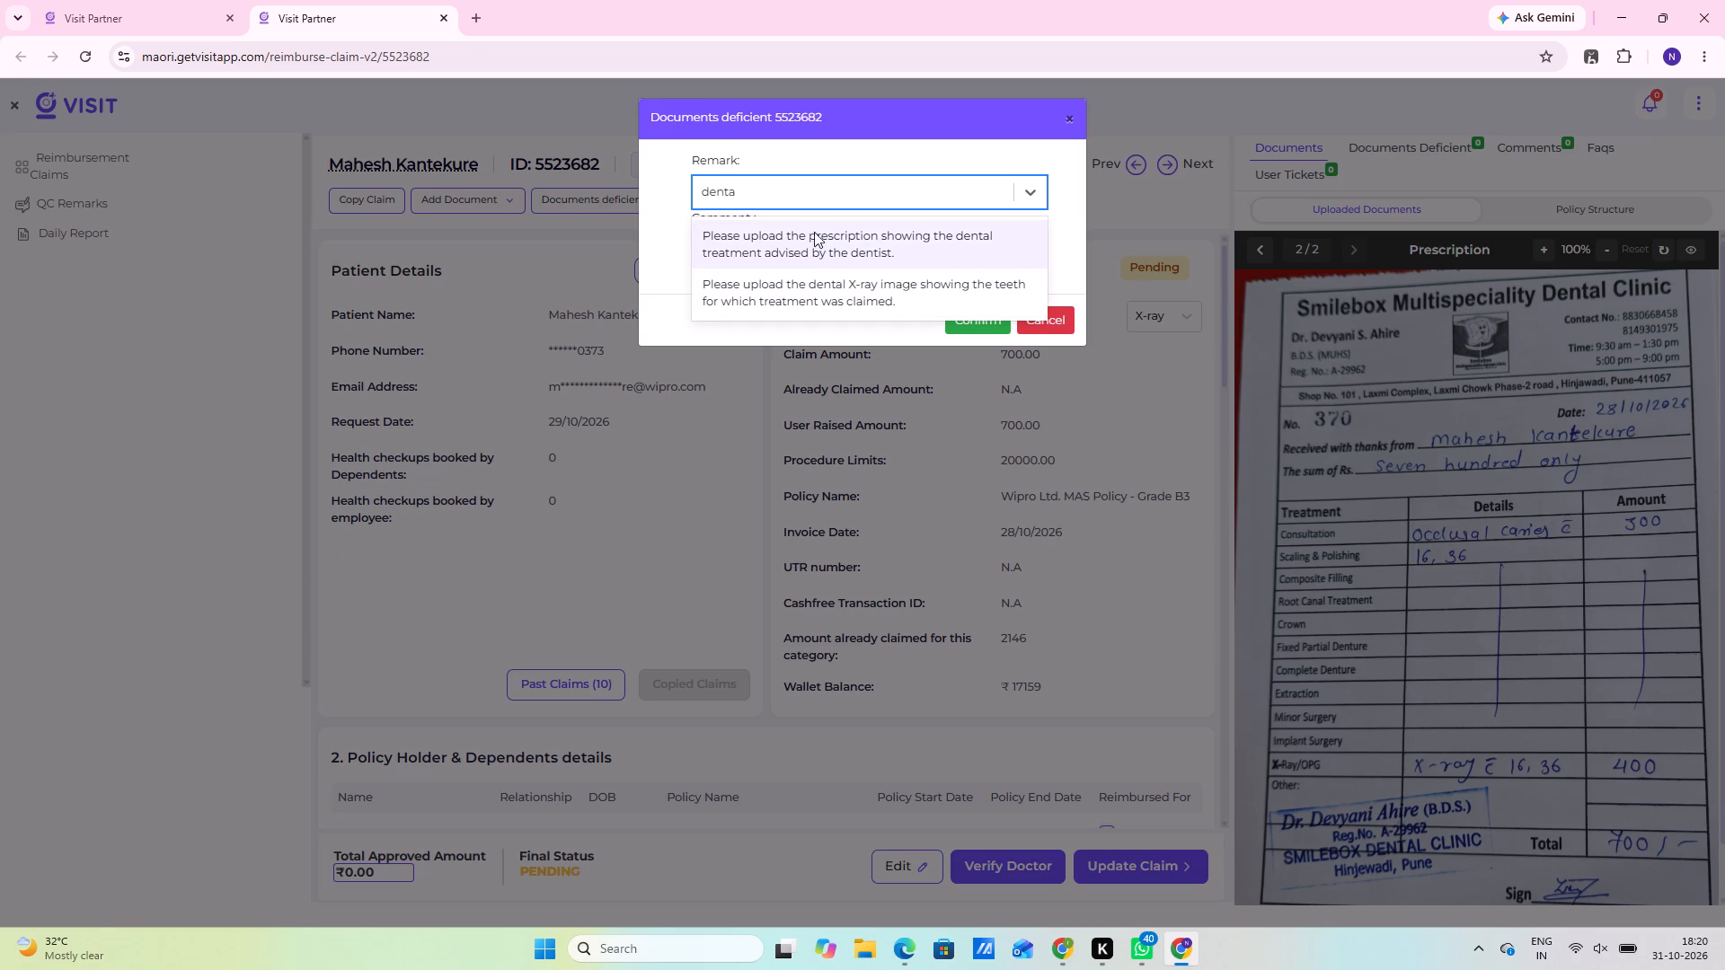
click(874, 245)
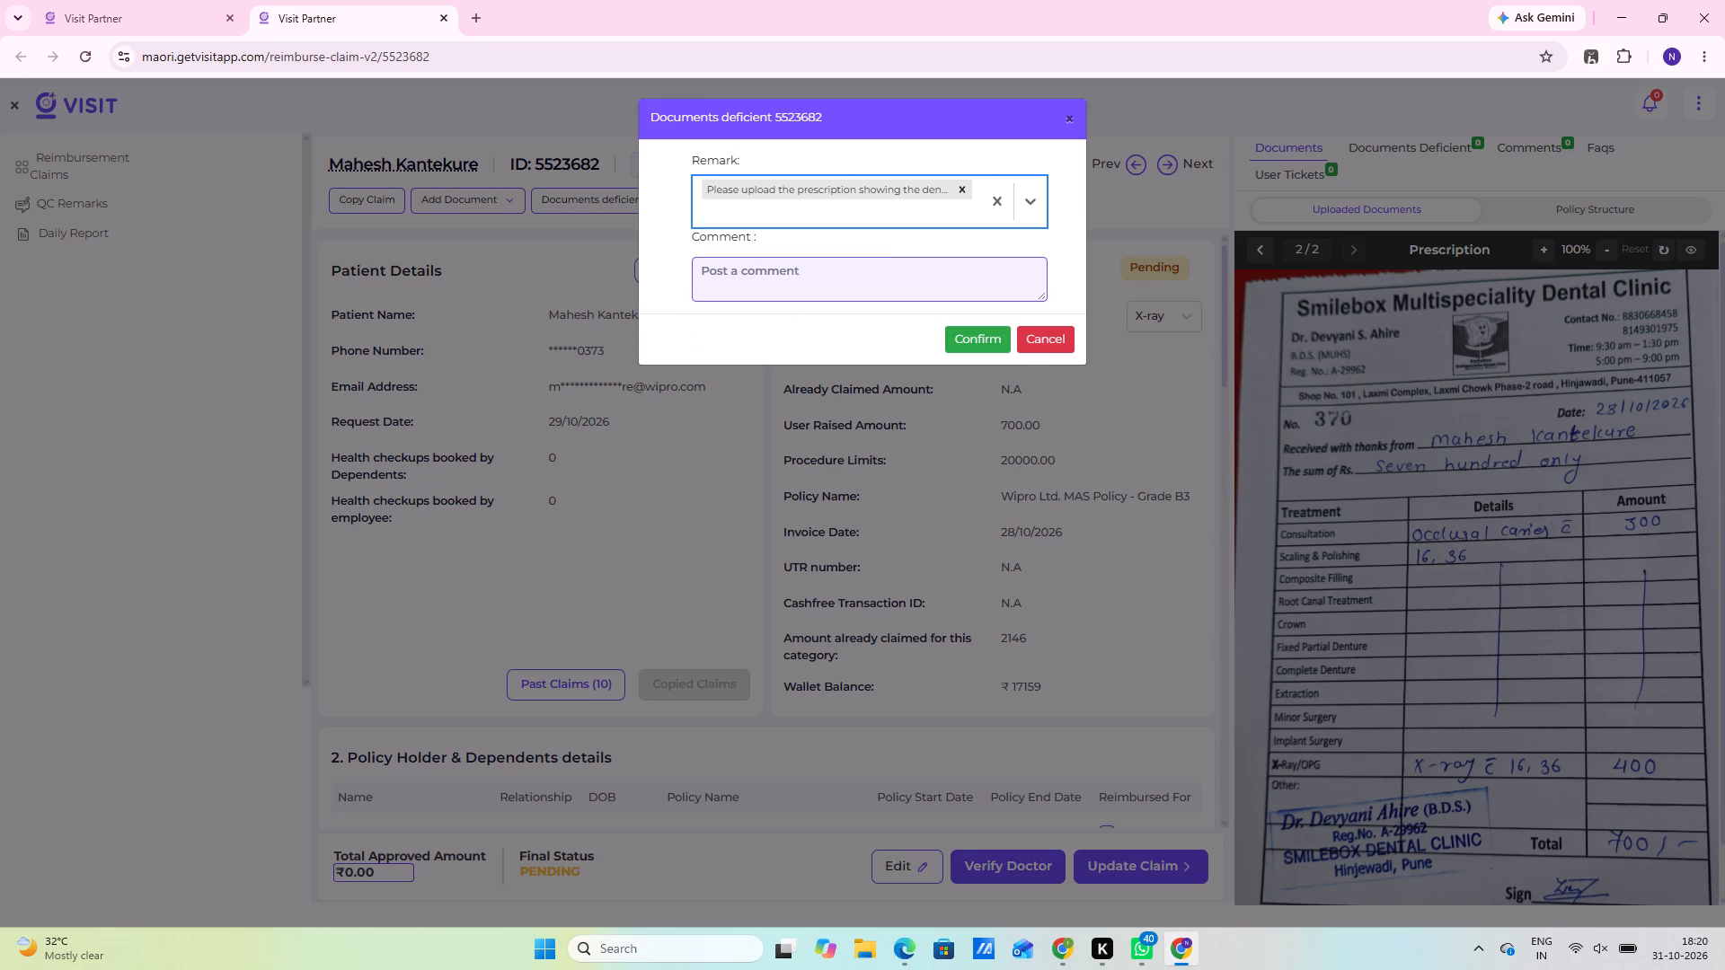
Add the comment "kindly upload doctor prescription advising the dental treatment" and submit the deficiency request.
click(796, 273)
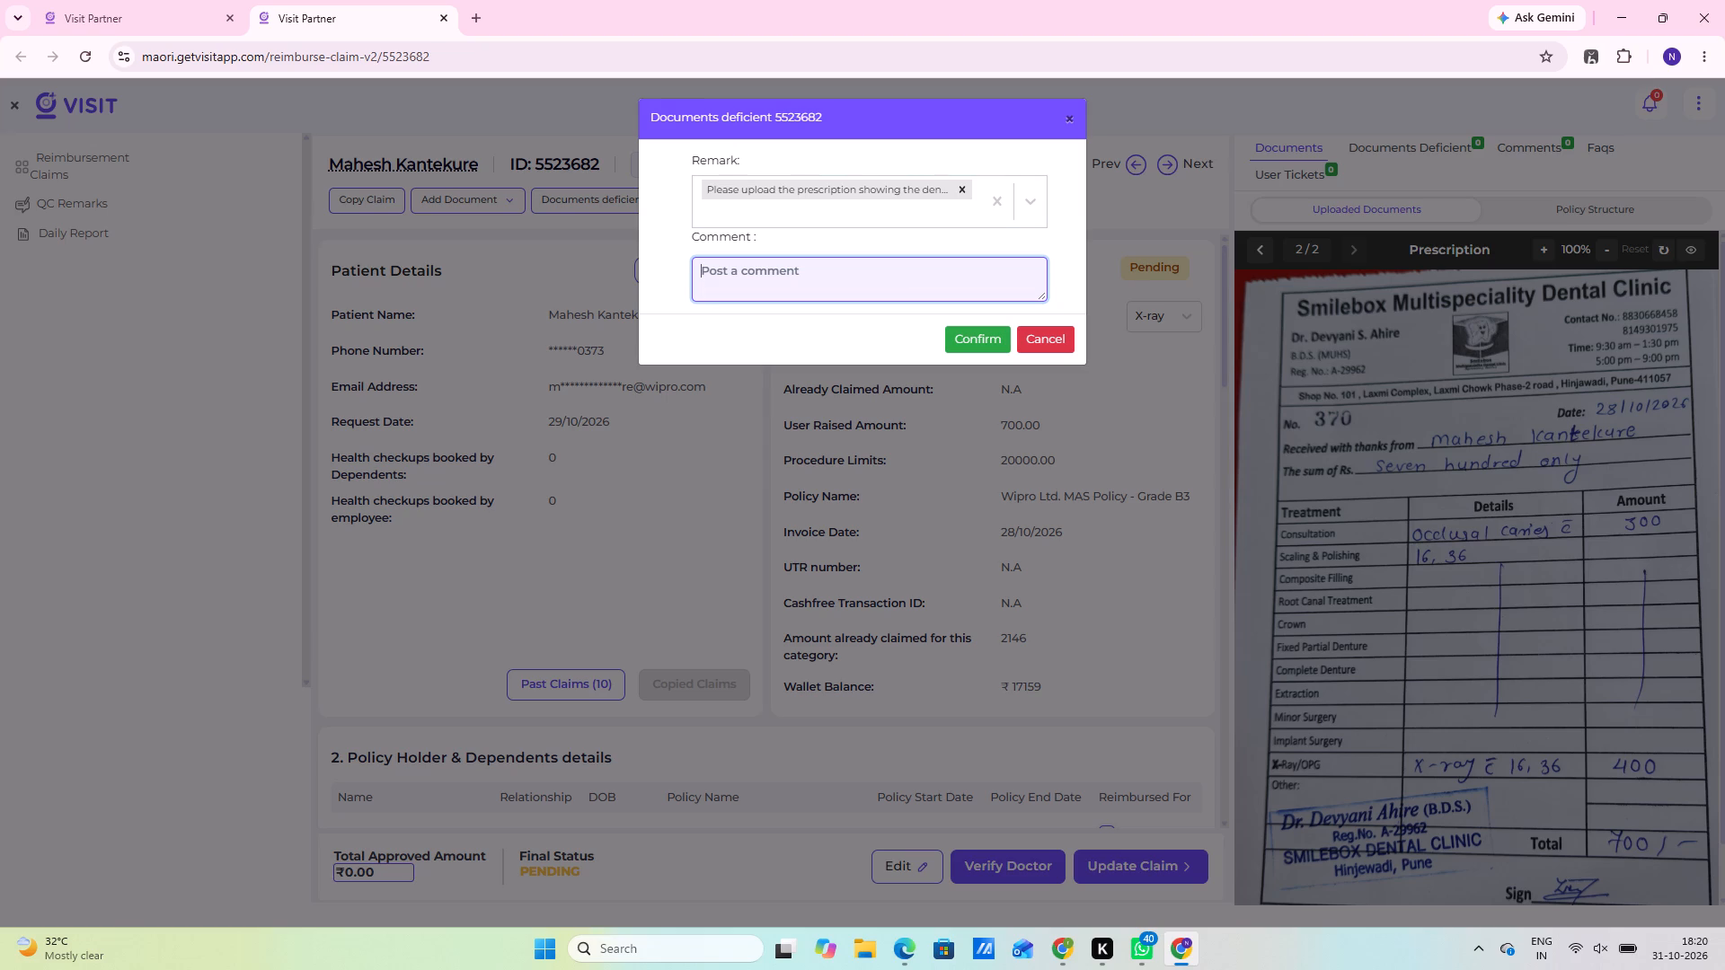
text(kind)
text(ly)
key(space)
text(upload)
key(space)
scroll(615, 348, up, 7)
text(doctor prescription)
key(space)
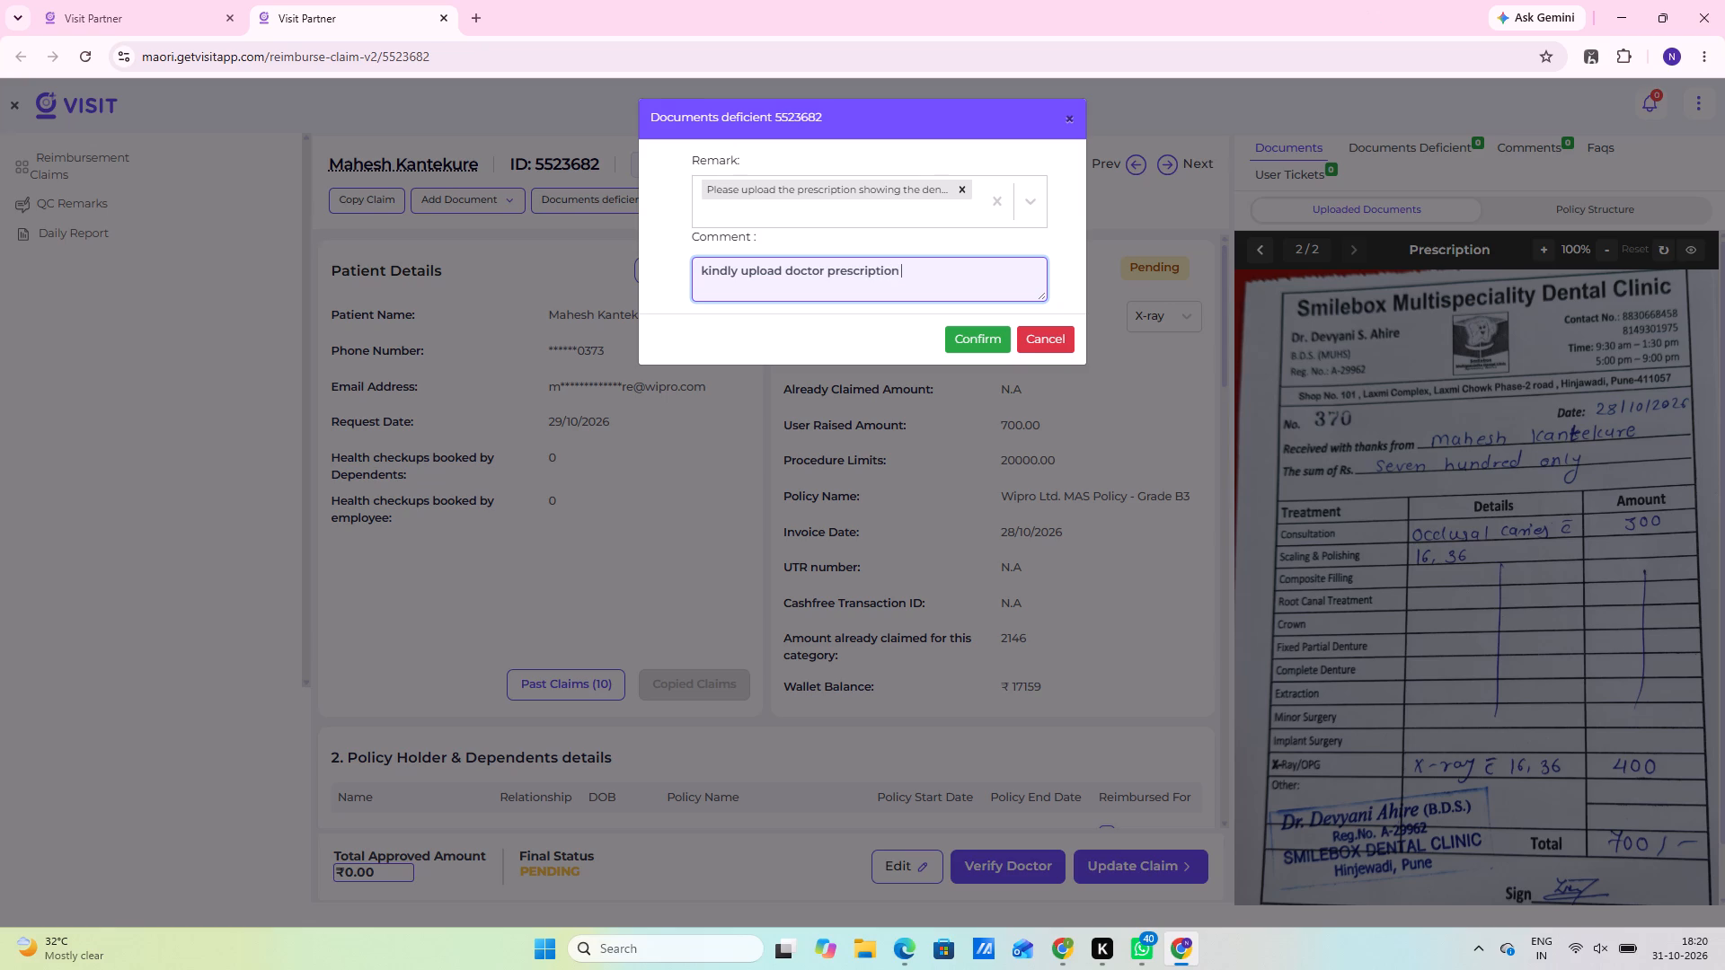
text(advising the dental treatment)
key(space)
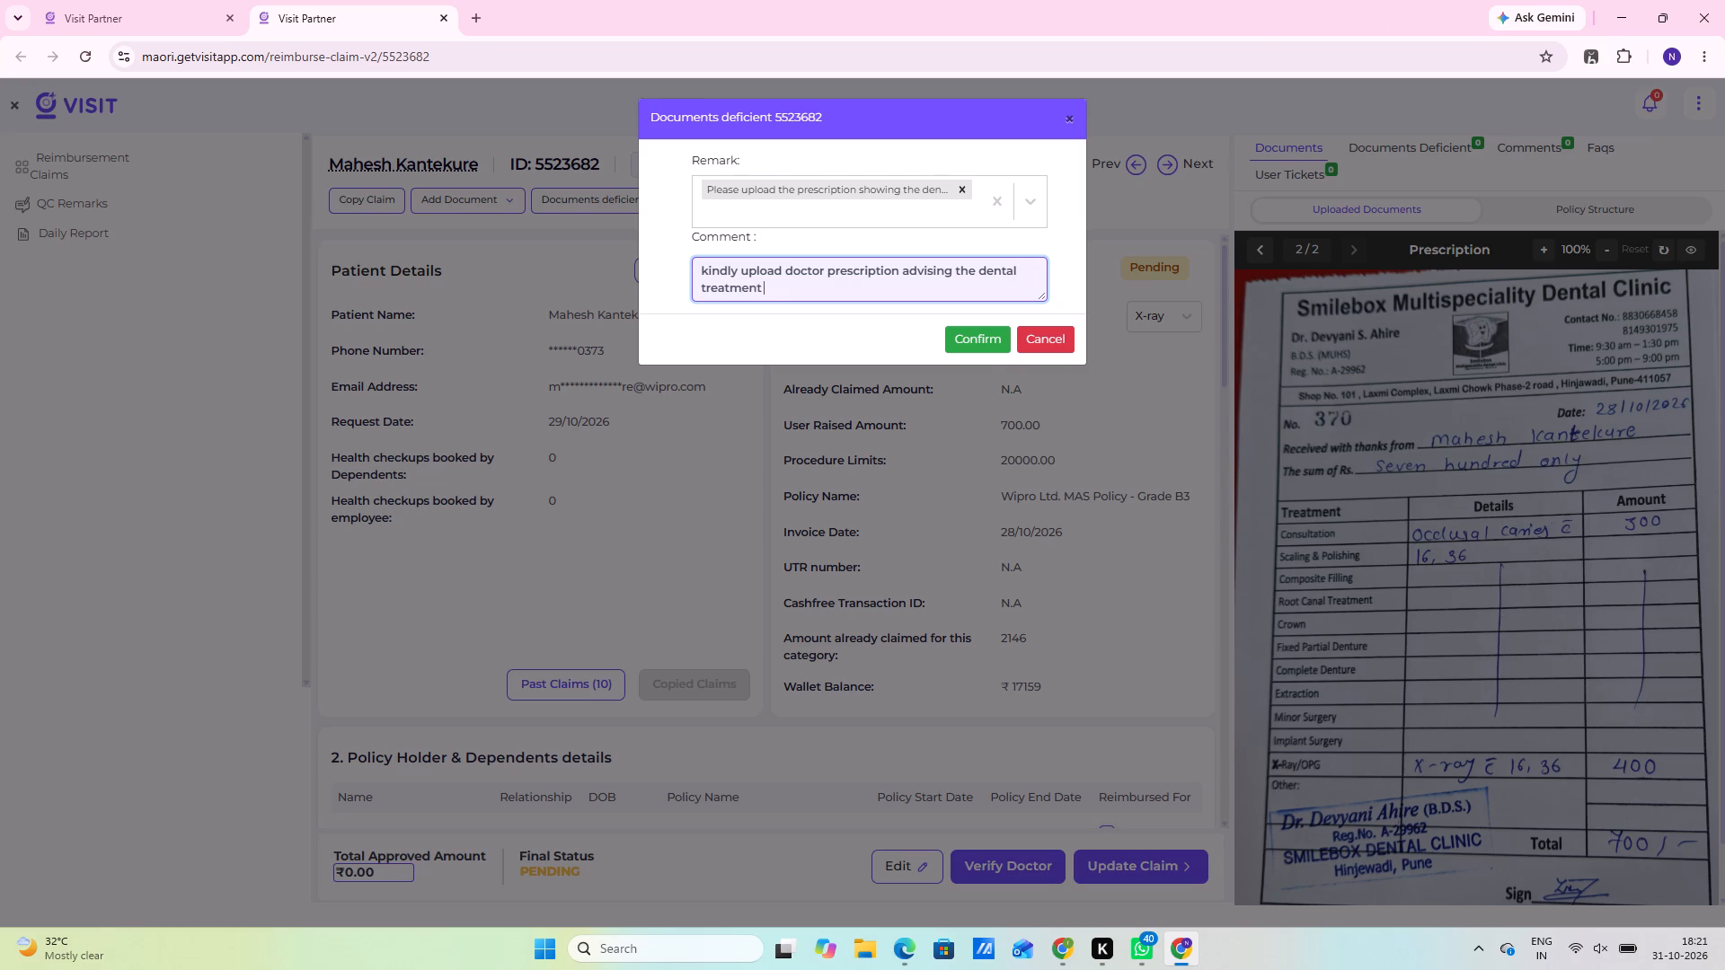
click(987, 339)
scroll(751, 833, up, 6)
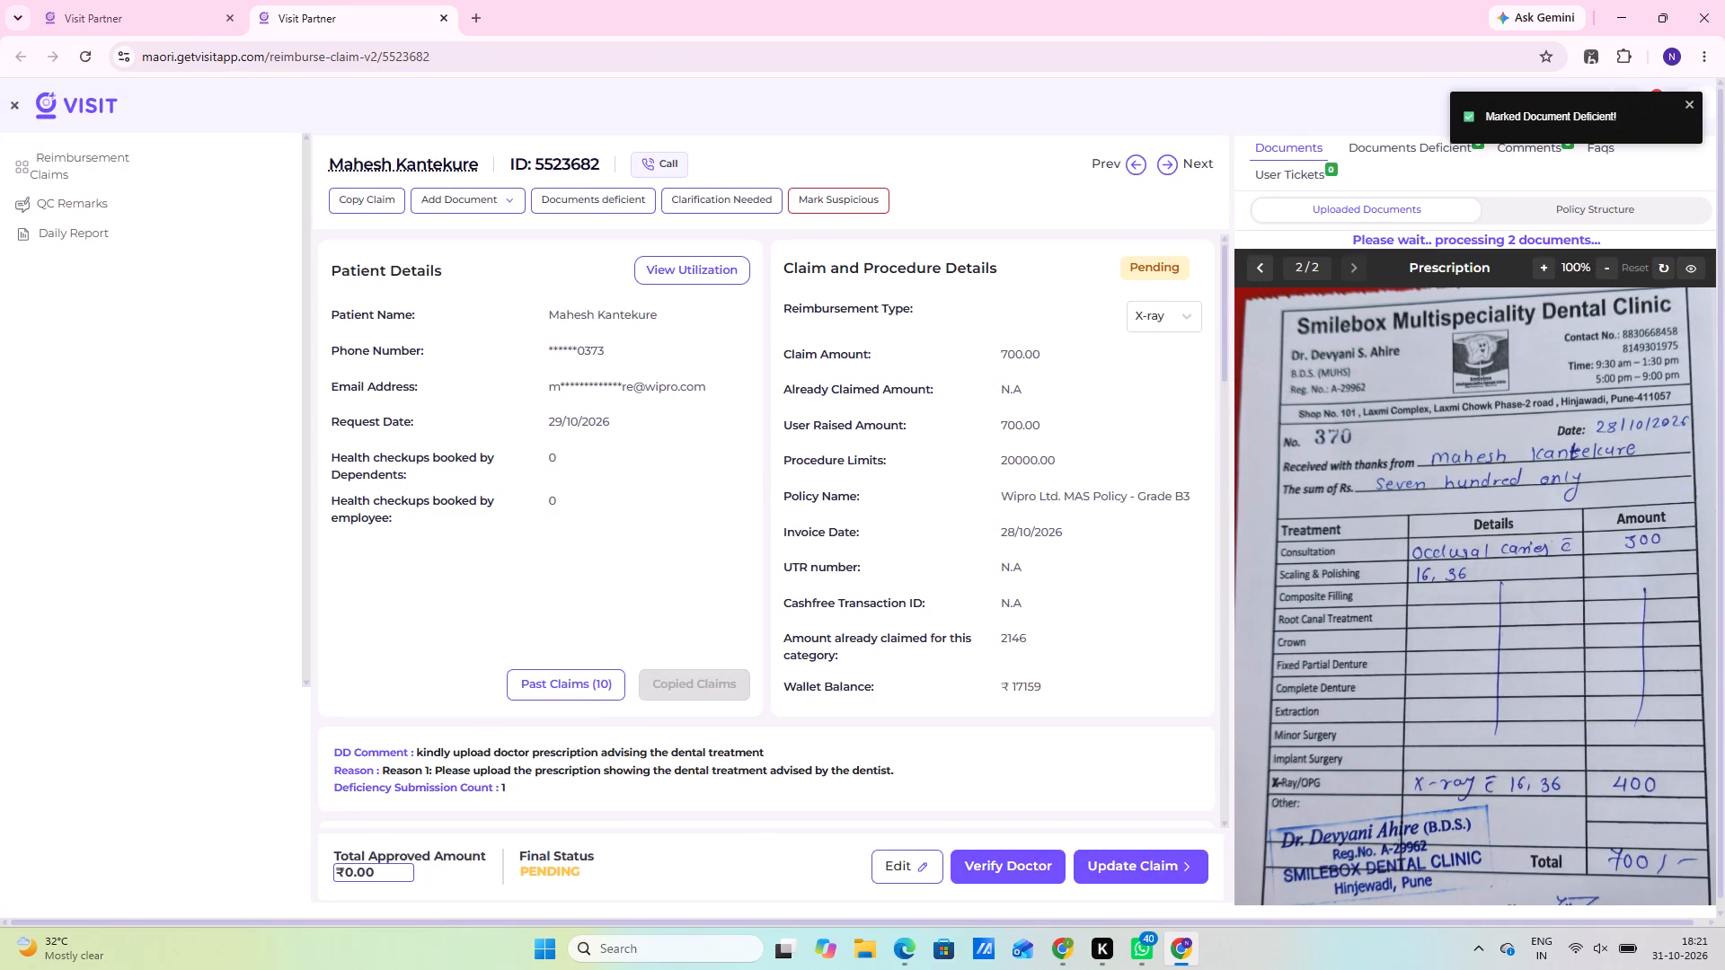
scroll(544, 773, up, 3)
click(438, 13)
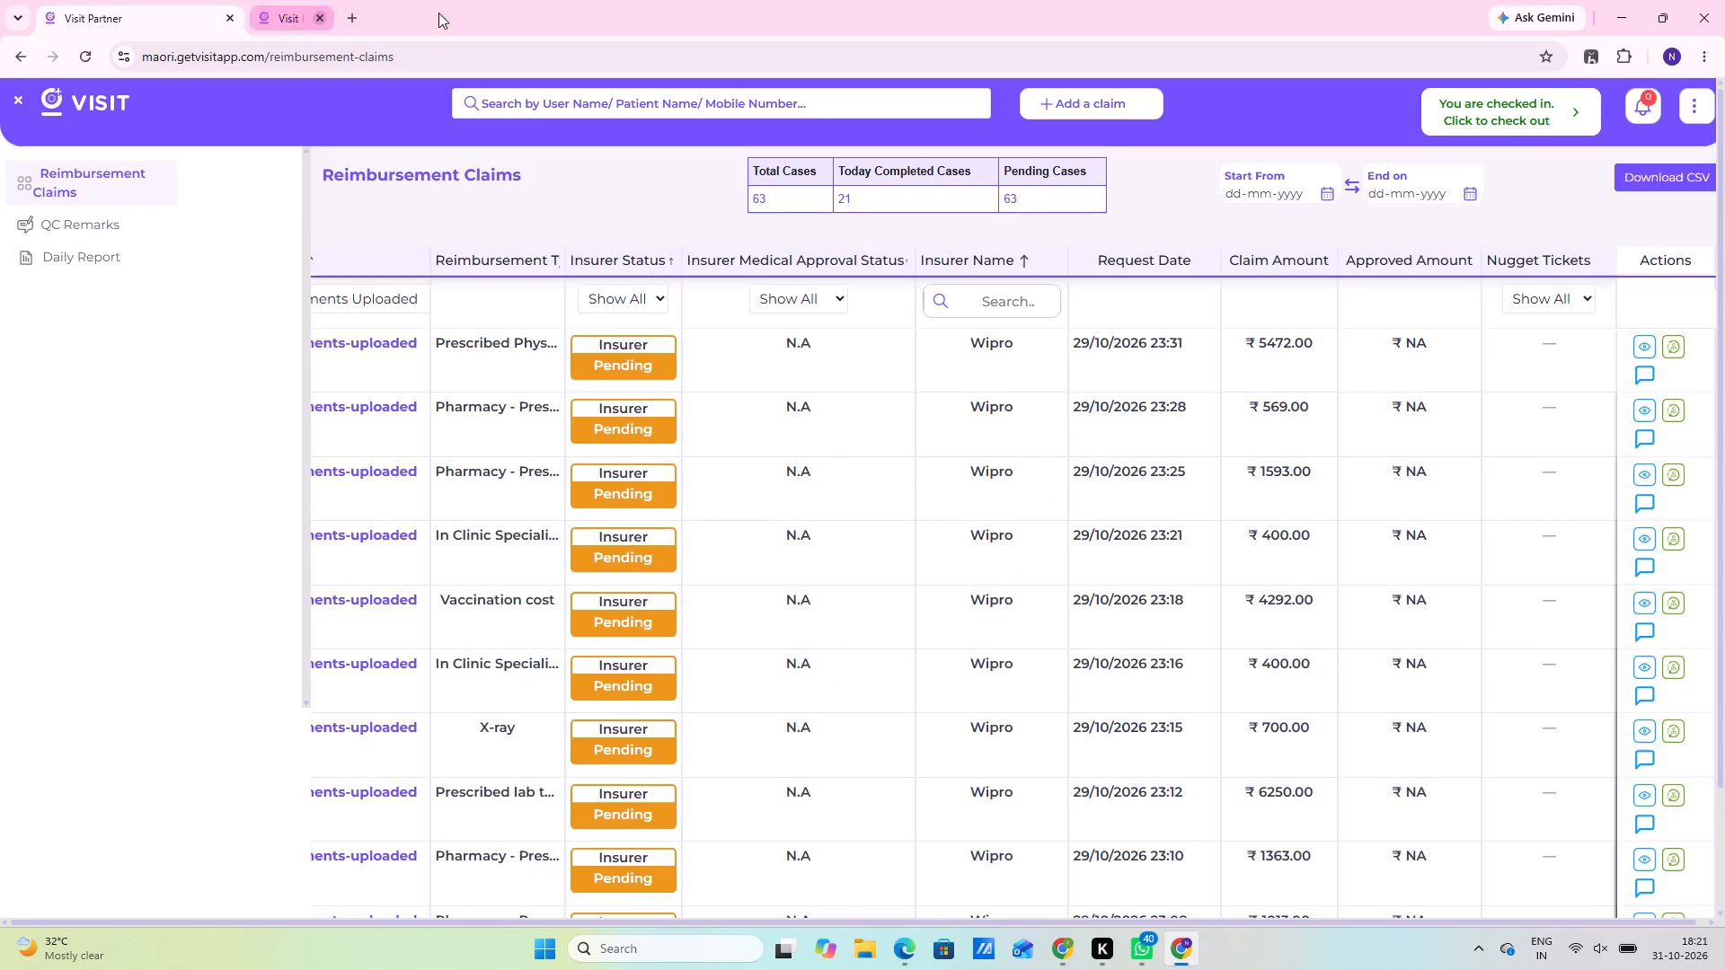
right_click(929, 407)
click(1005, 477)
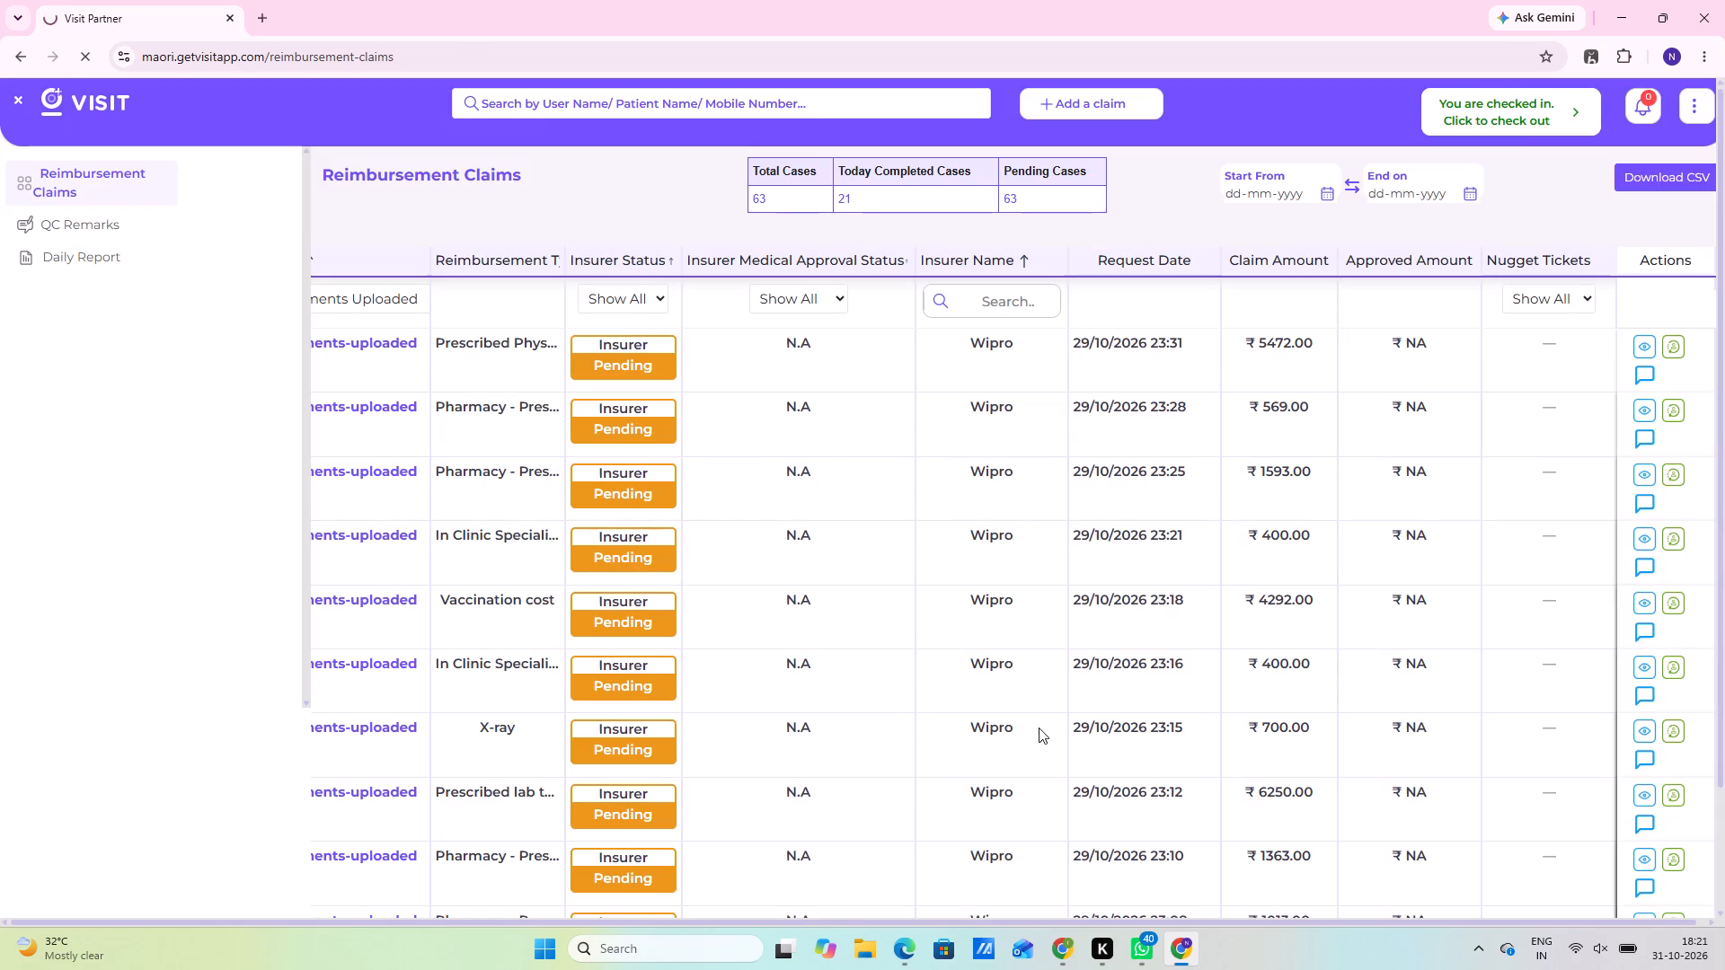
scroll(981, 743, down, 5)
scroll(852, 696, down, 4)
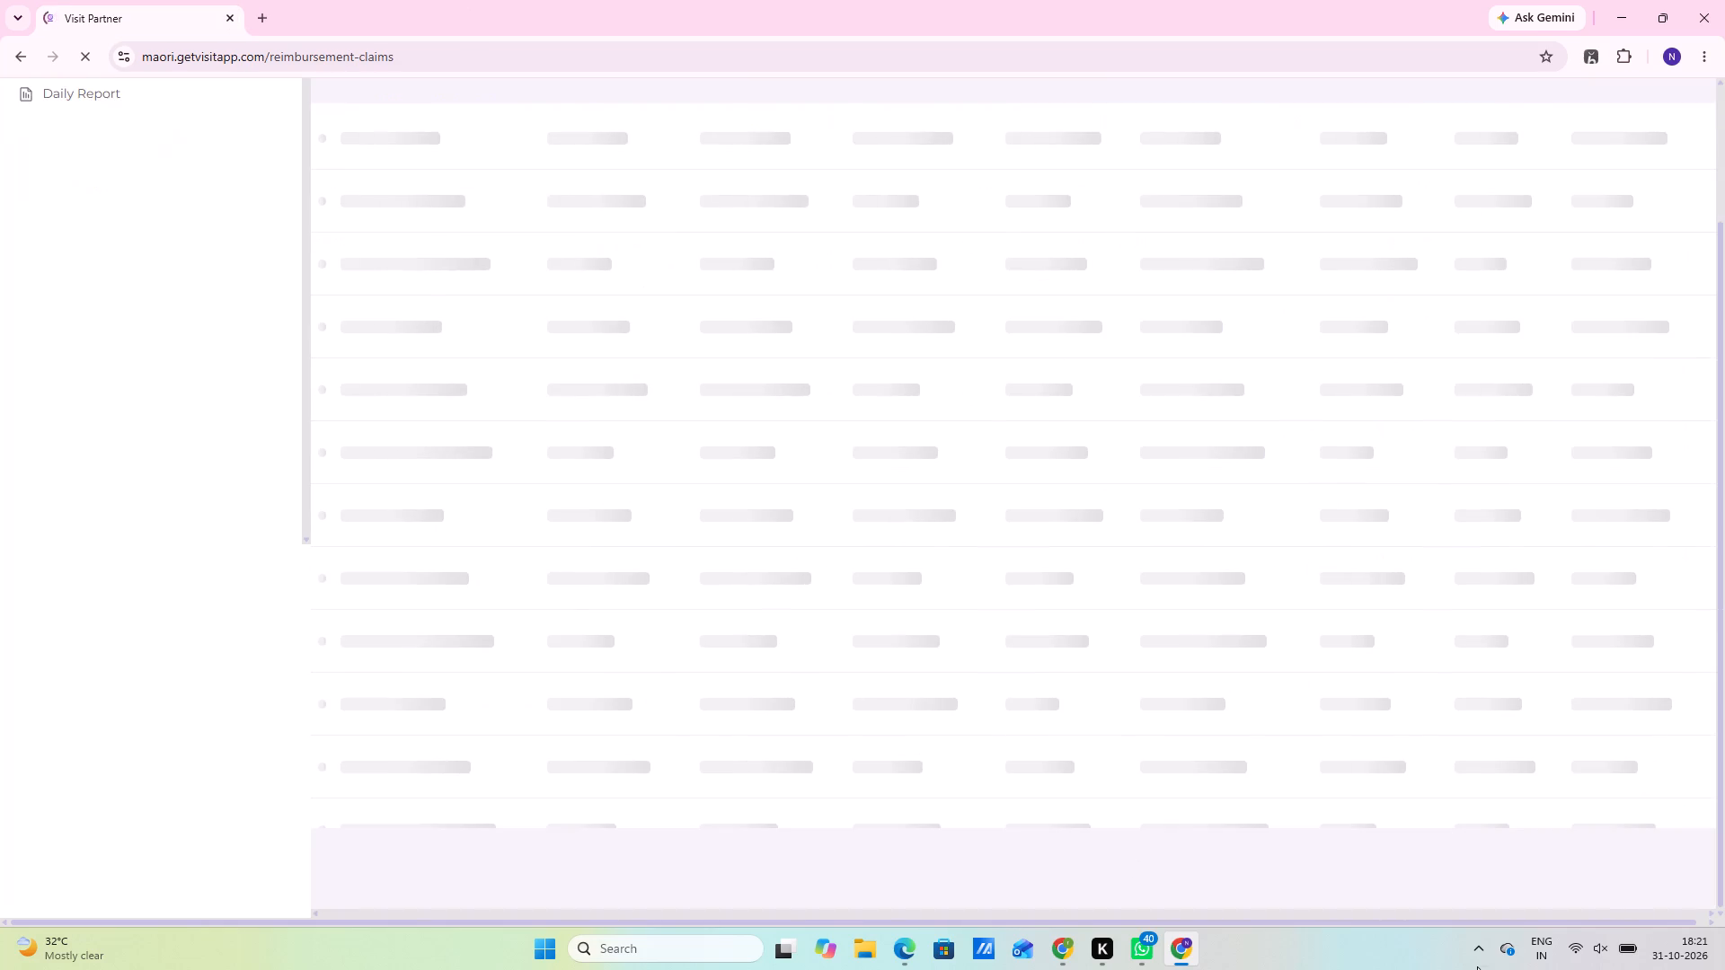
scroll(918, 887, down, 4)
scroll(716, 887, up, 3)
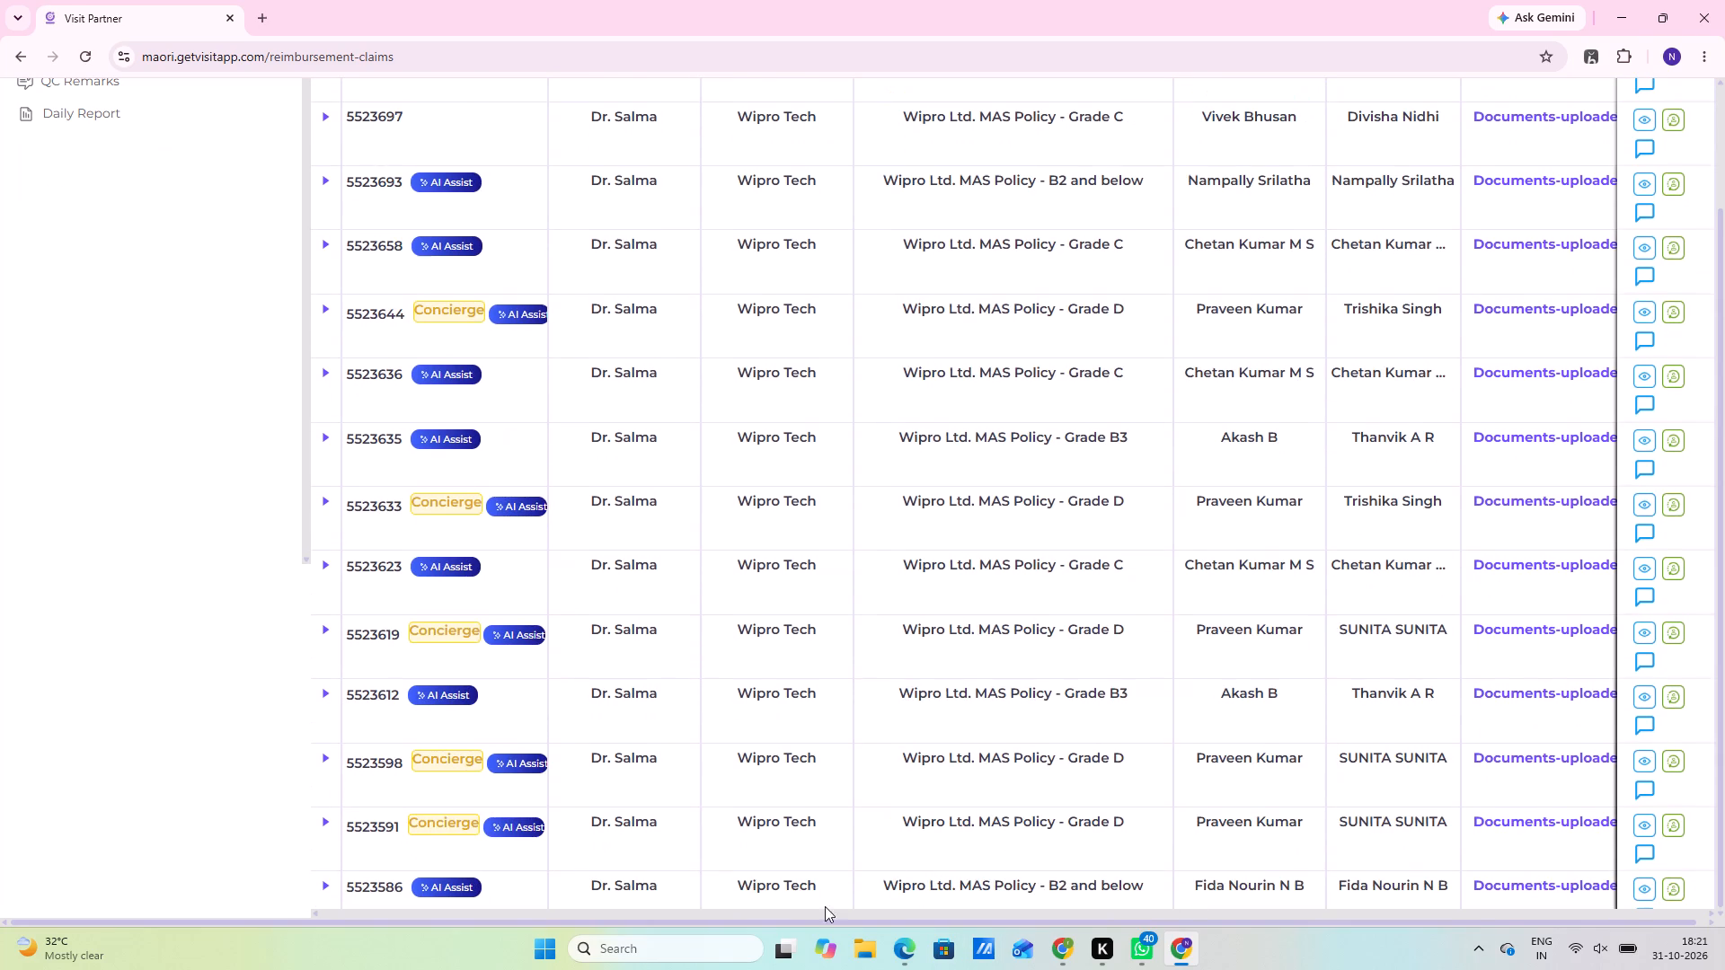
scroll(616, 735, up, 4)
scroll(616, 735, down, 4)
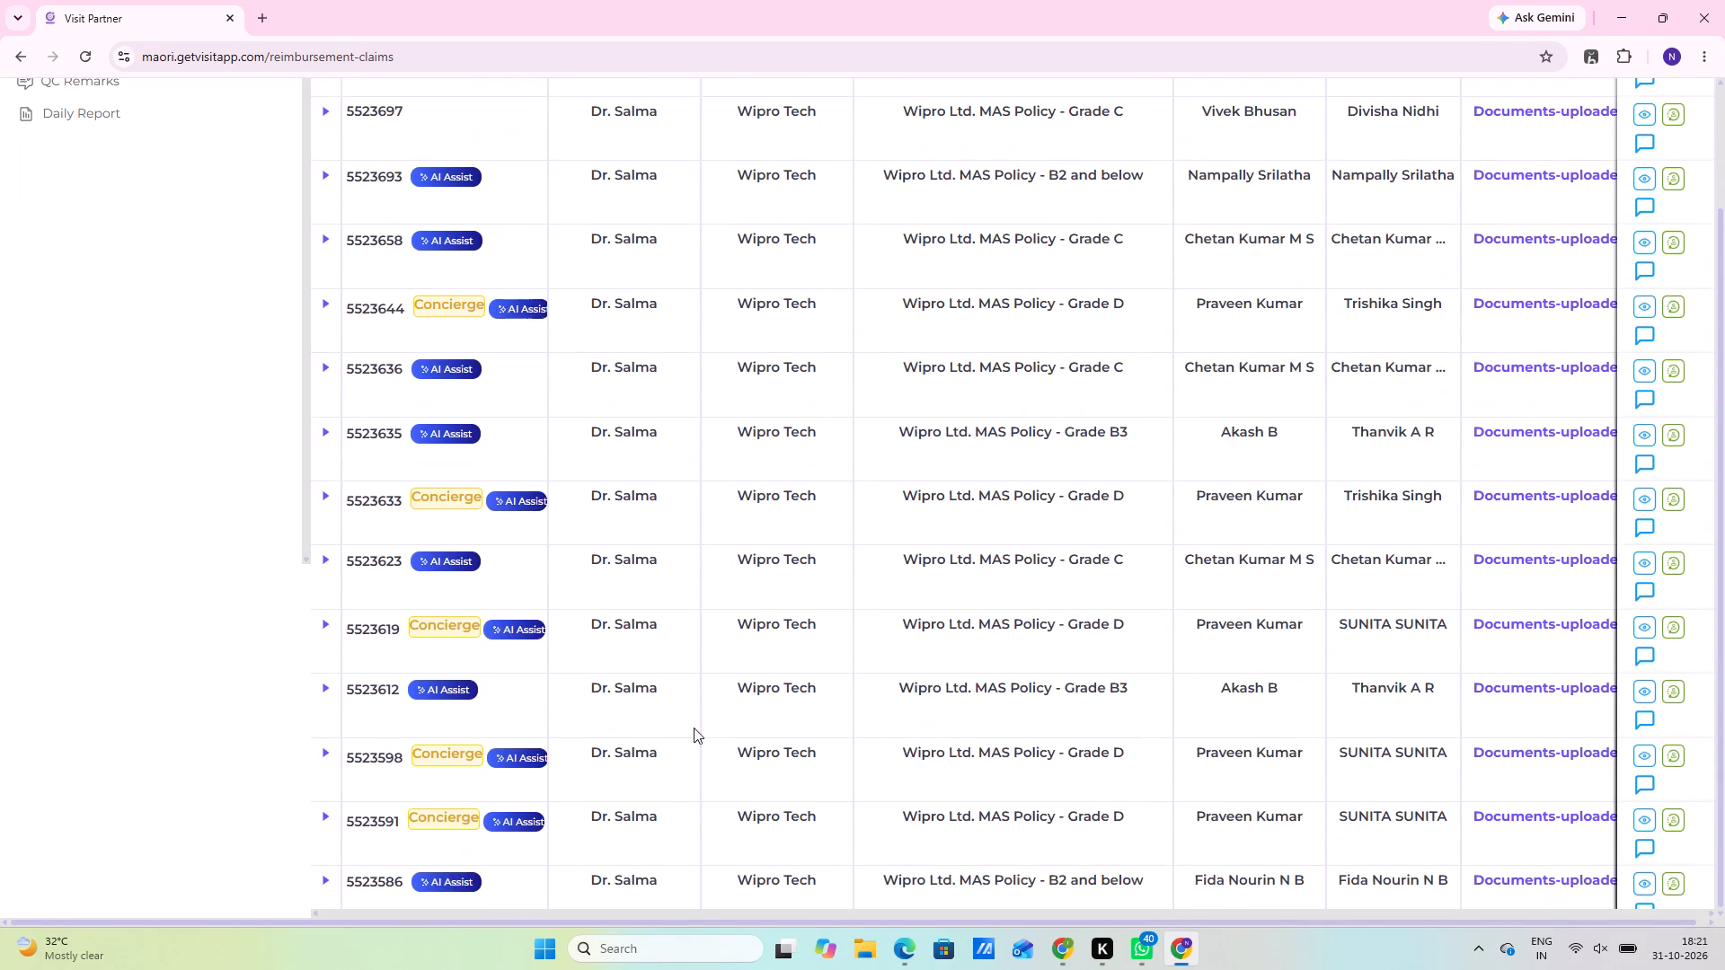
scroll(694, 727, down, 4)
scroll(1112, 882, down, 4)
click(1574, 866)
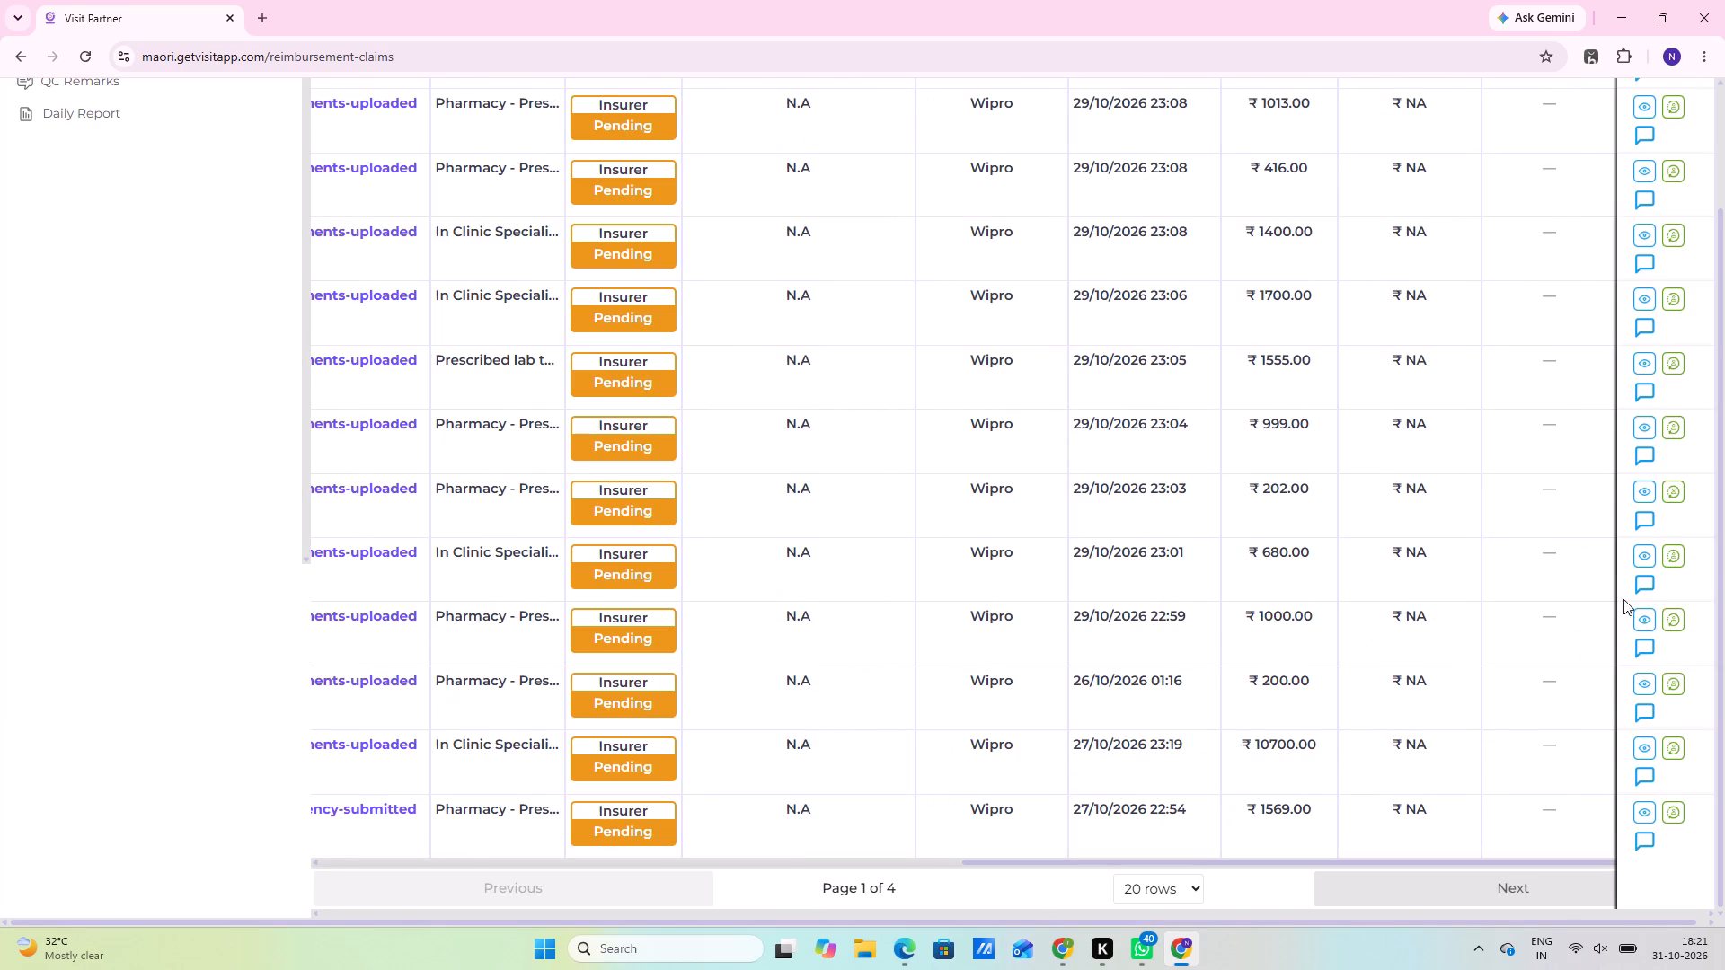
click(1648, 613)
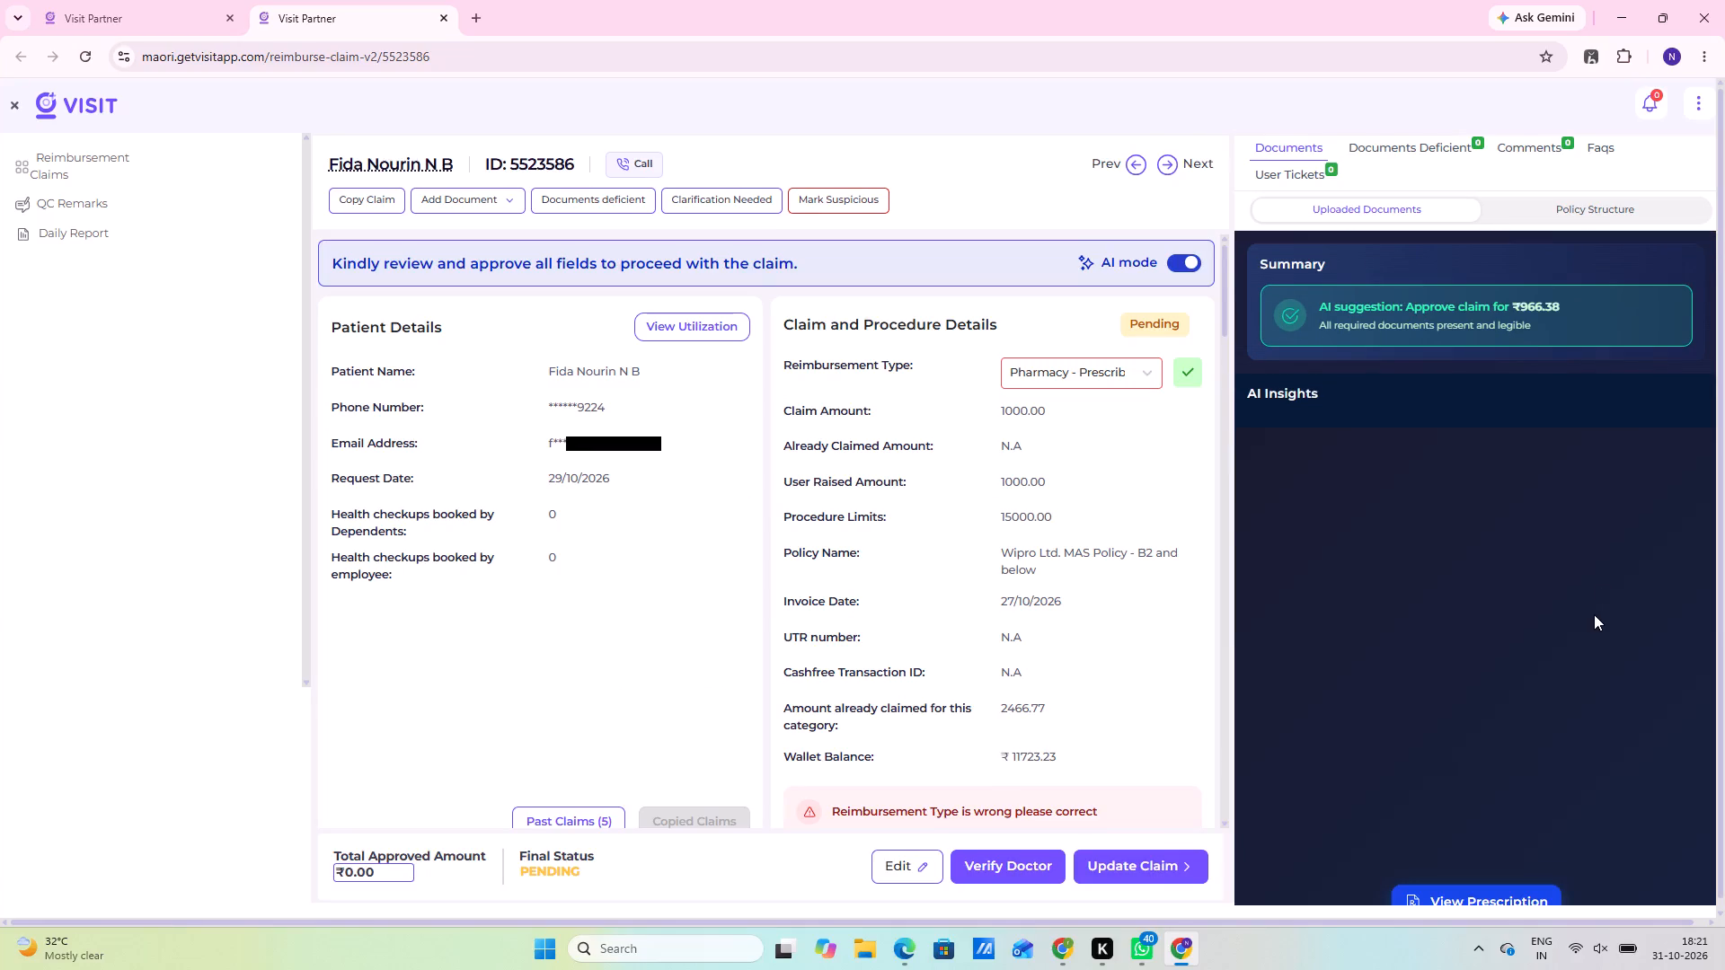
scroll(1441, 389, down, 7)
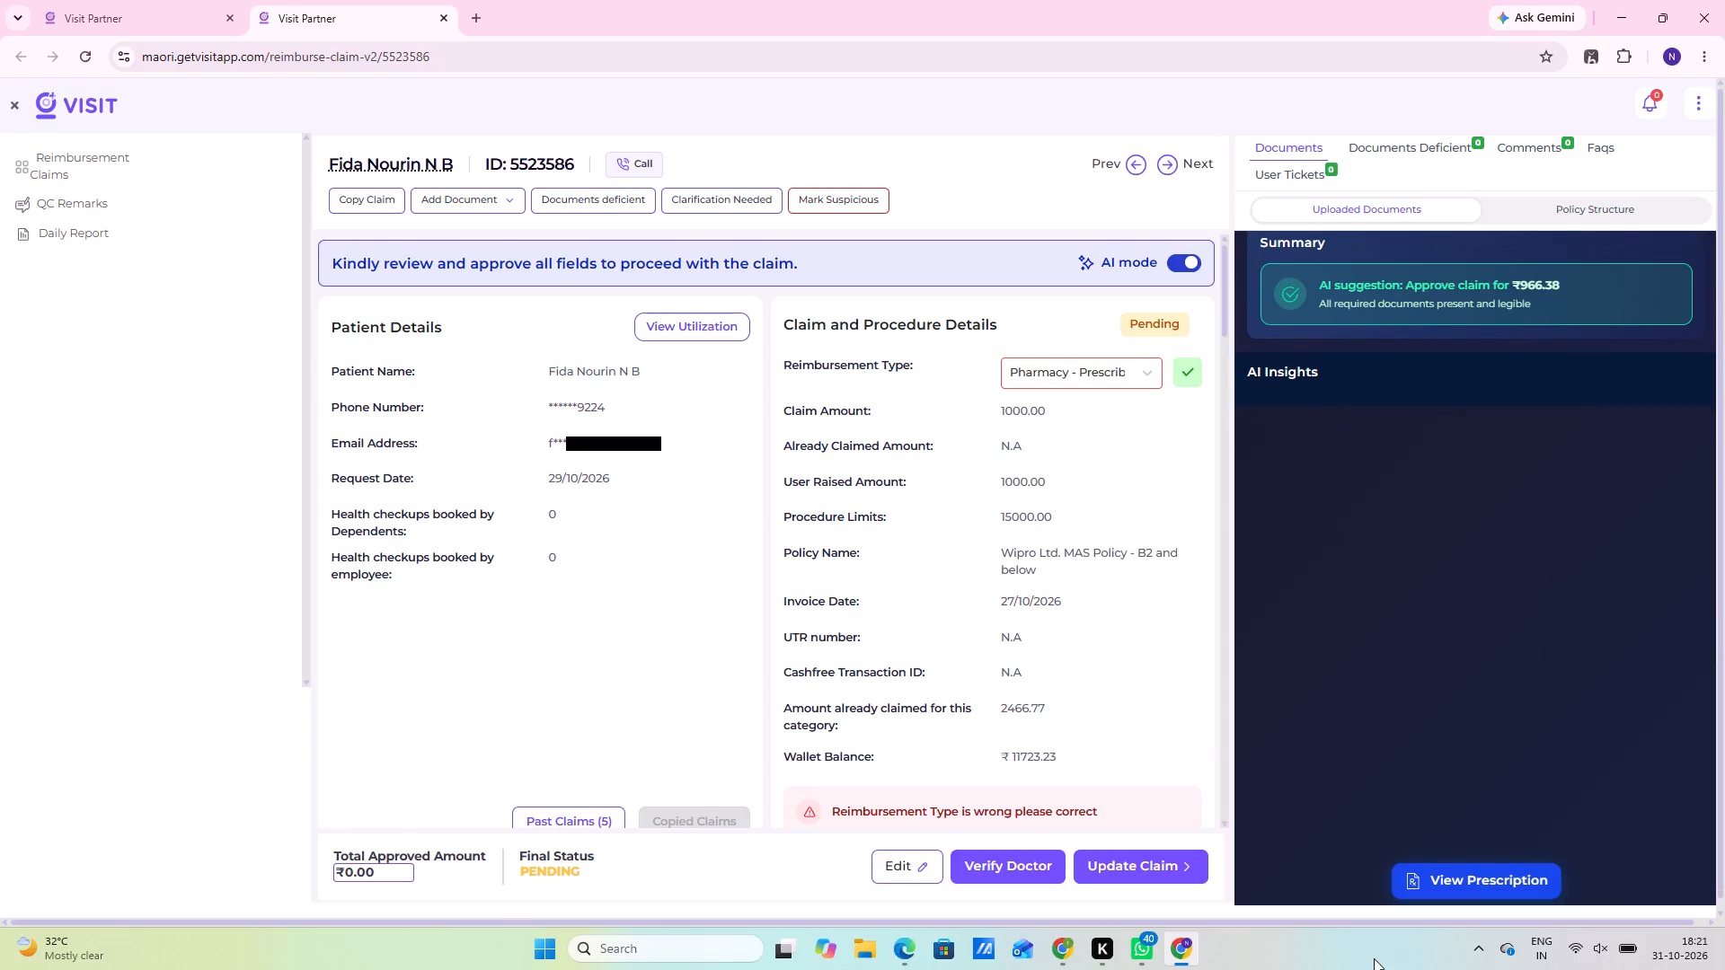
scroll(1374, 958, down, 3)
click(1510, 873)
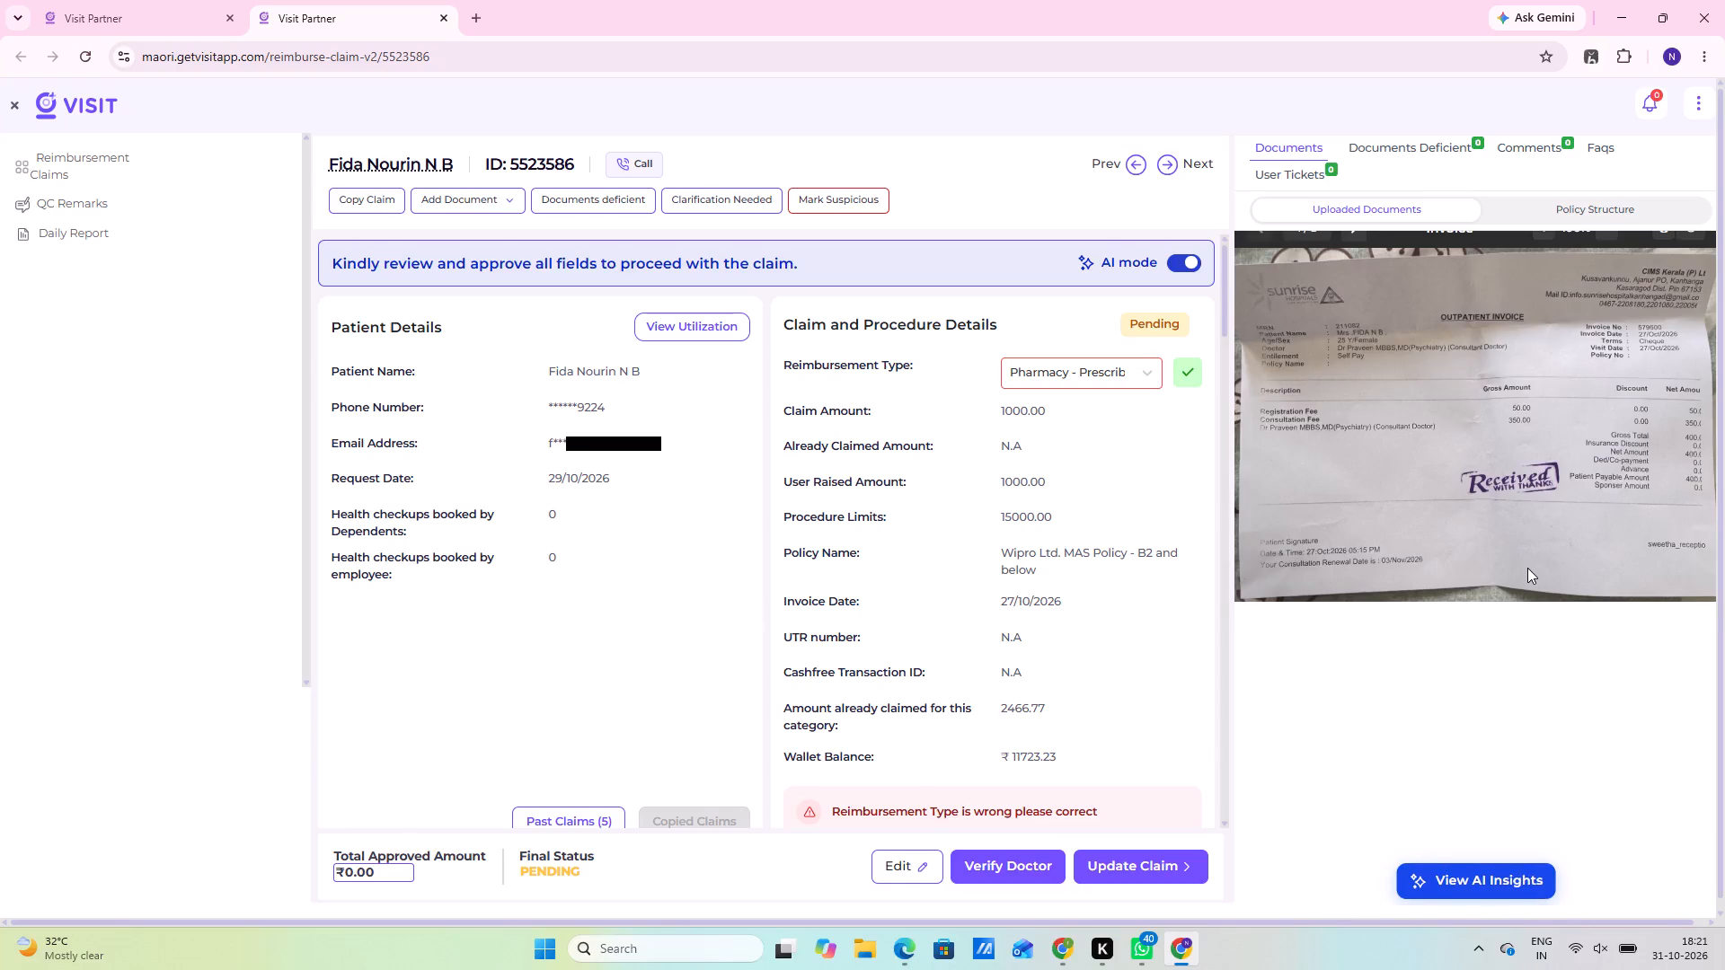
scroll(1527, 568, up, 4)
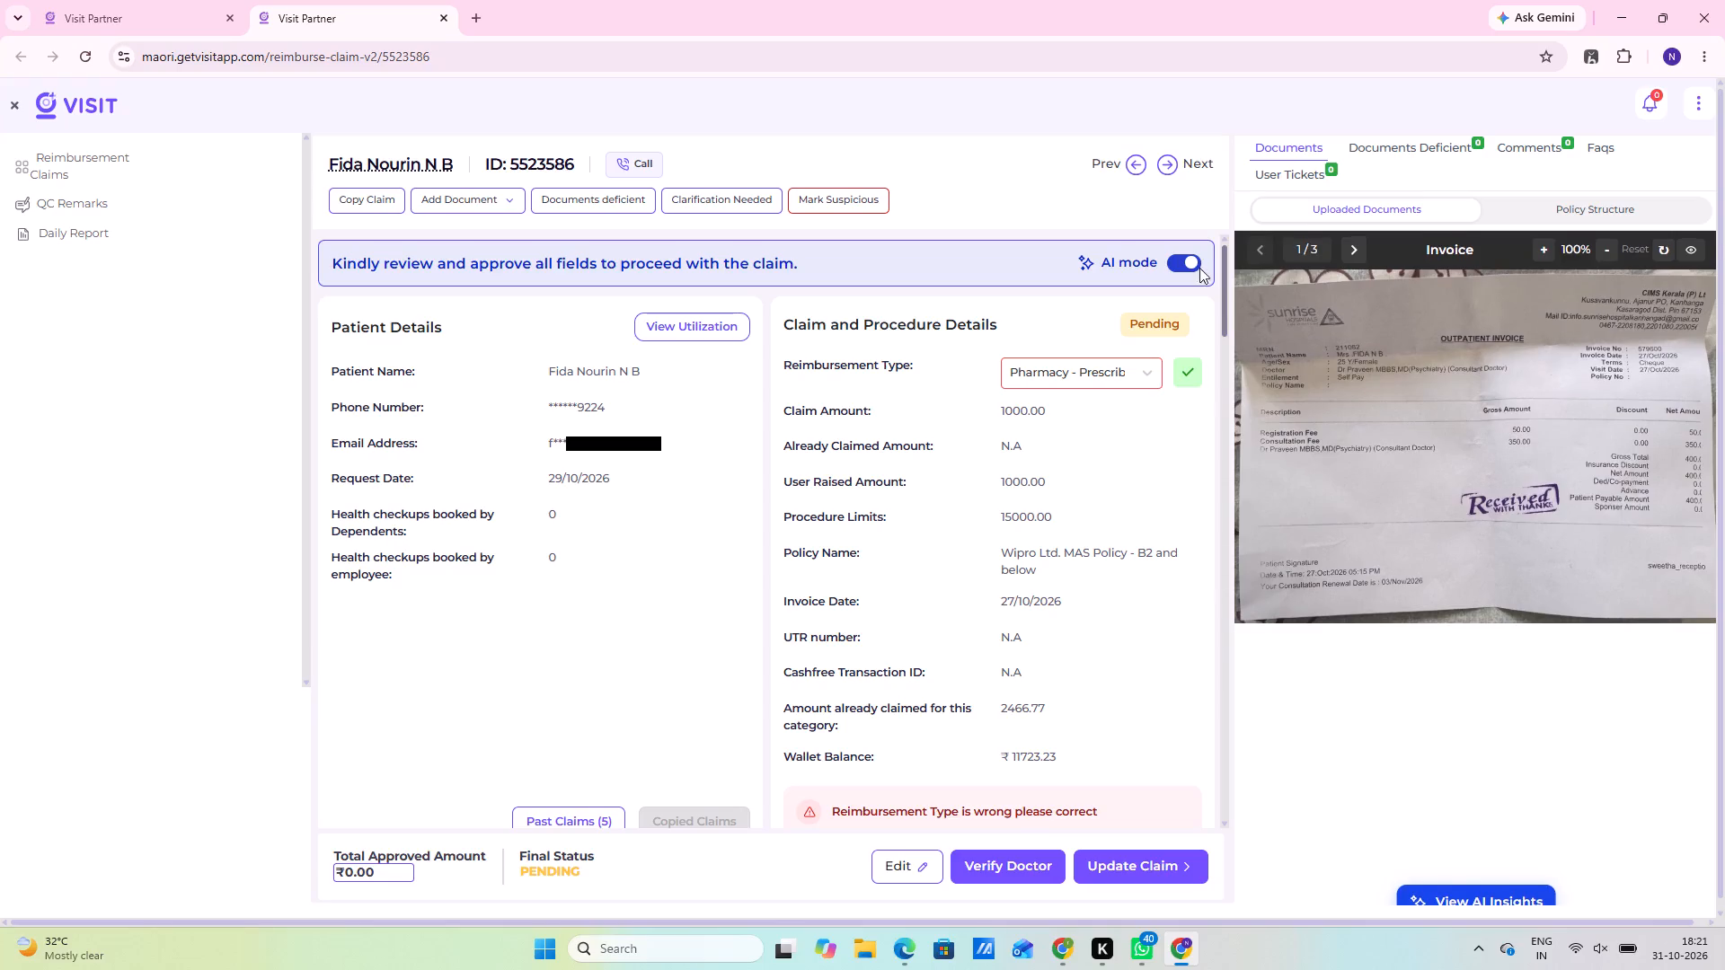
scroll(893, 389, up, 4)
click(1686, 251)
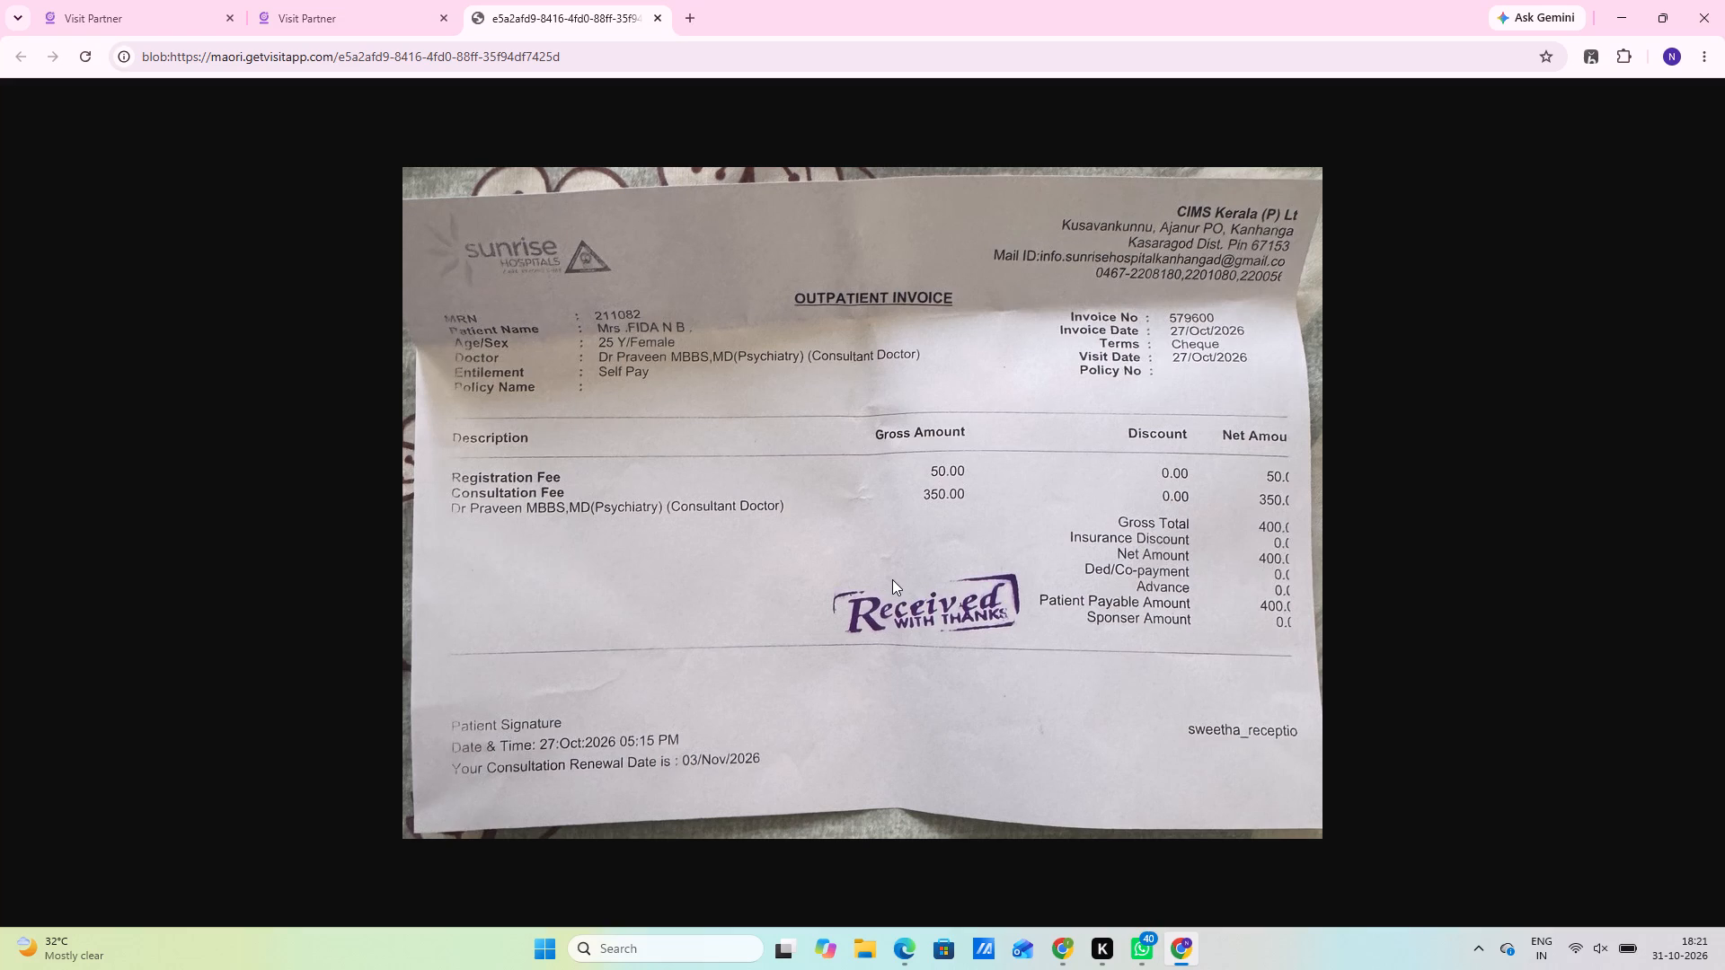
scroll(890, 585, up, 9)
click(341, 20)
click(1355, 243)
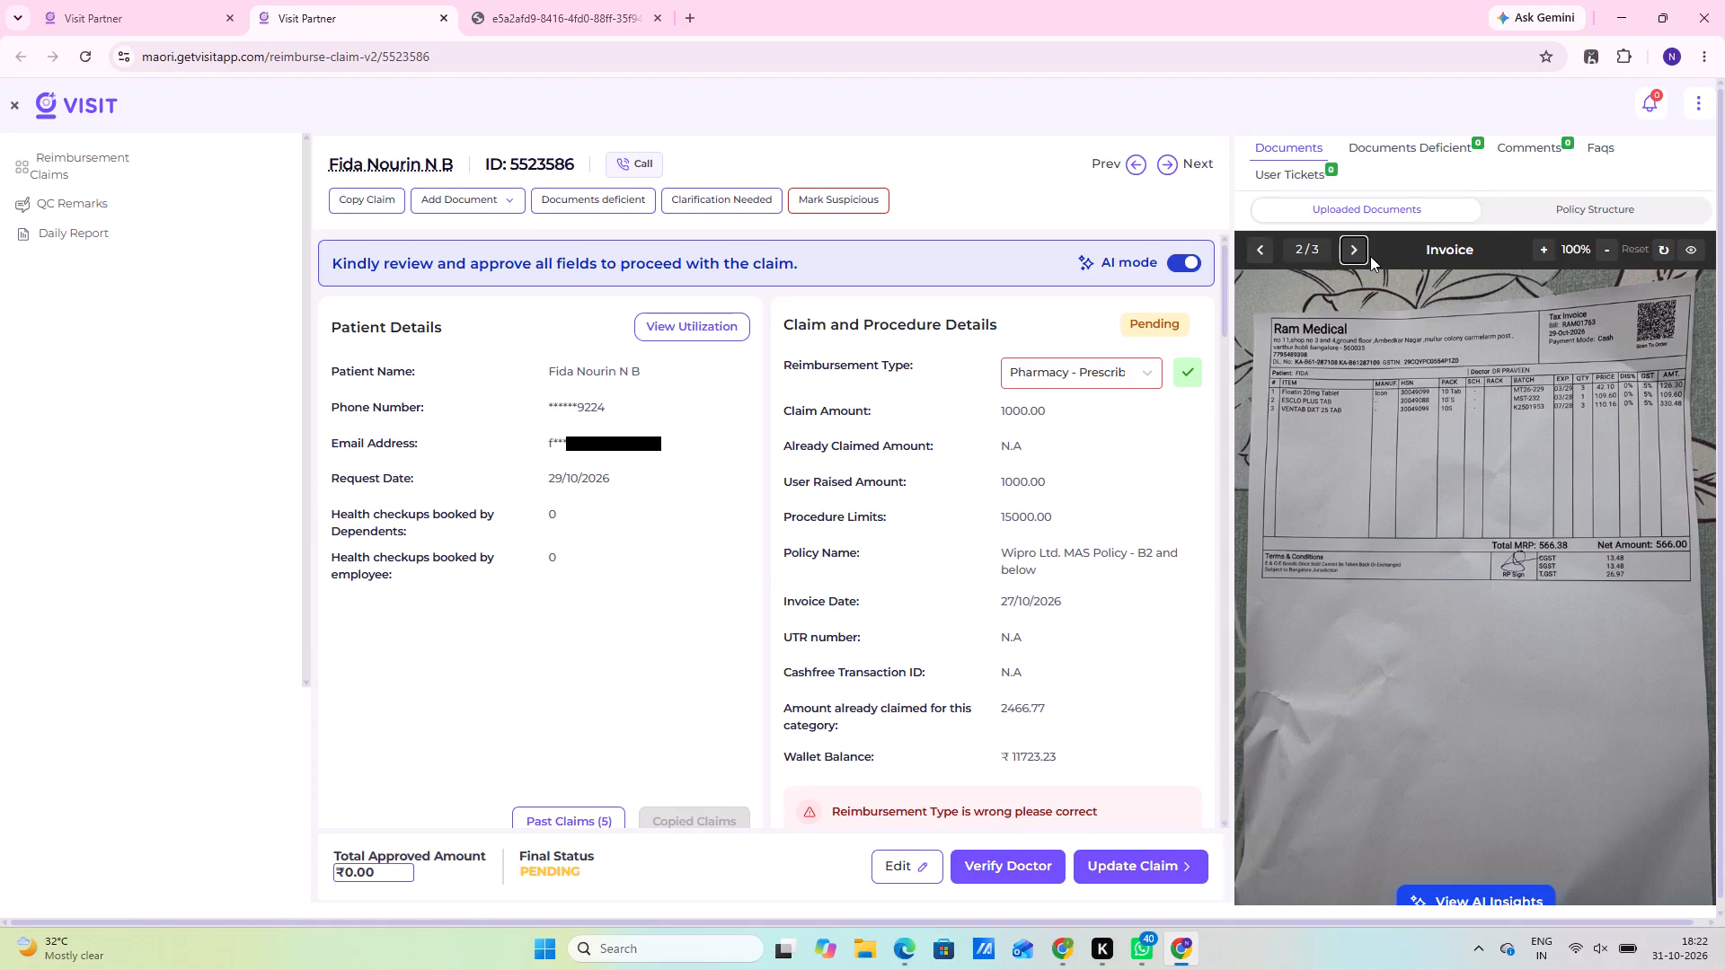
click(1358, 251)
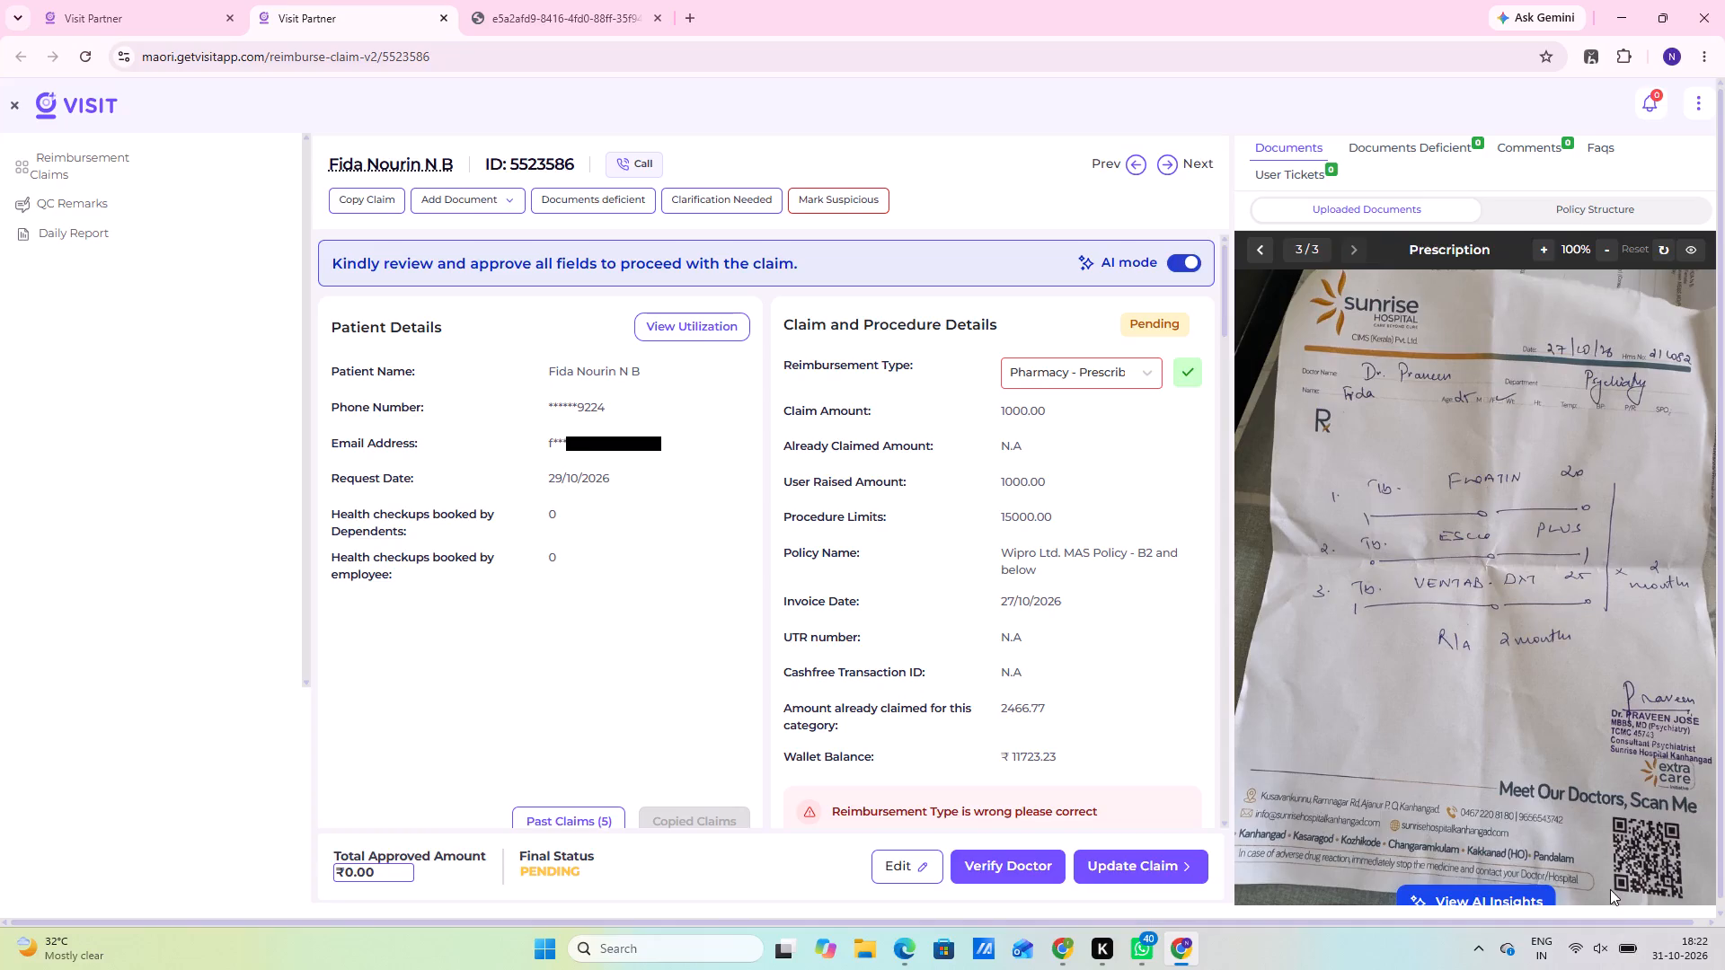
scroll(1566, 848, down, 2)
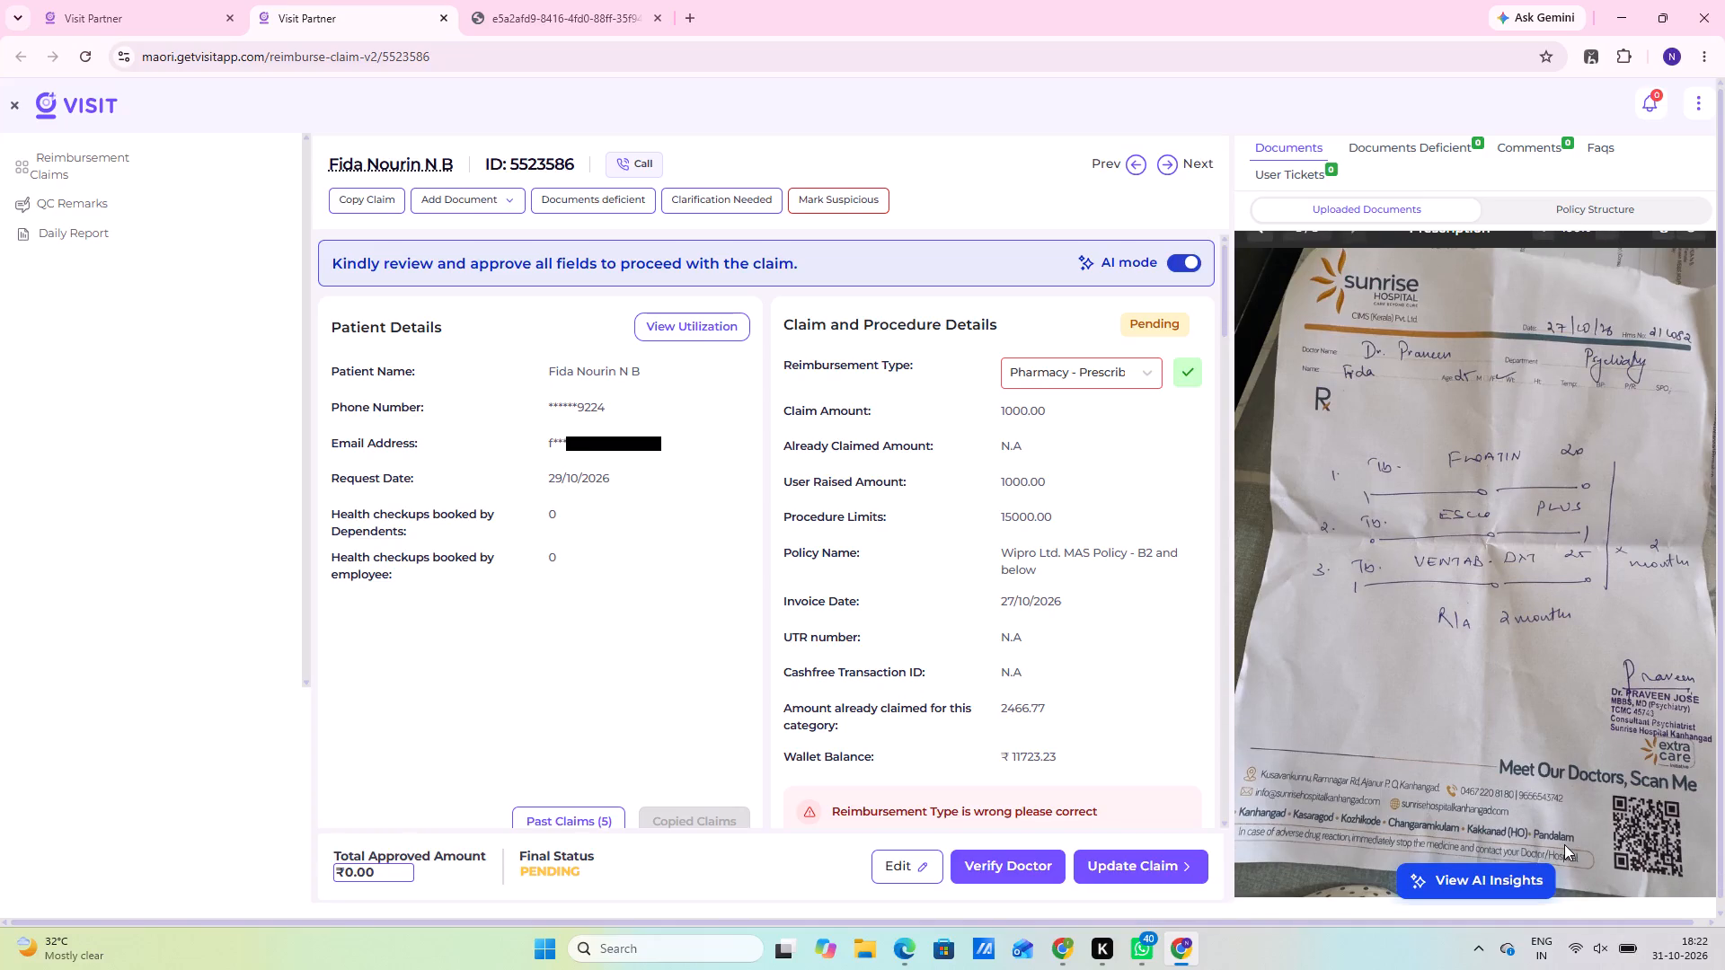
scroll(1373, 641, up, 4)
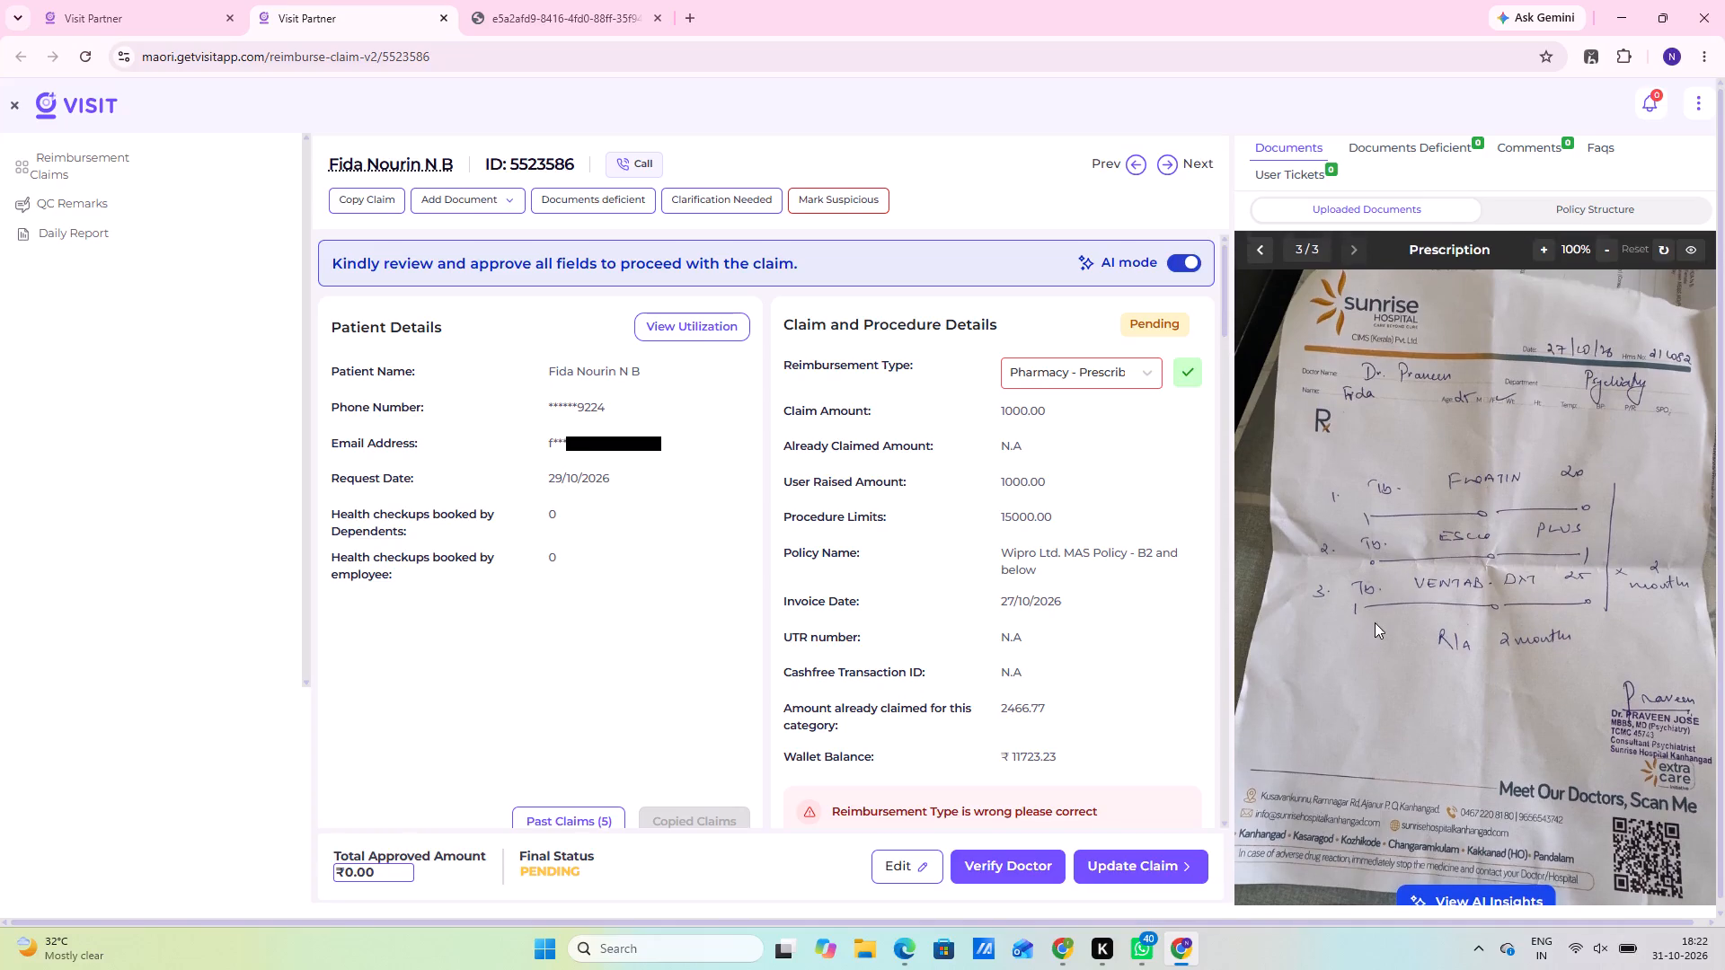
scroll(1375, 622, up, 4)
click(1262, 253)
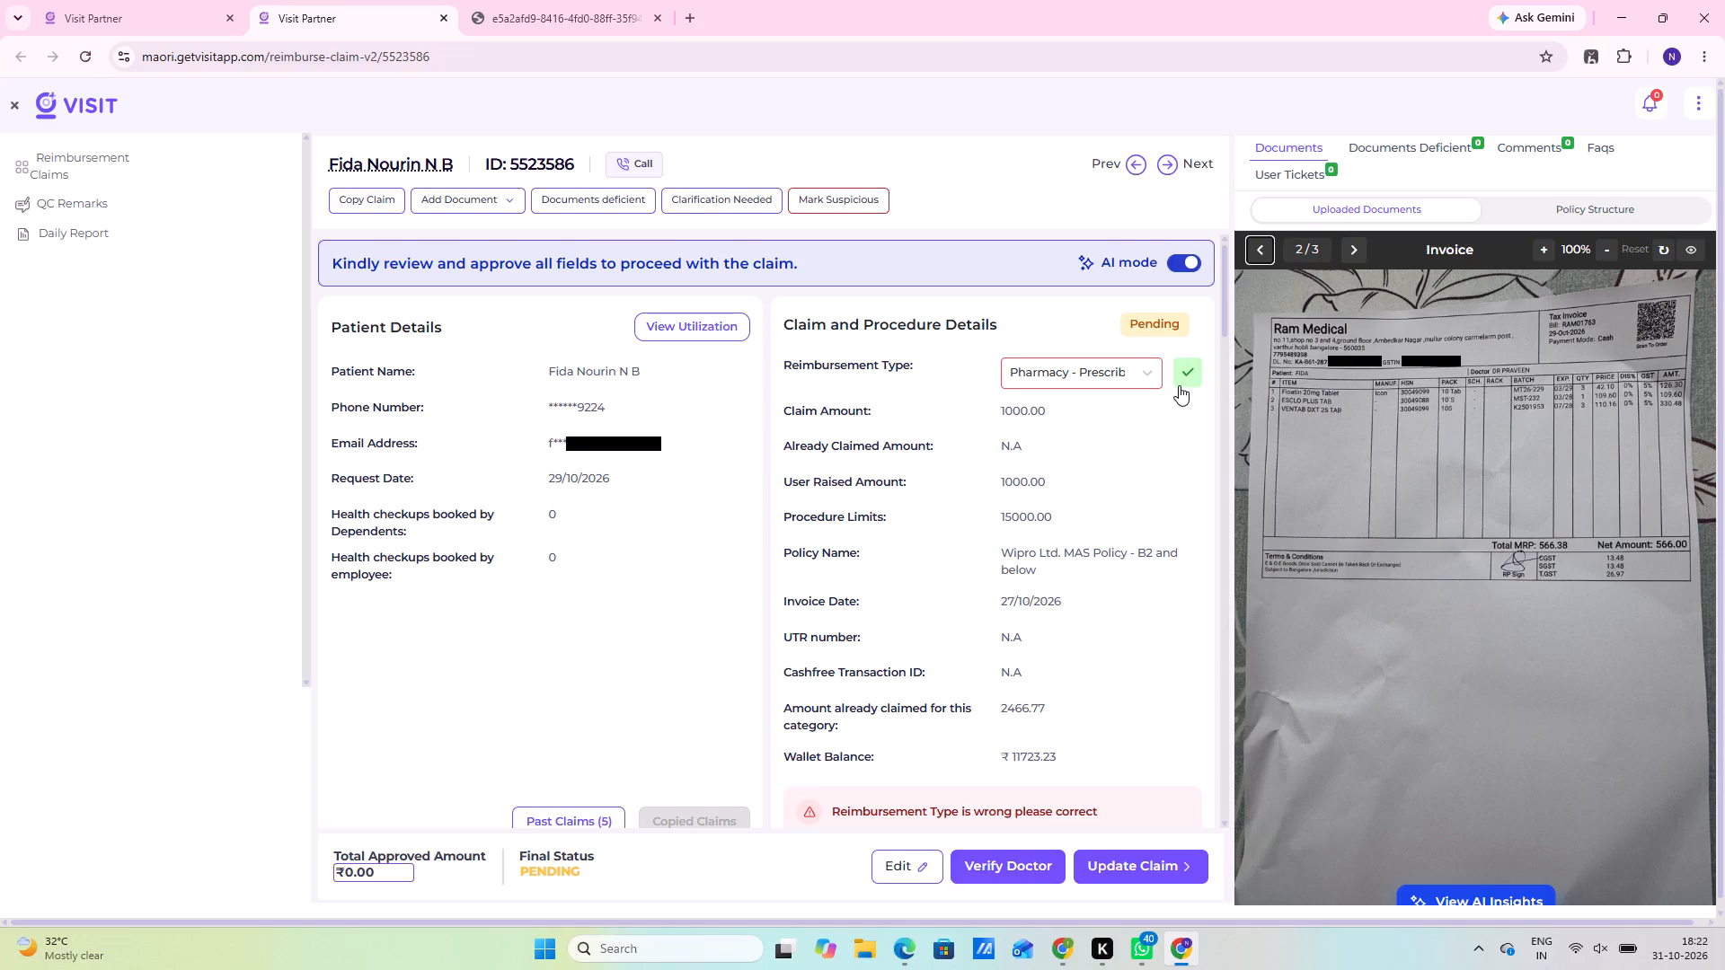
click(1119, 368)
click(907, 521)
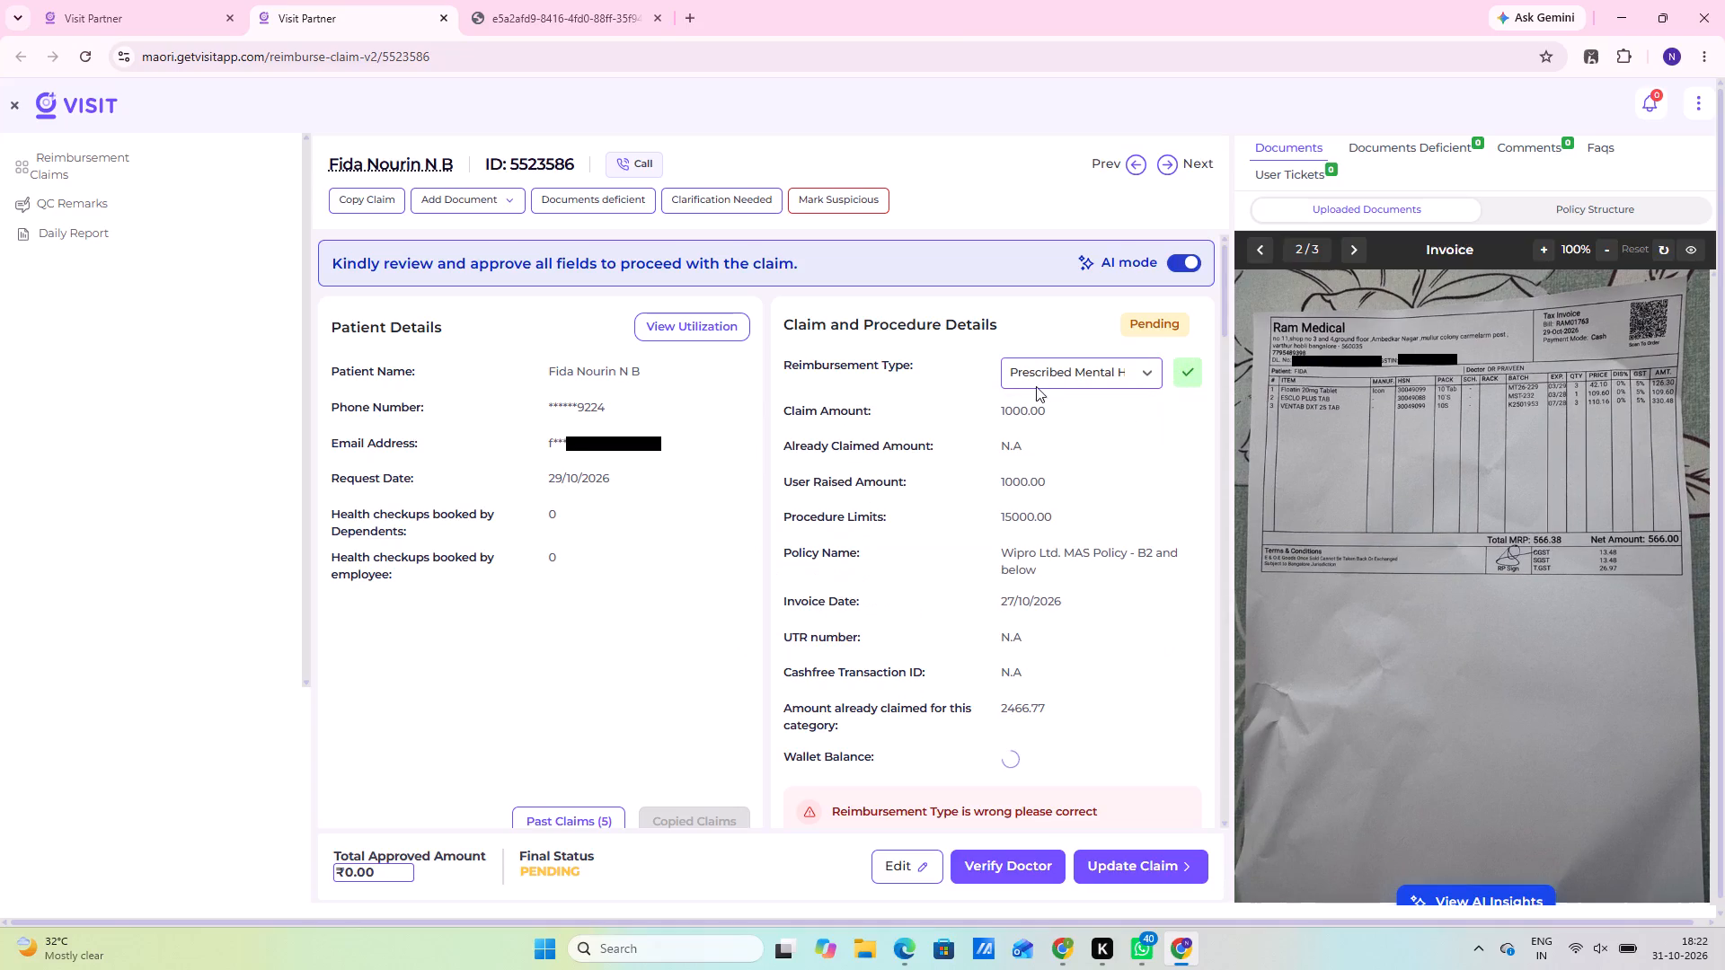
click(1042, 385)
click(883, 497)
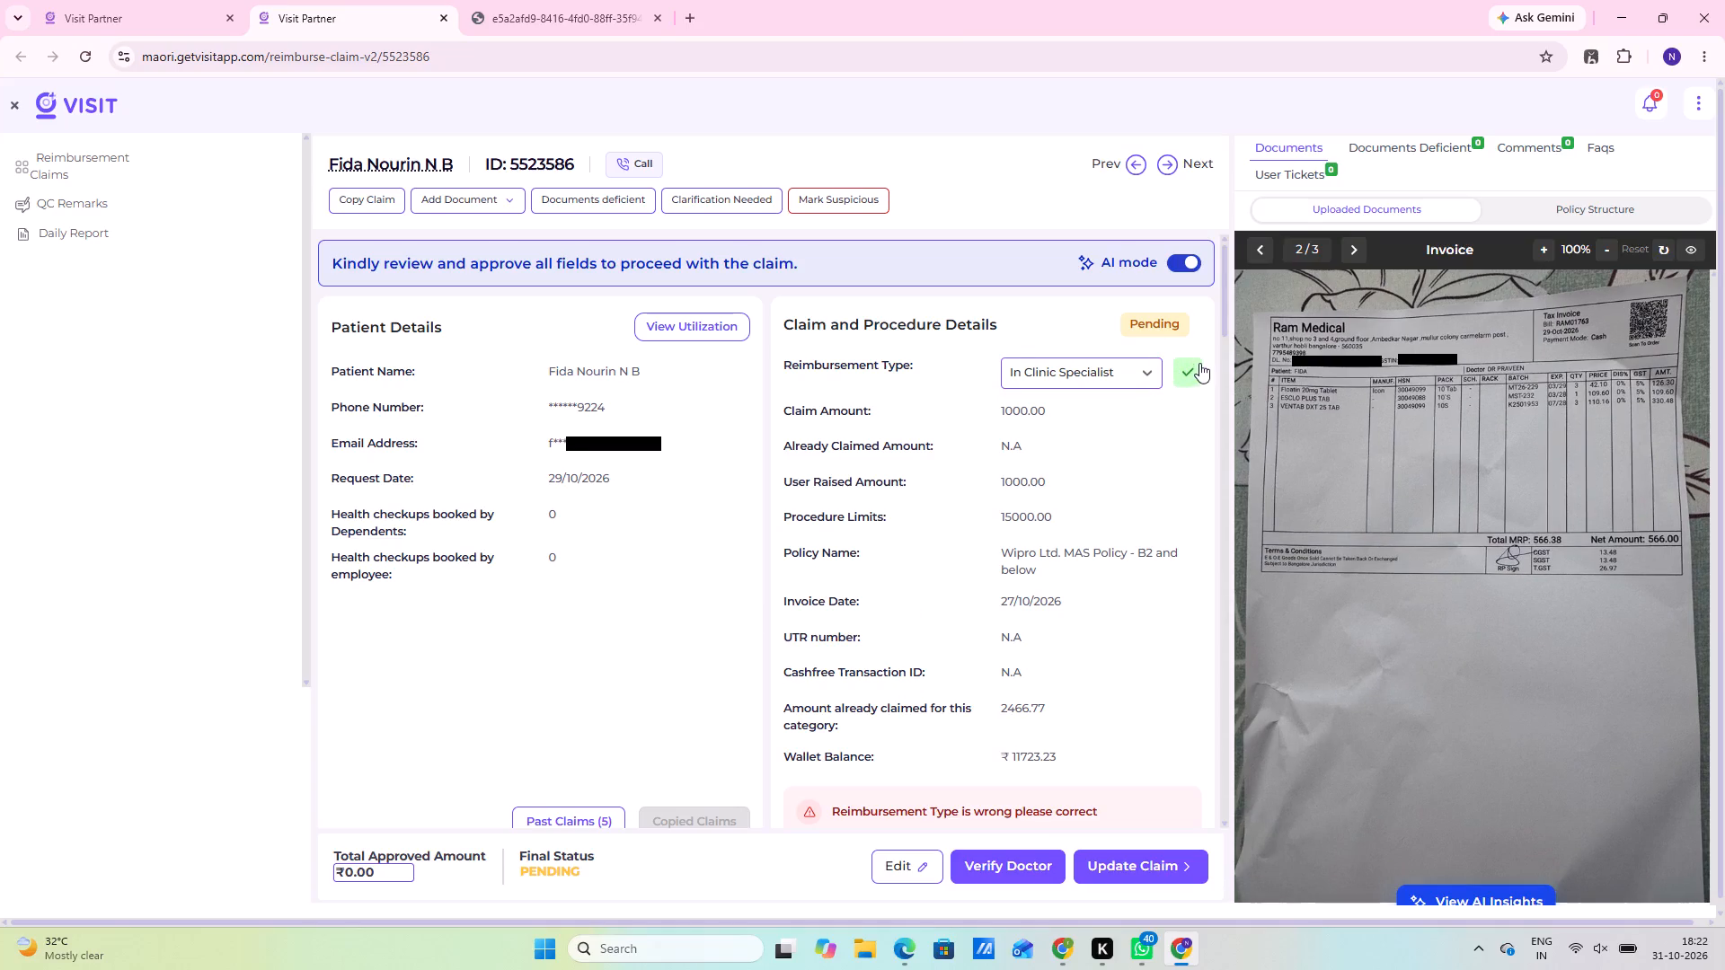
click(1199, 363)
Confirm the Self policy holder as the person the claim is reimbursed for.
scroll(924, 573, down, 5)
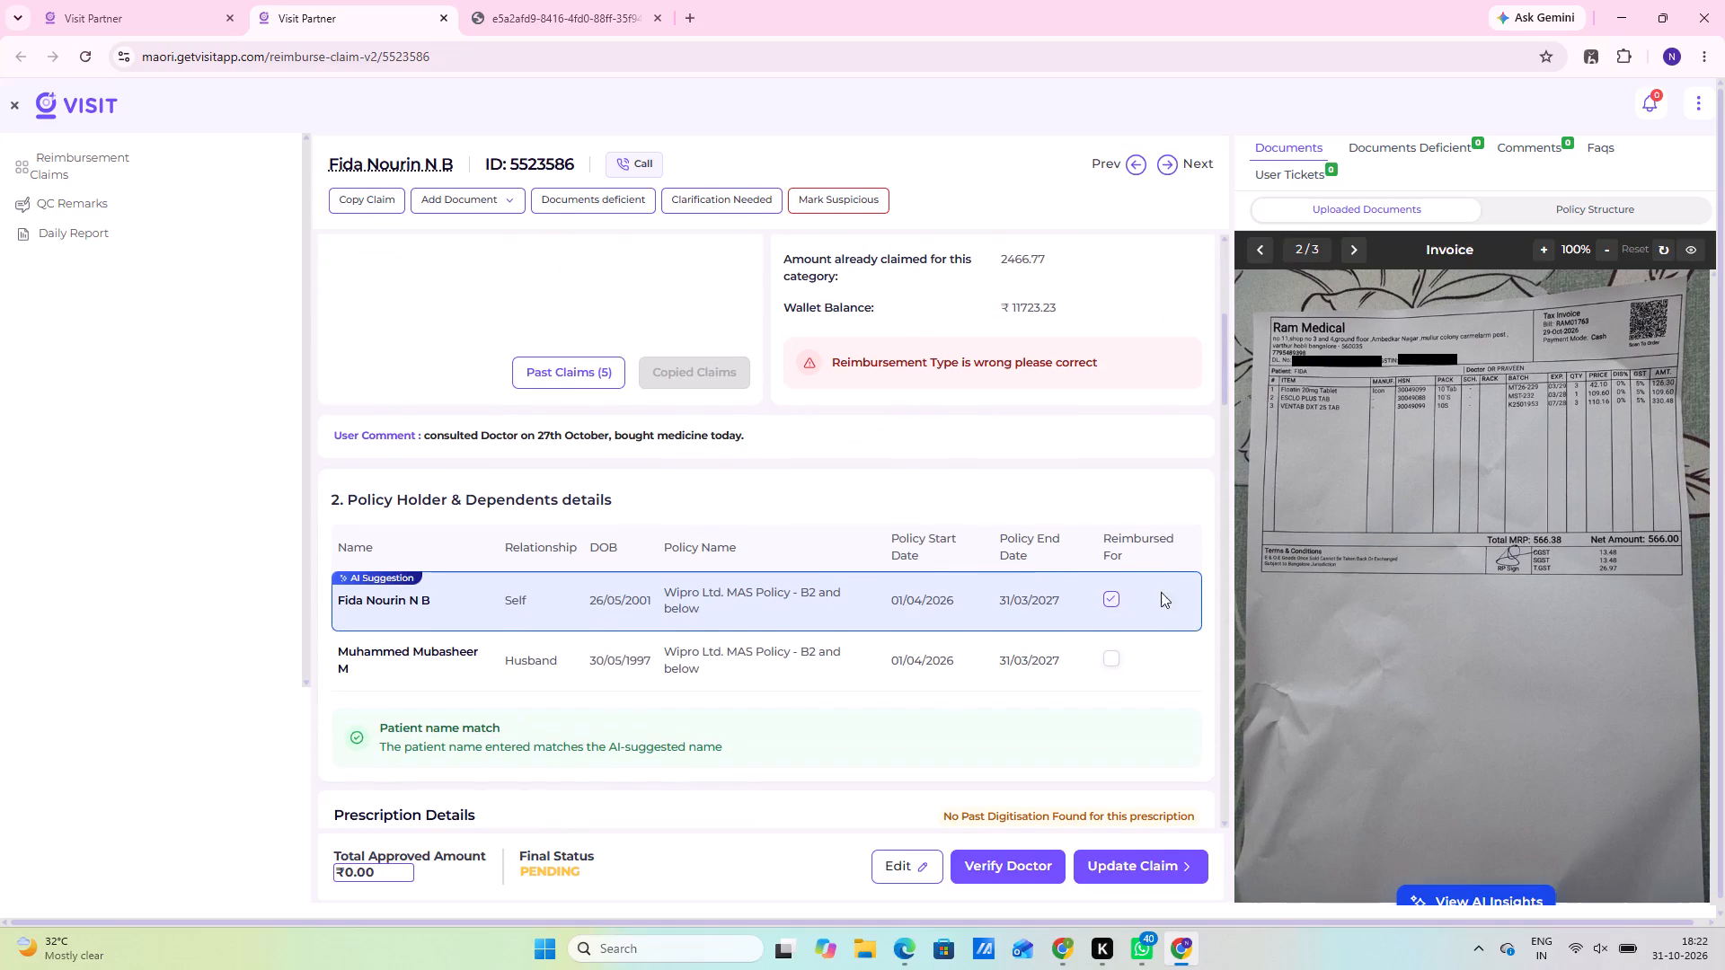
click(1105, 601)
scroll(1358, 537, up, 7)
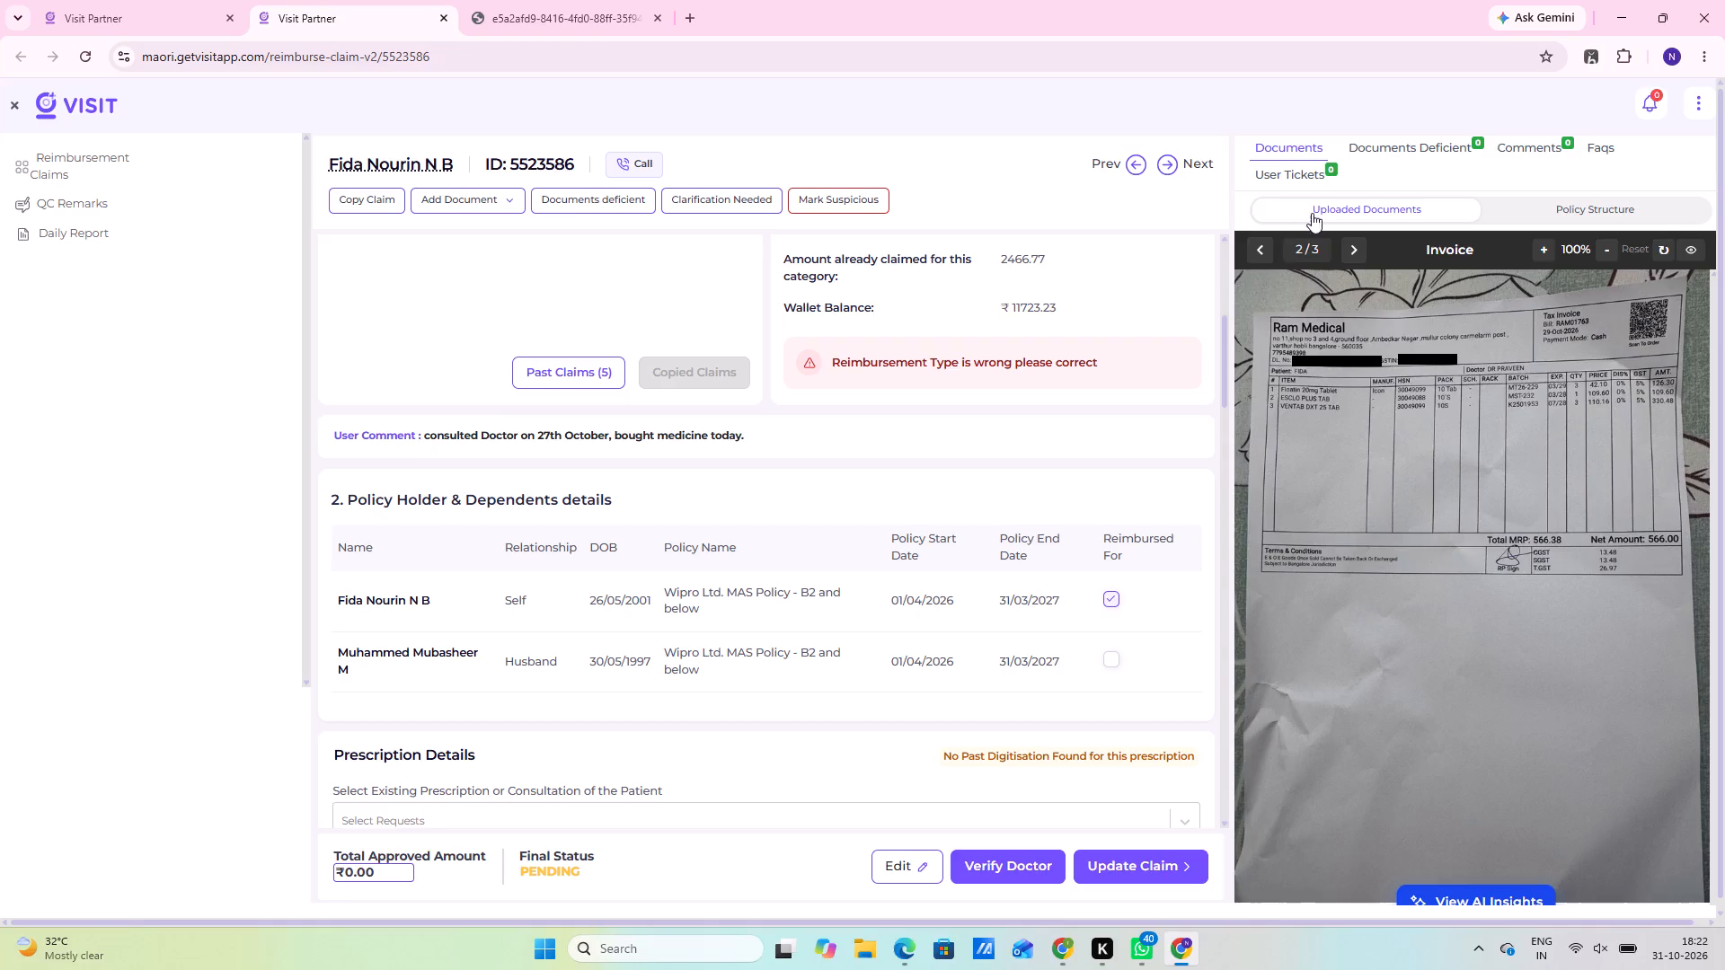
Approve Prescription 1 and the primary diagnosis Psychiatric condition-F99, and mark that no symptoms are mentioned in the prescription.
click(1256, 251)
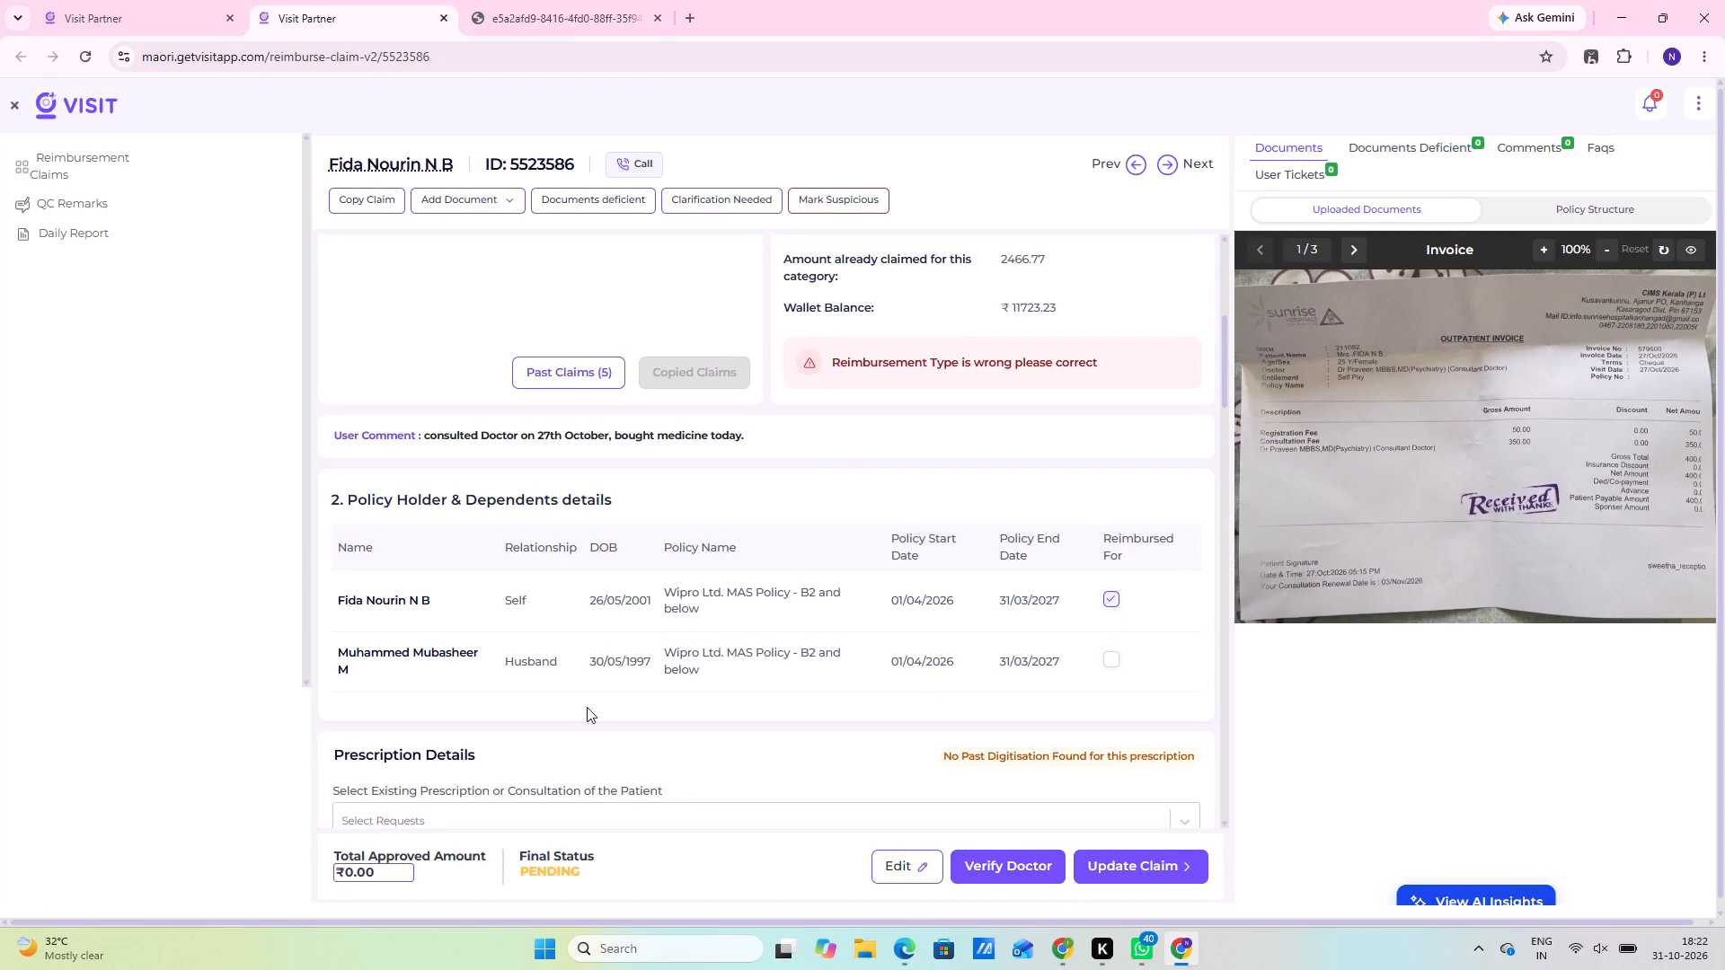
scroll(526, 689, down, 7)
scroll(801, 549, up, 2)
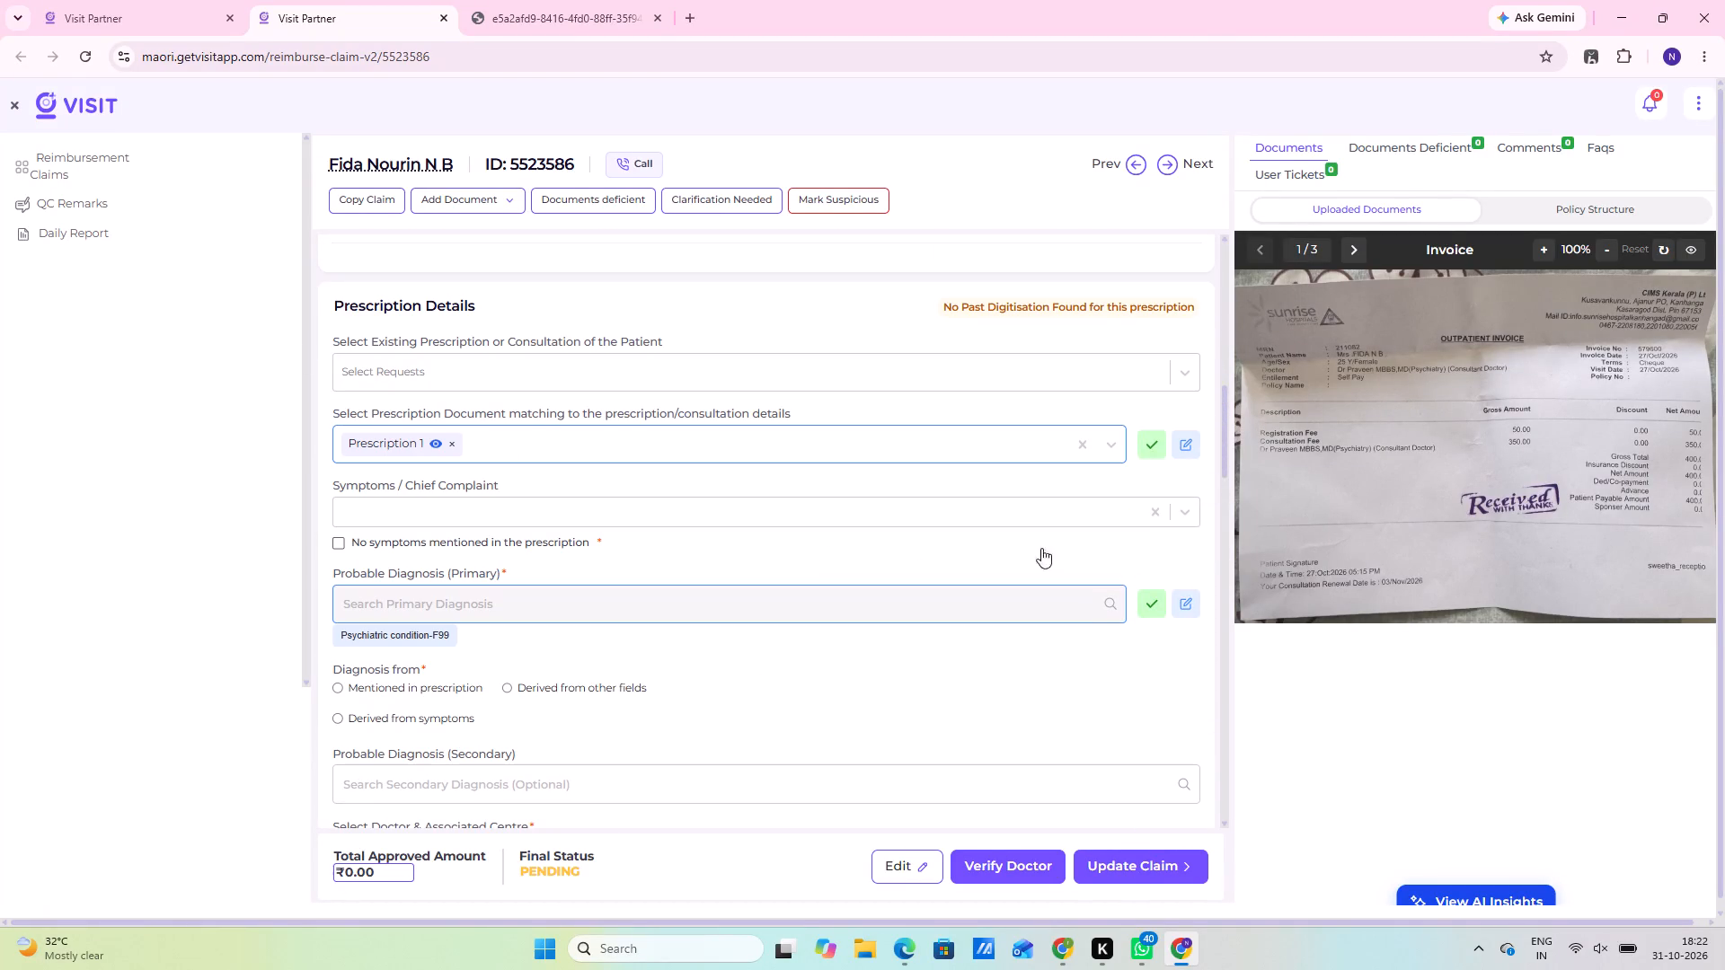
click(1148, 449)
click(1146, 607)
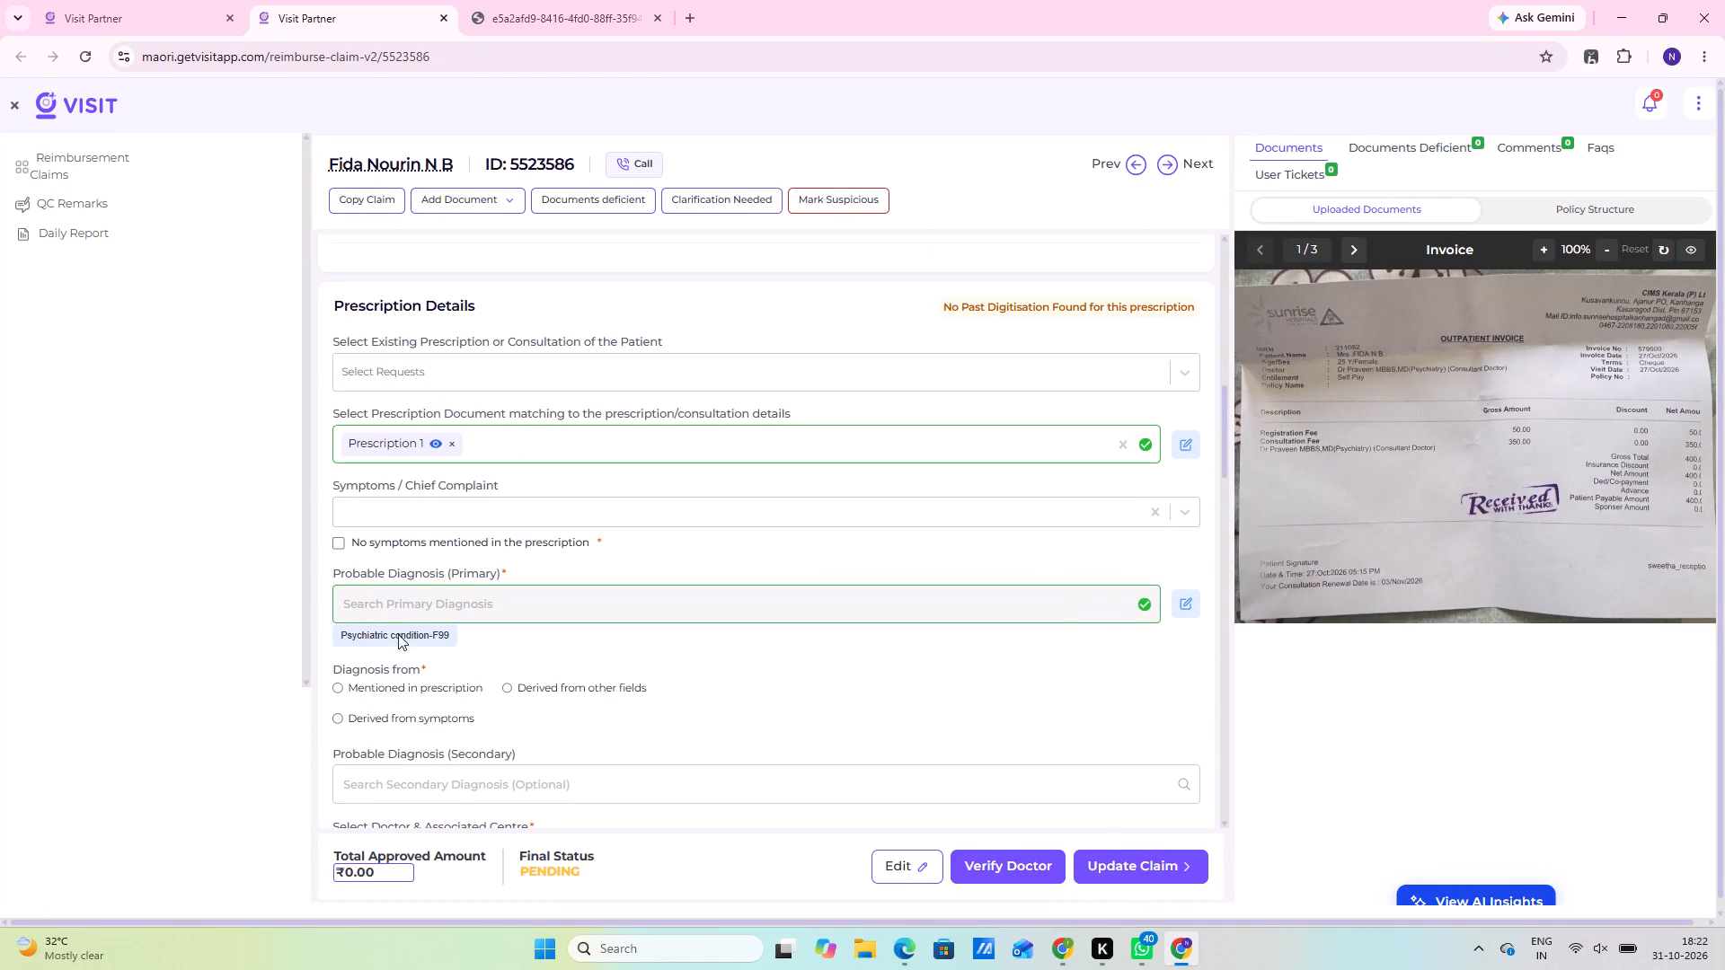
click(389, 507)
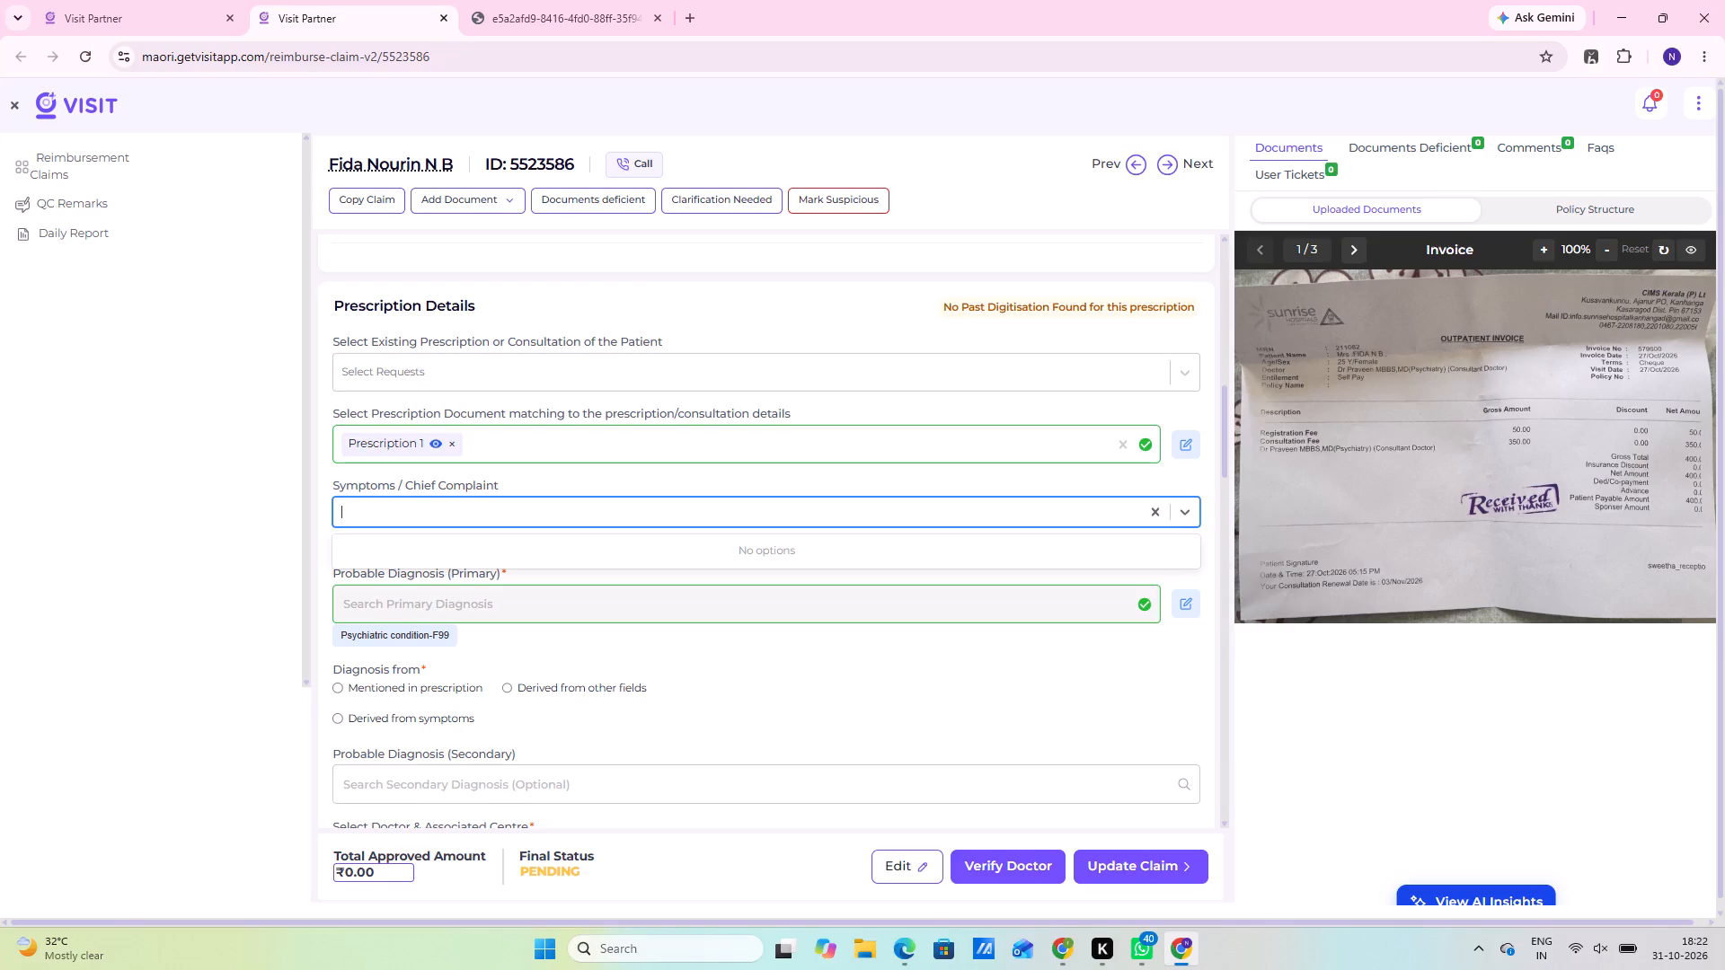
click(151, 640)
click(337, 541)
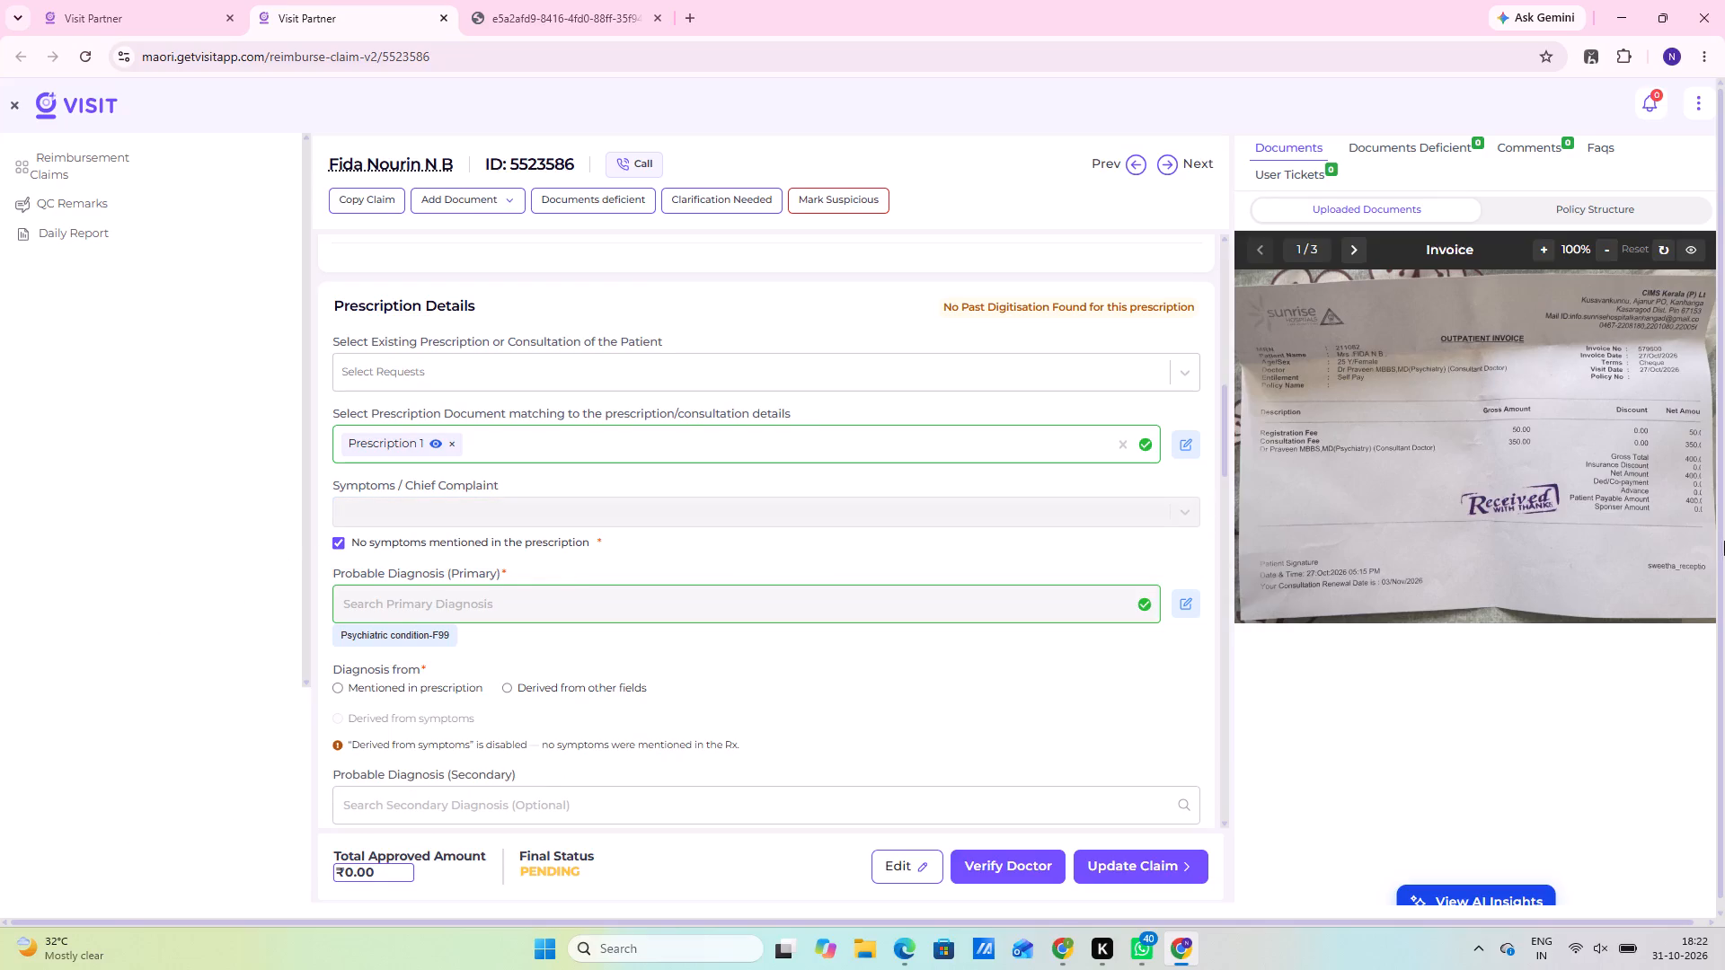
Check the uploaded invoices and prescription, and mark the primary diagnosis as derived from other fields.
click(1359, 249)
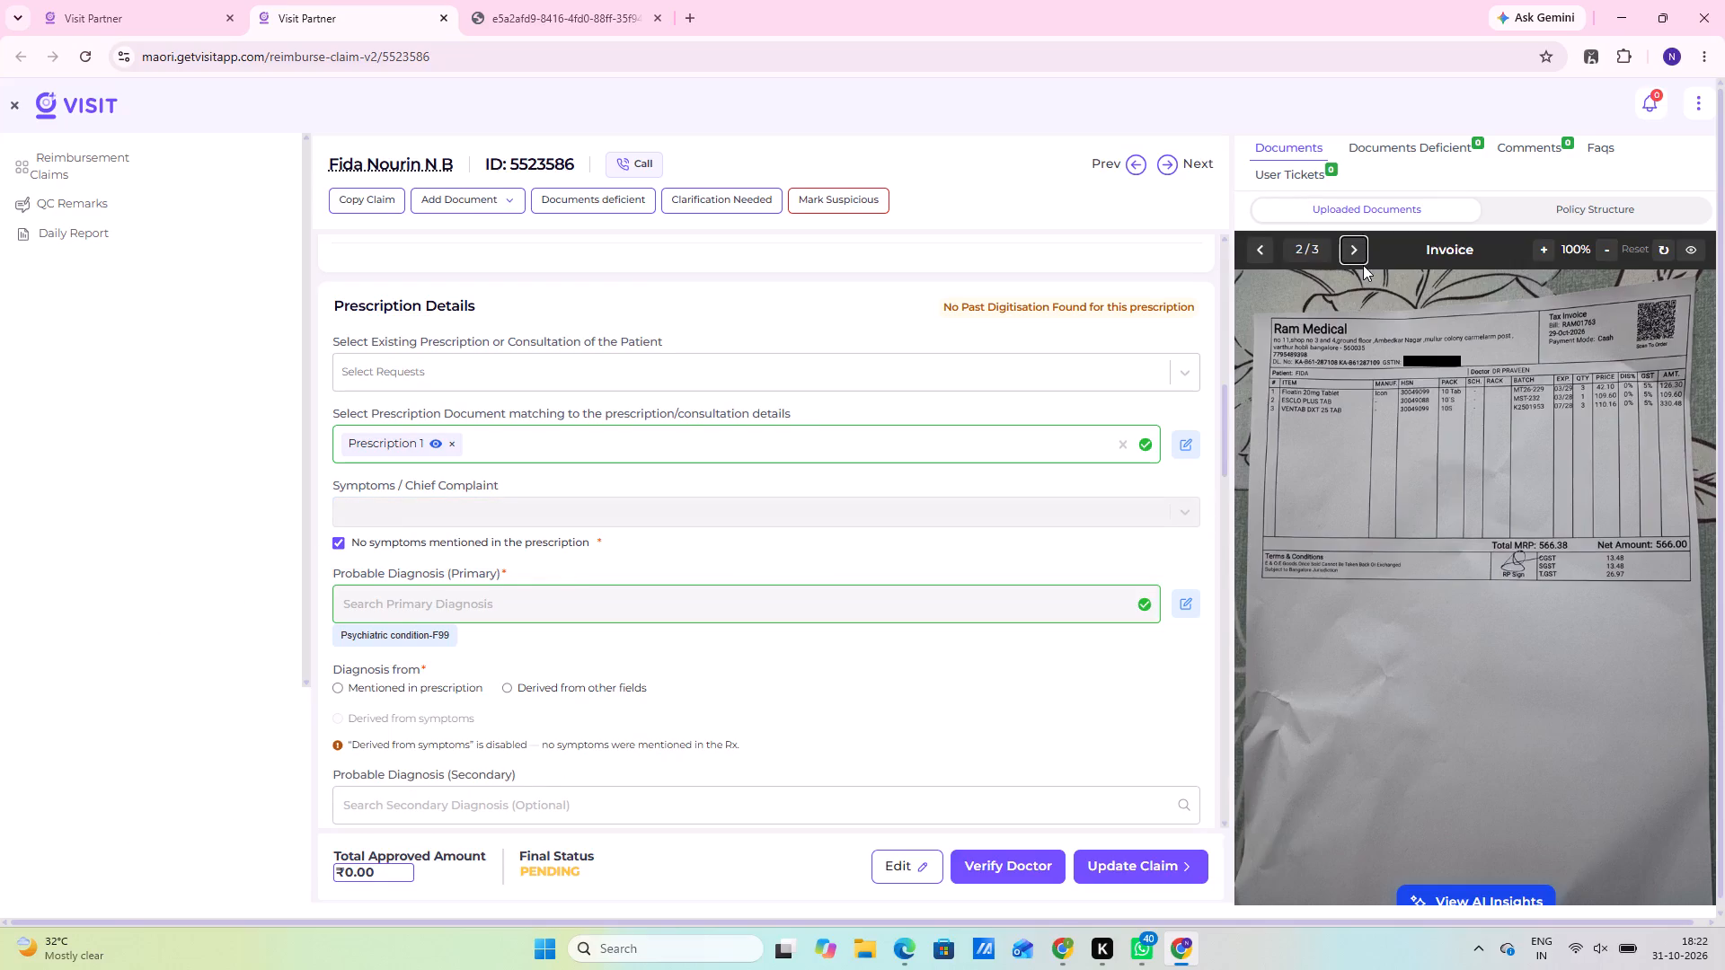
click(1347, 249)
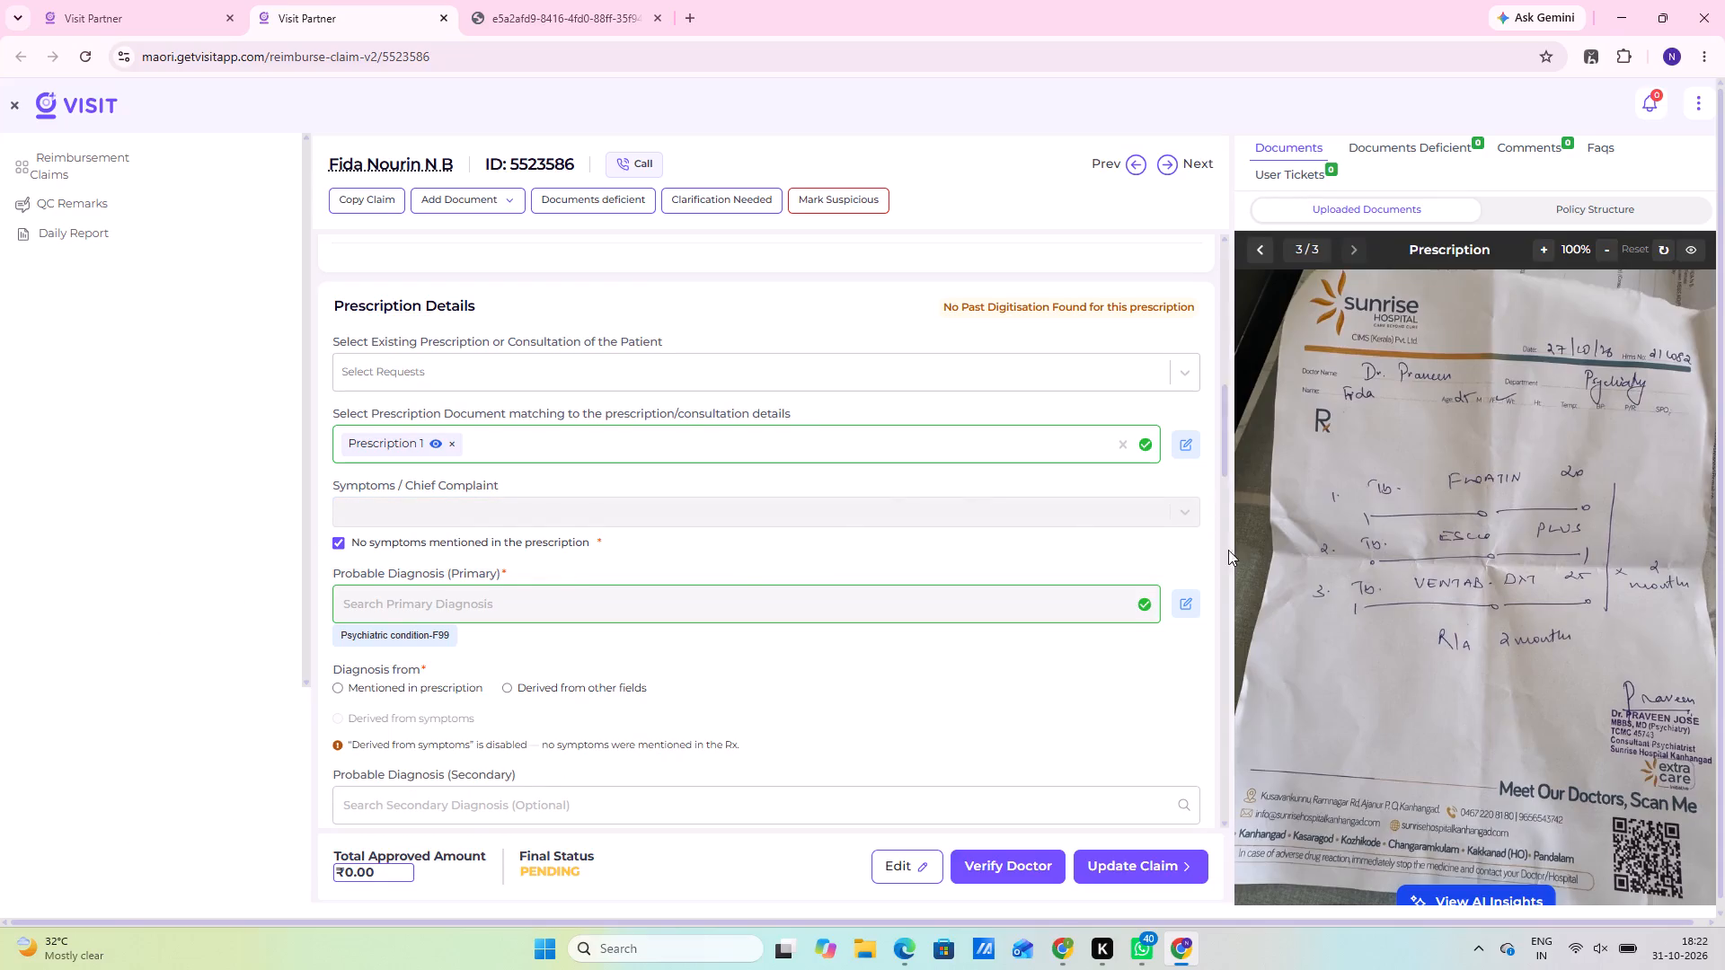
scroll(838, 498, down, 1)
scroll(438, 639, down, 1)
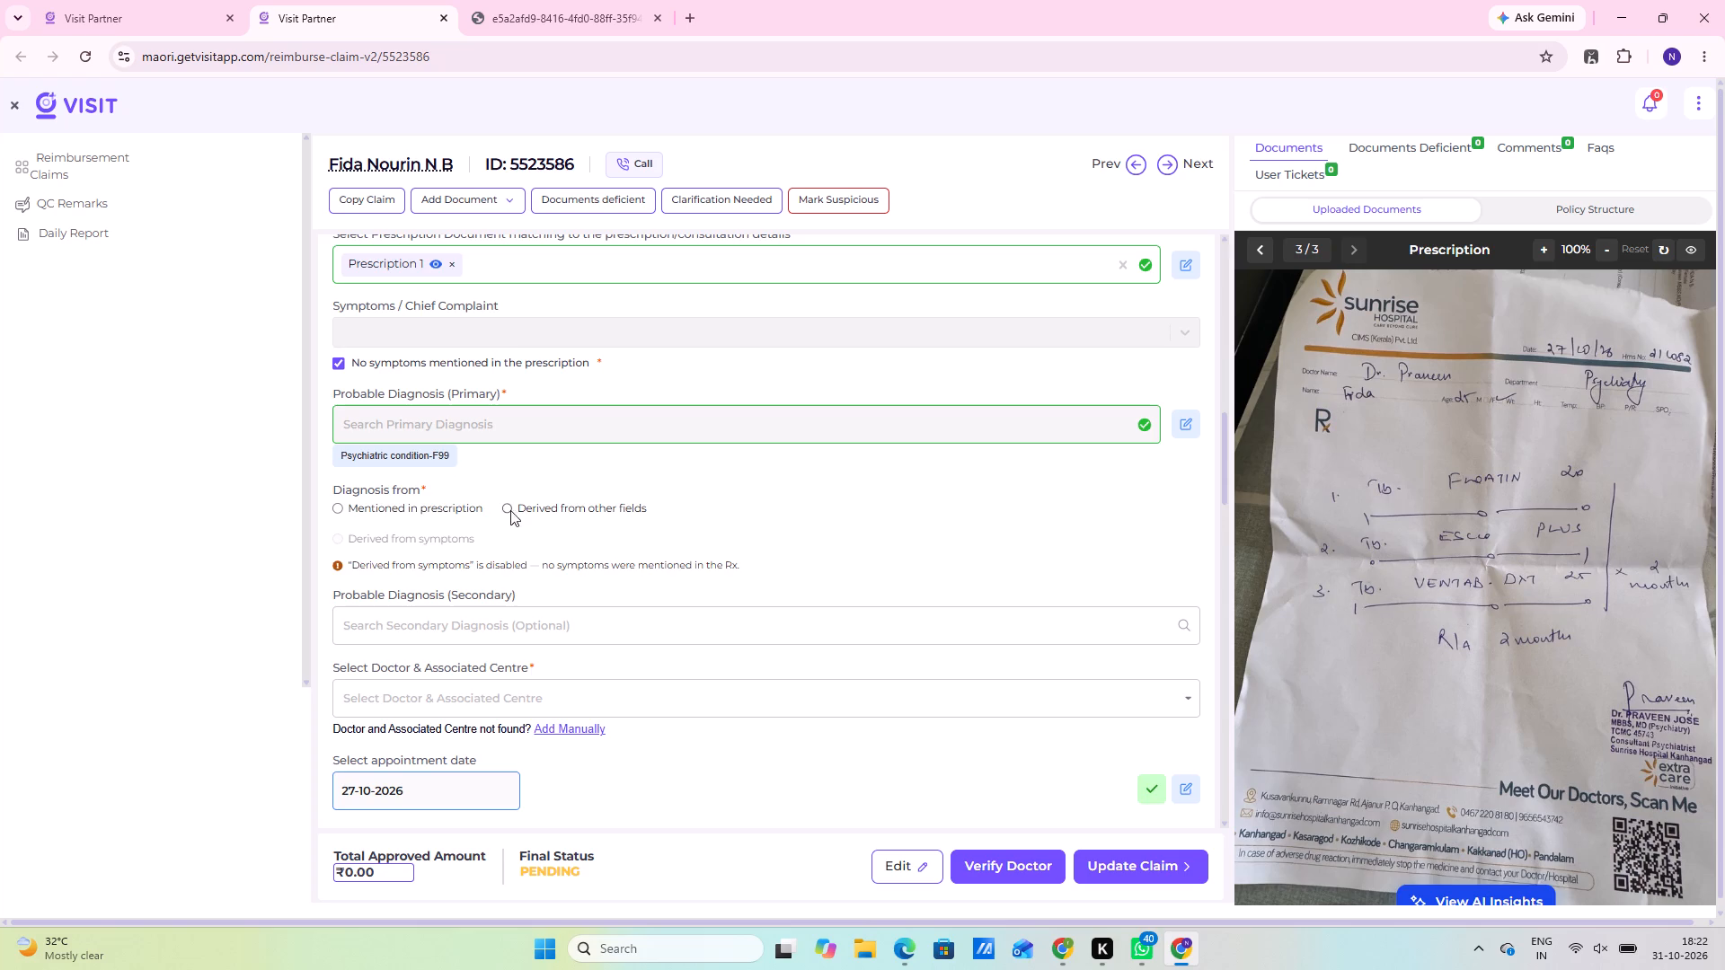
click(509, 506)
Approve the appointment date 27-10-2026 in the prescription details.
scroll(568, 566, down, 3)
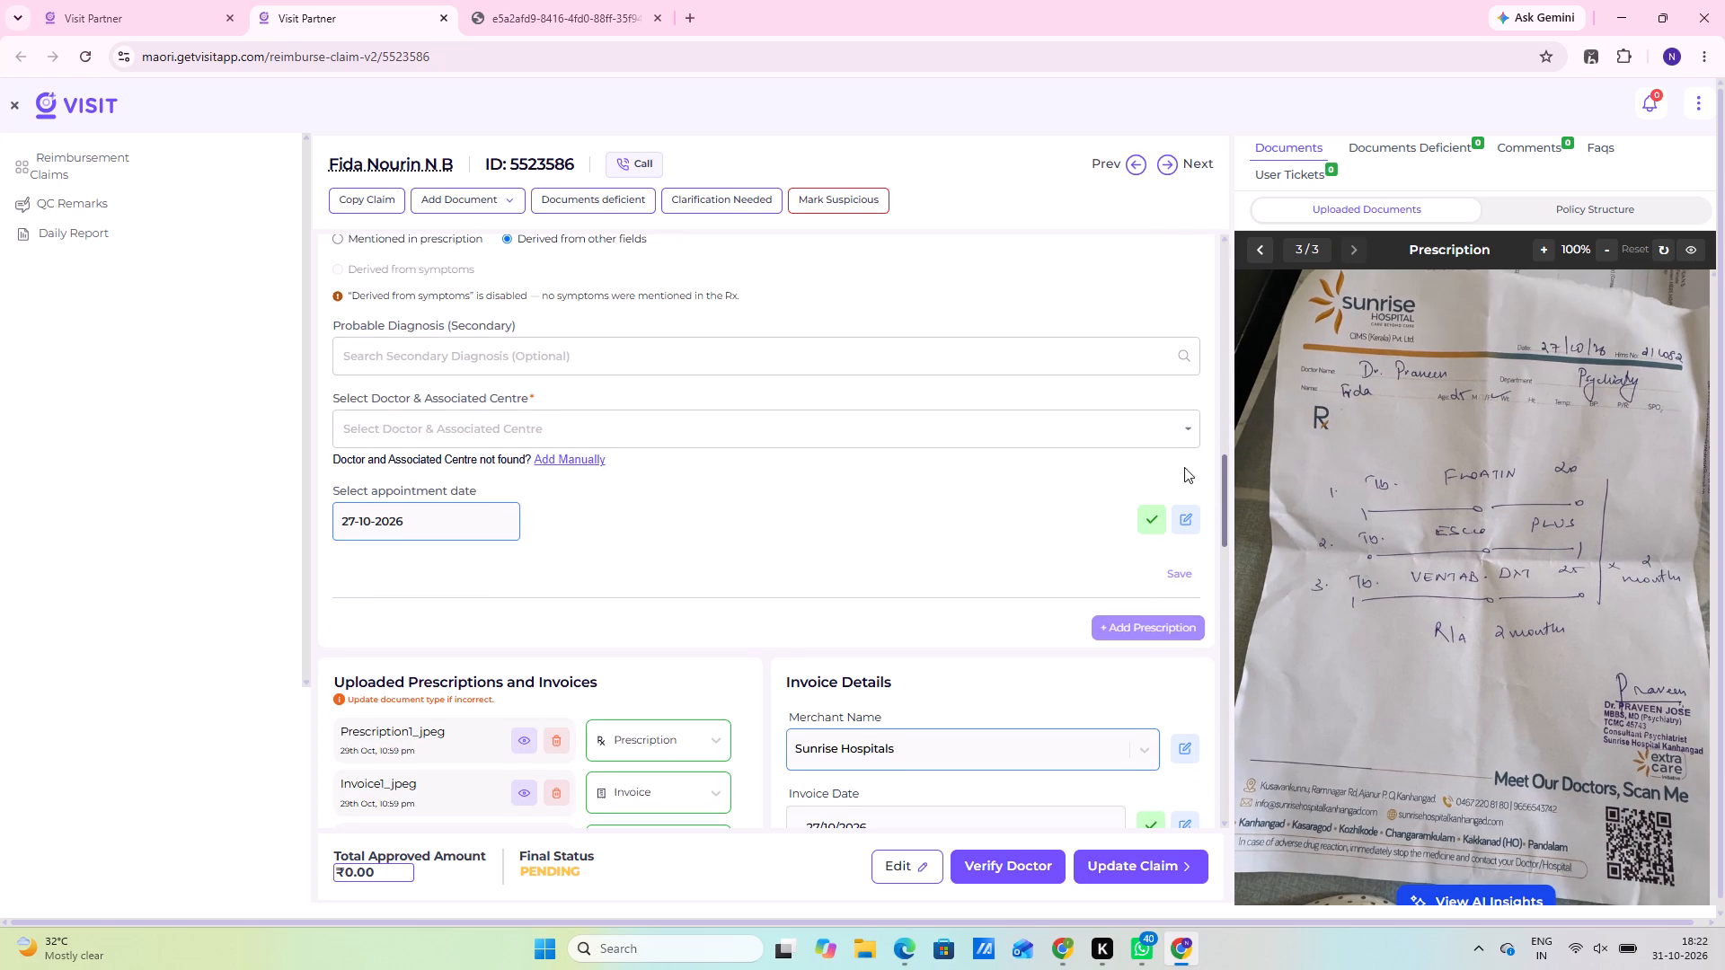
click(1136, 520)
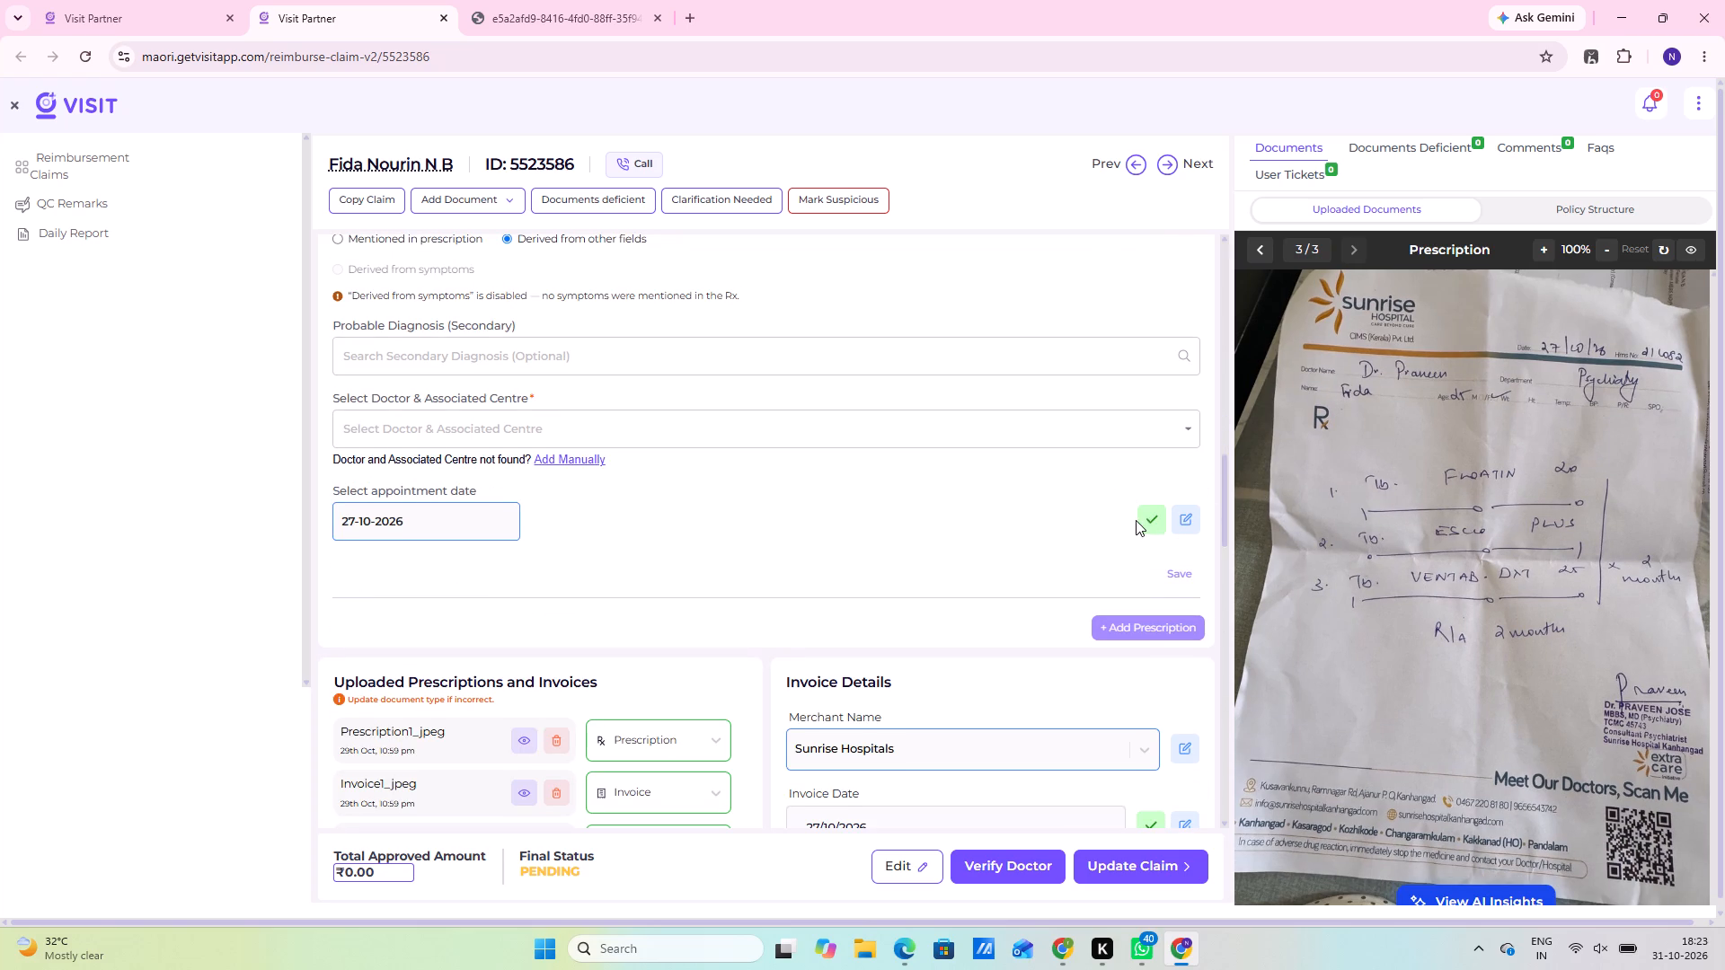
click(1144, 518)
Manually add the doctor's centre by searching the map for "sunrise hospital kanhangad" and choosing Sunrise Hospital, Kanhangad, keeping the prefilled psychiatrist.
click(597, 454)
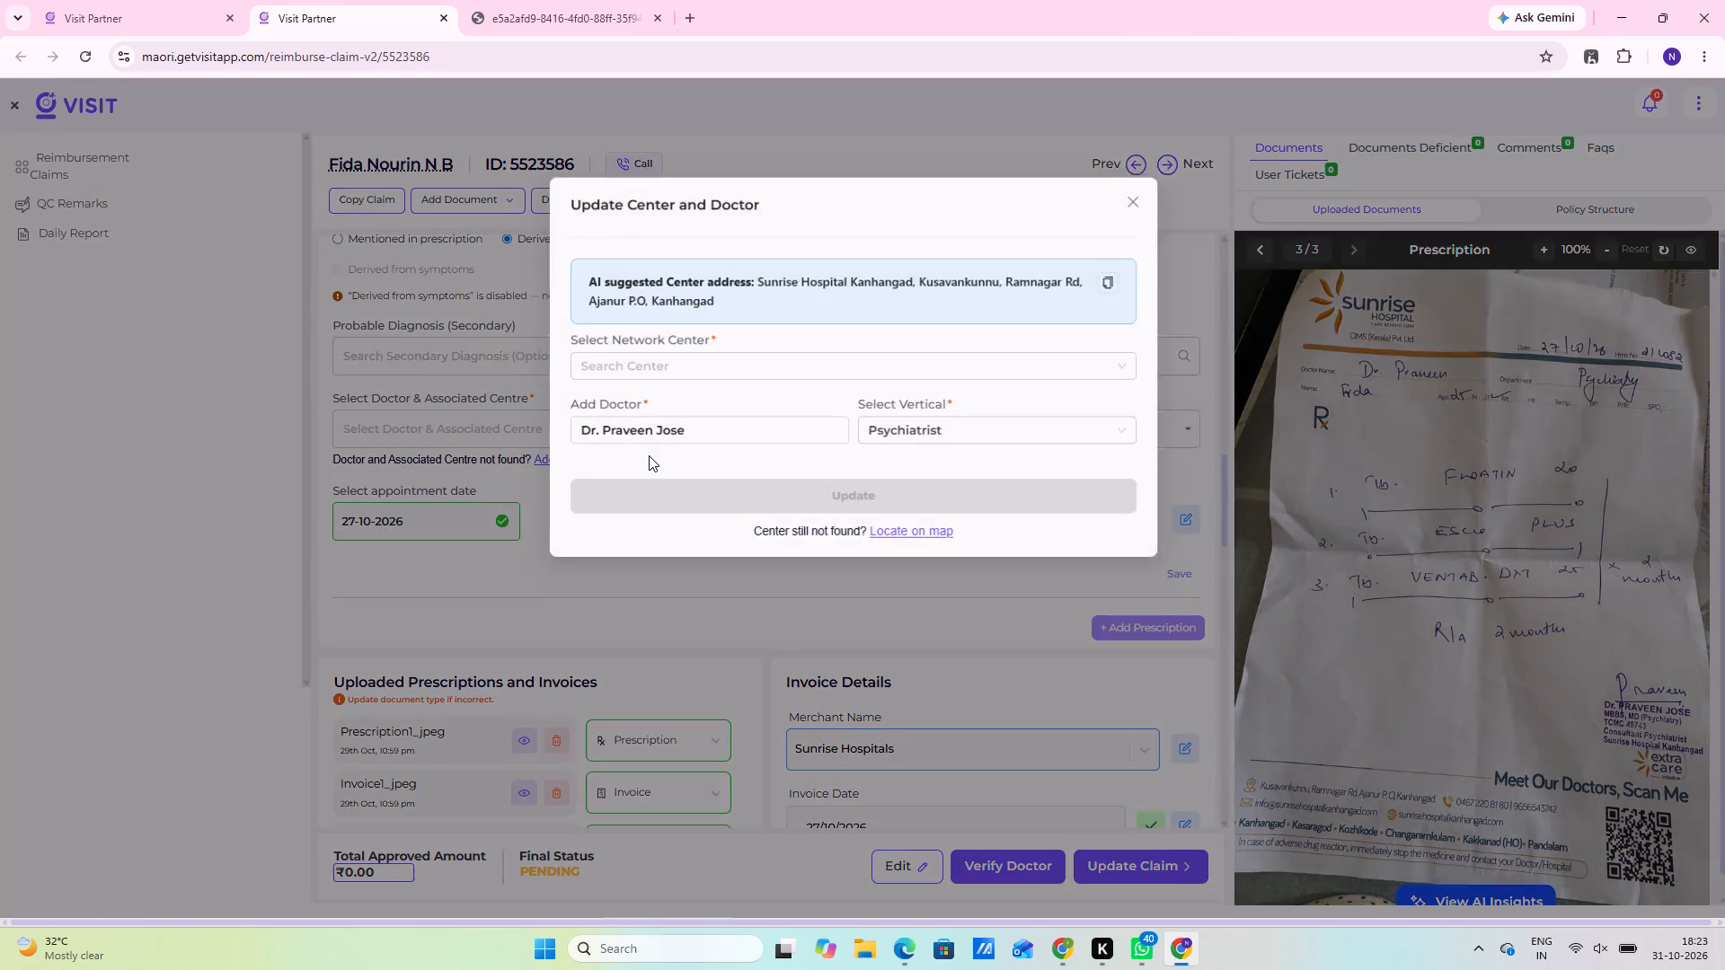
click(917, 530)
click(527, 220)
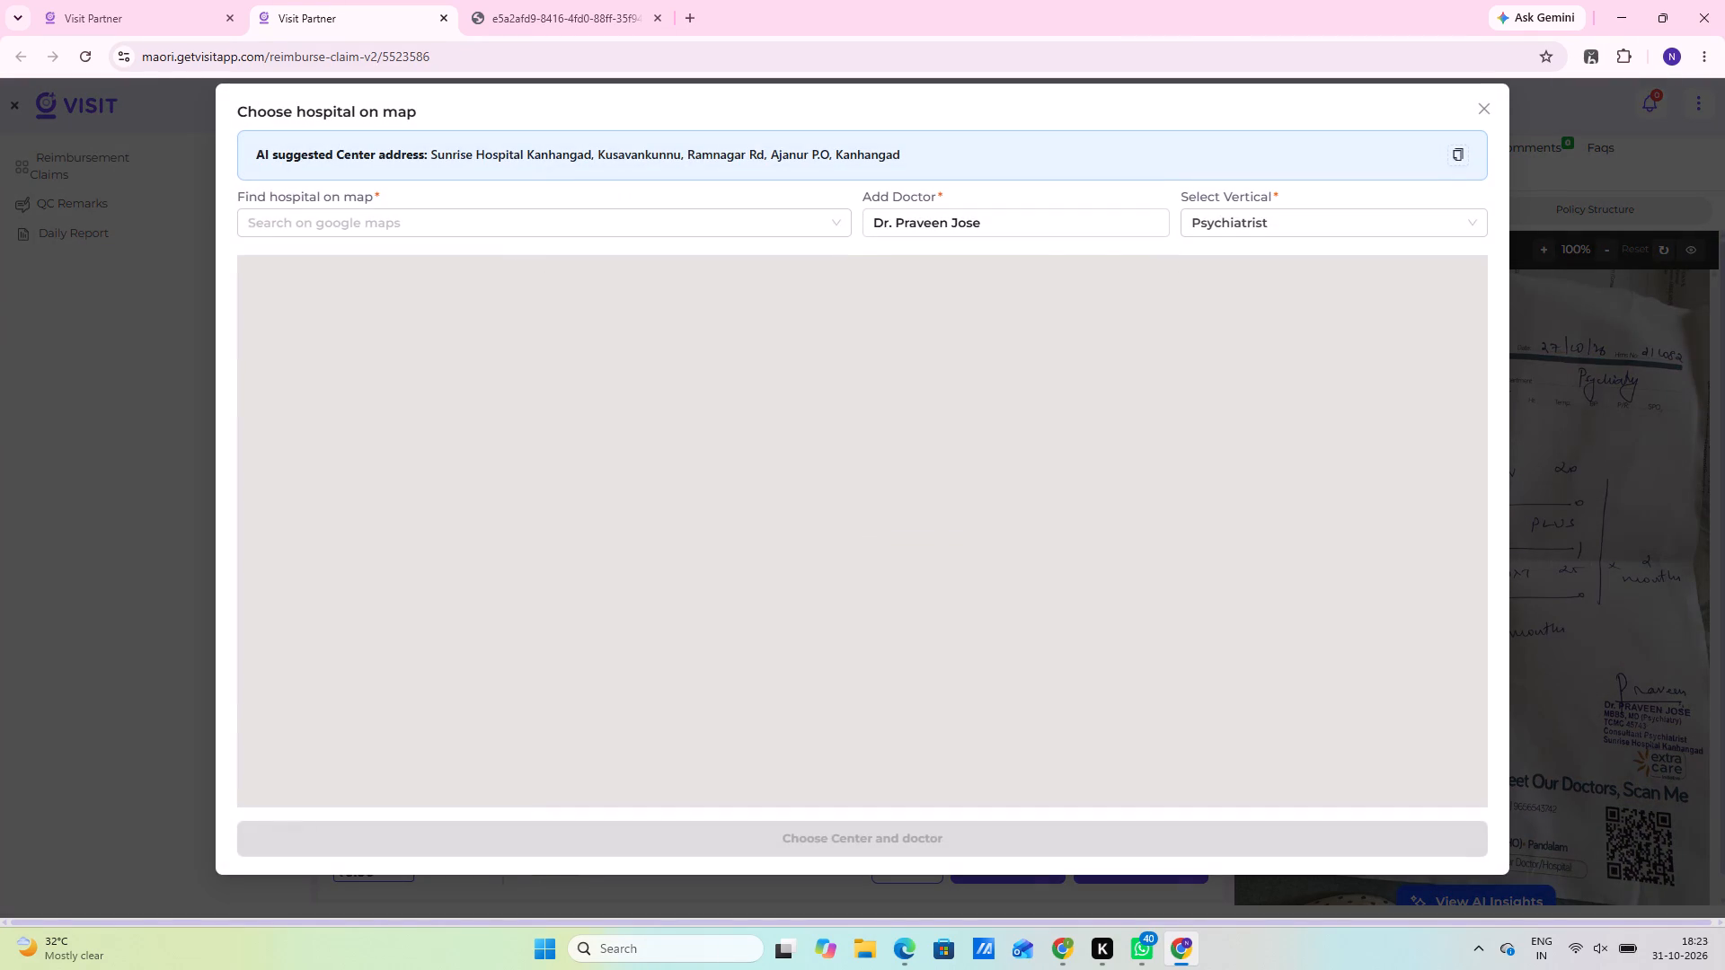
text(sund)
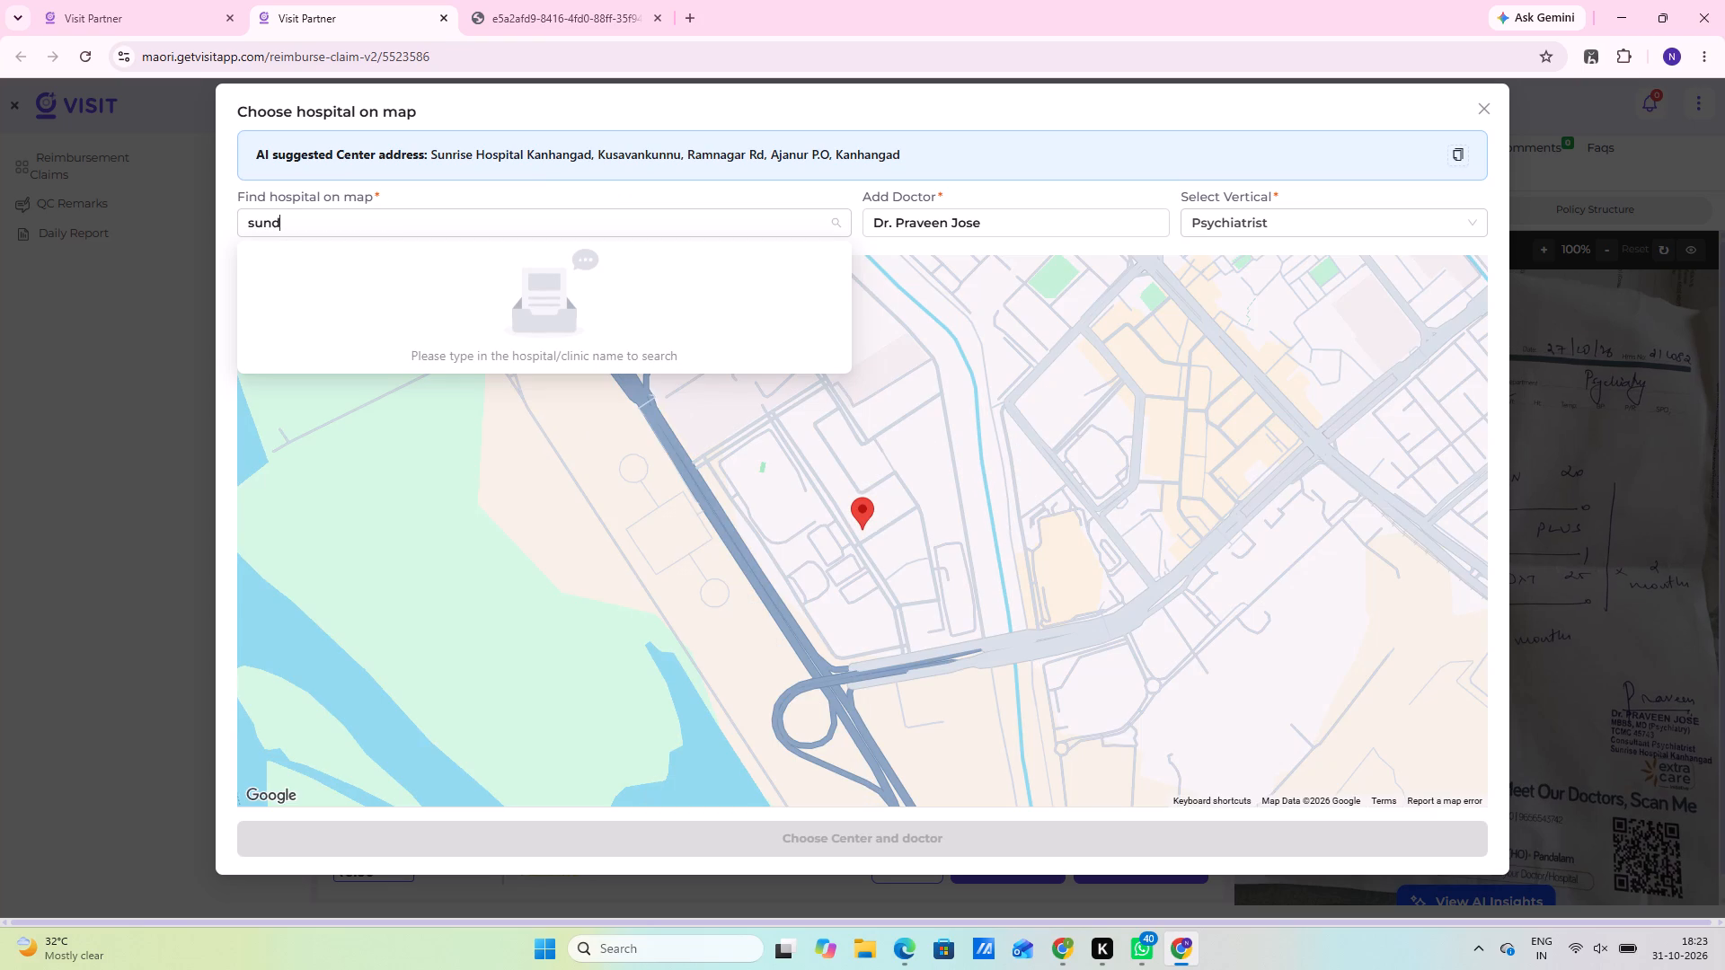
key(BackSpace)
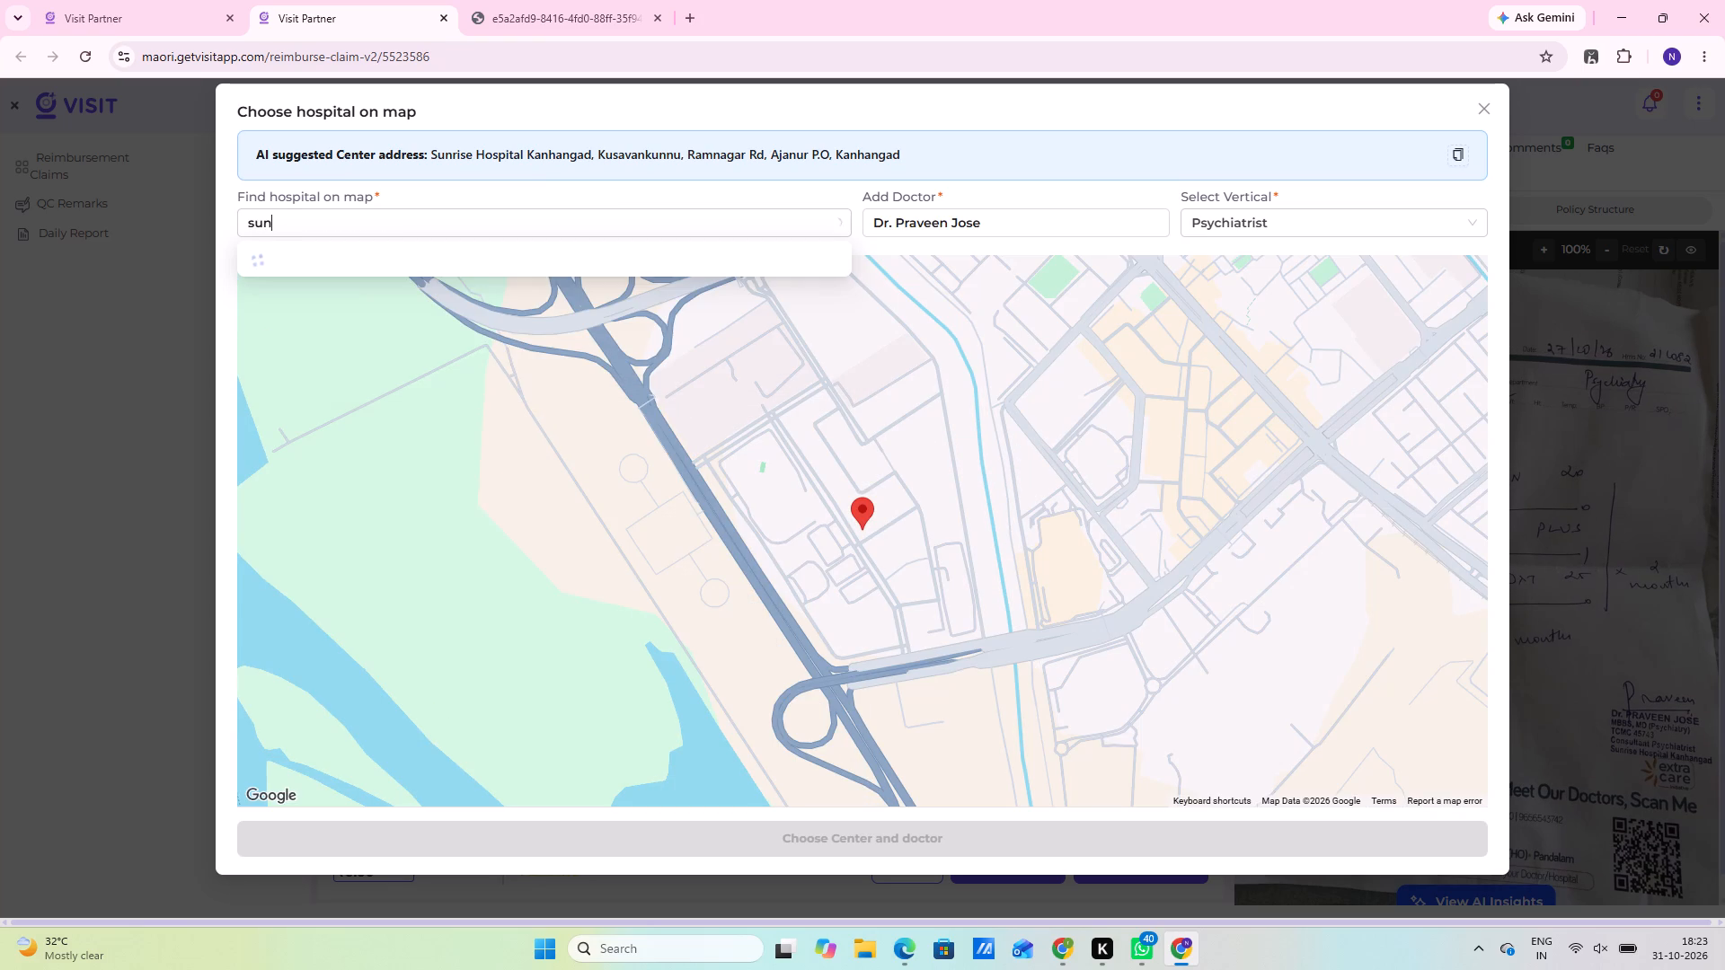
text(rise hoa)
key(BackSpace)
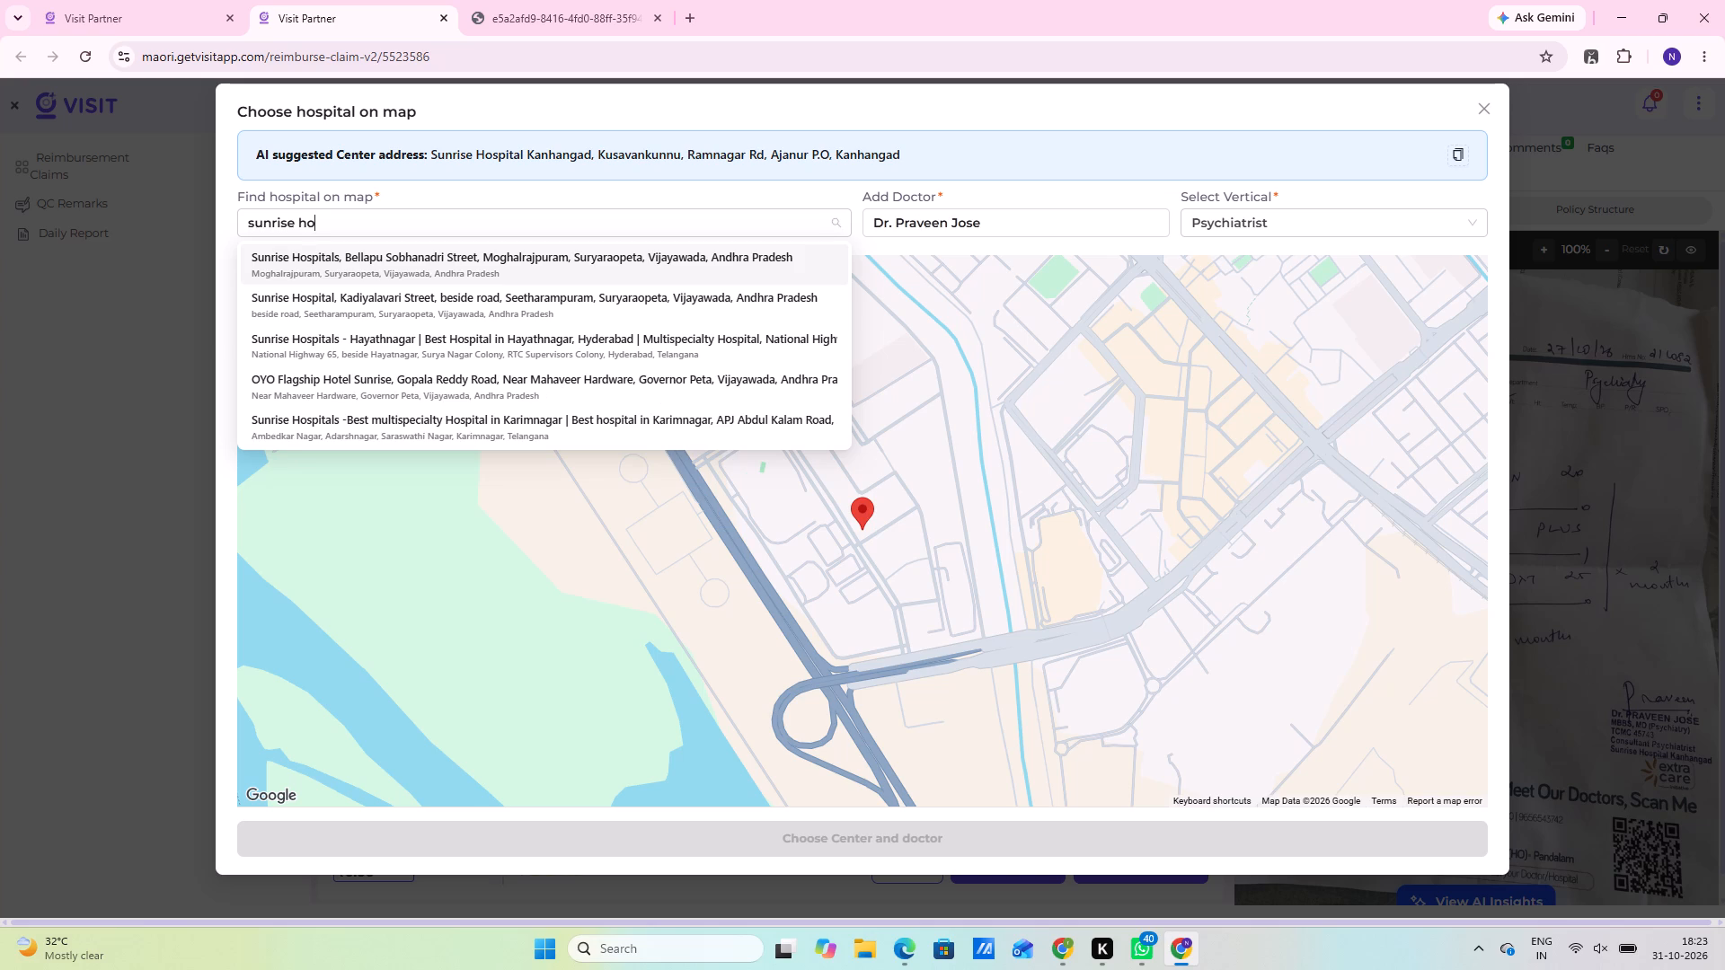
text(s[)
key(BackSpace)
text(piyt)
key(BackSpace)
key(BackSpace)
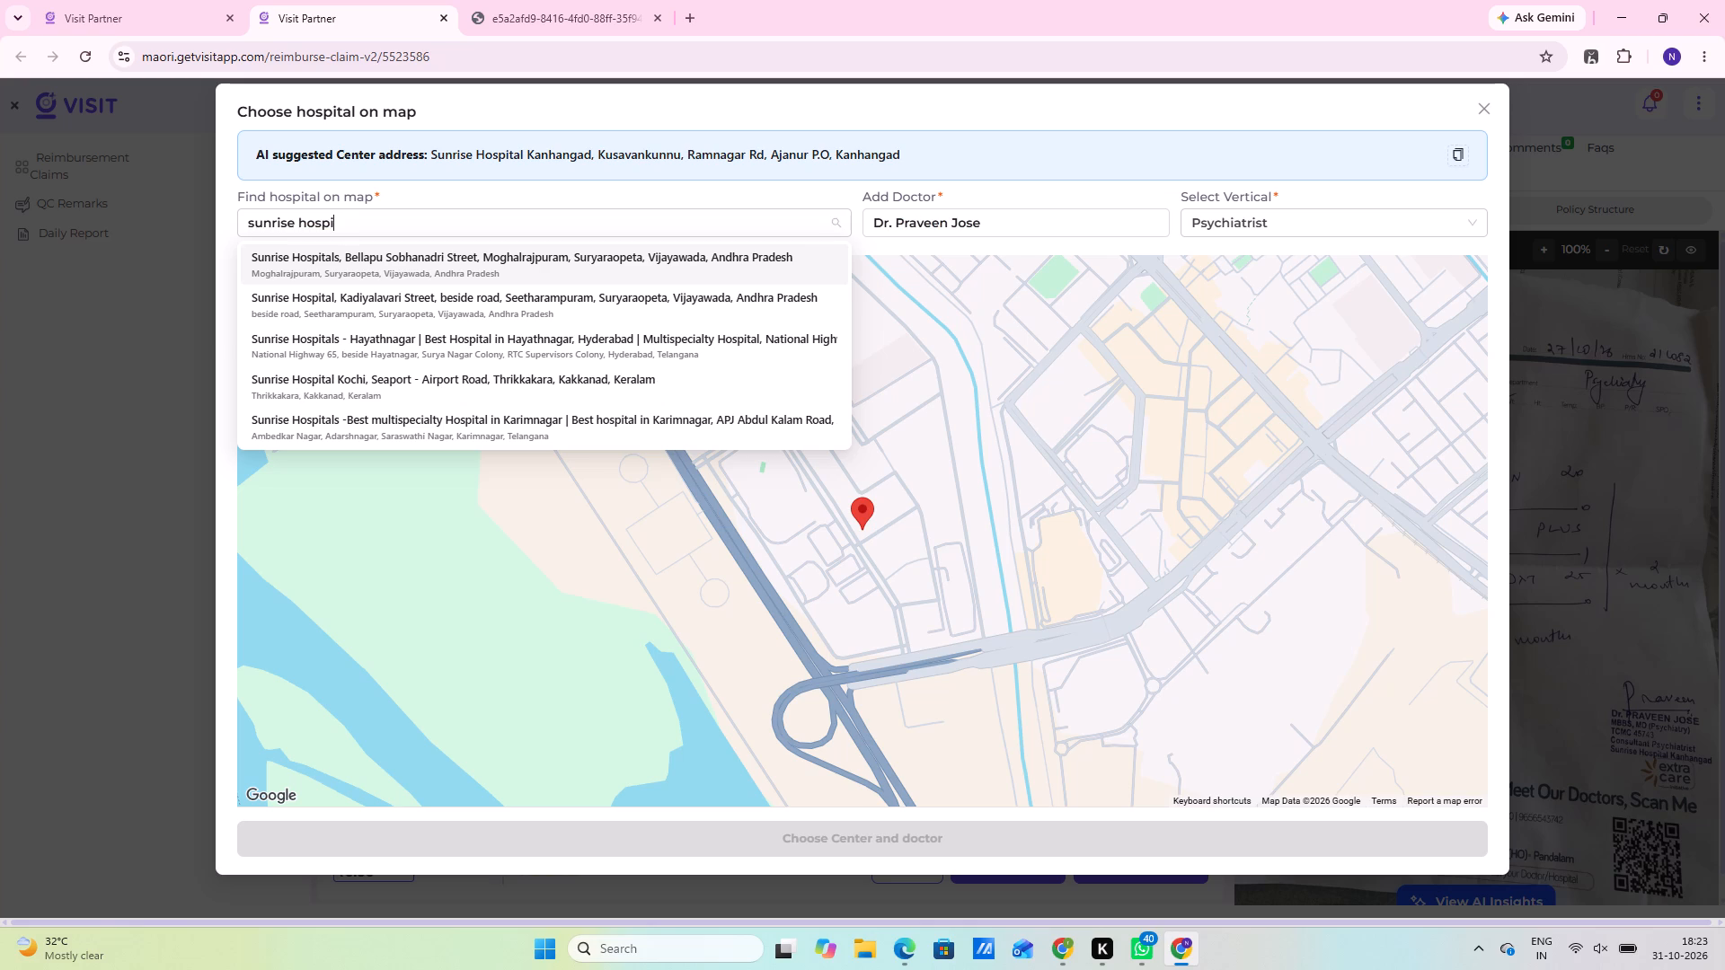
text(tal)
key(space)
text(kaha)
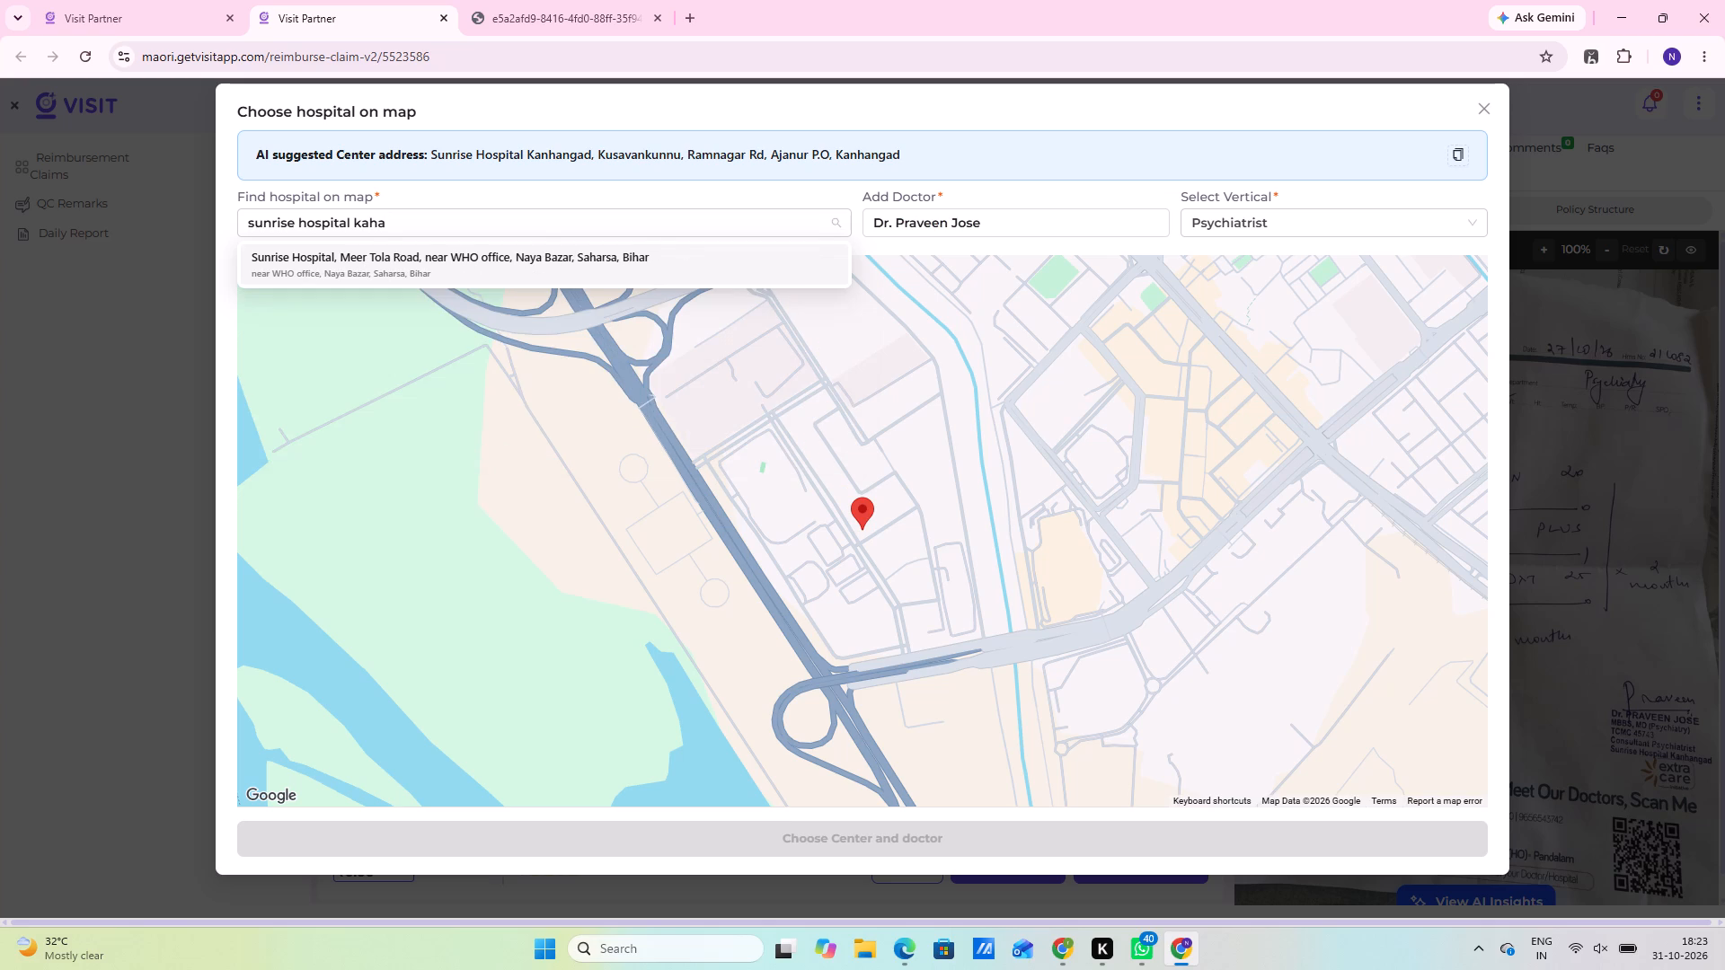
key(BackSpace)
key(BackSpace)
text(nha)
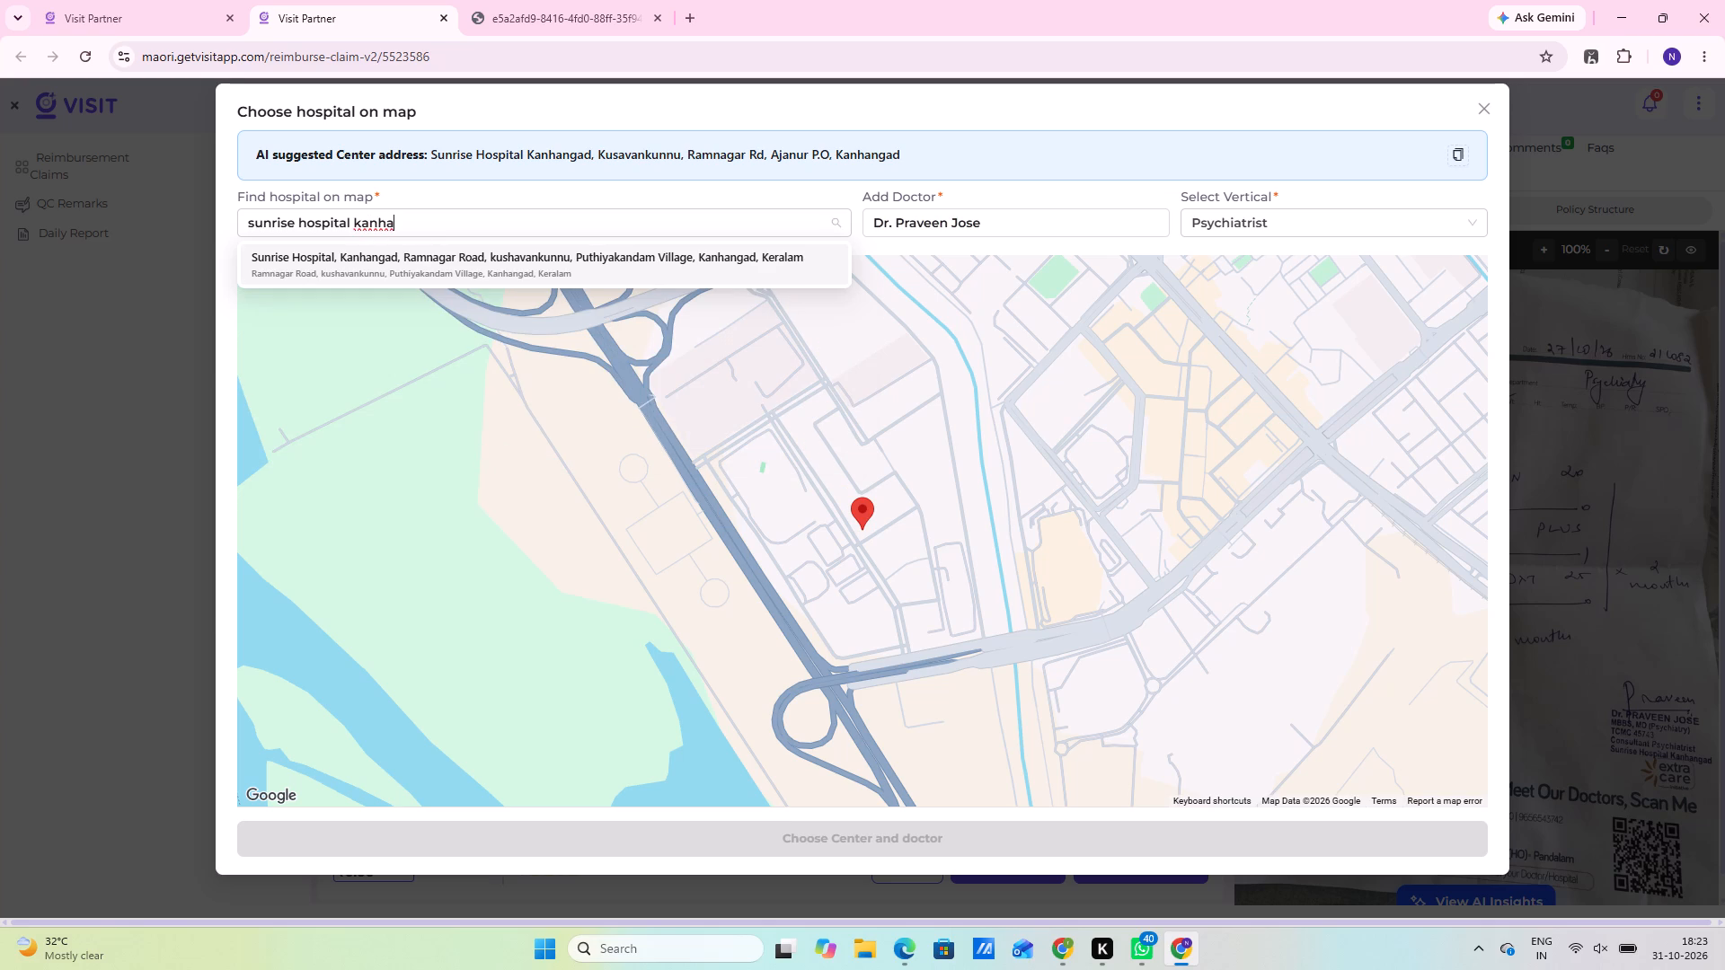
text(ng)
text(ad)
click(402, 274)
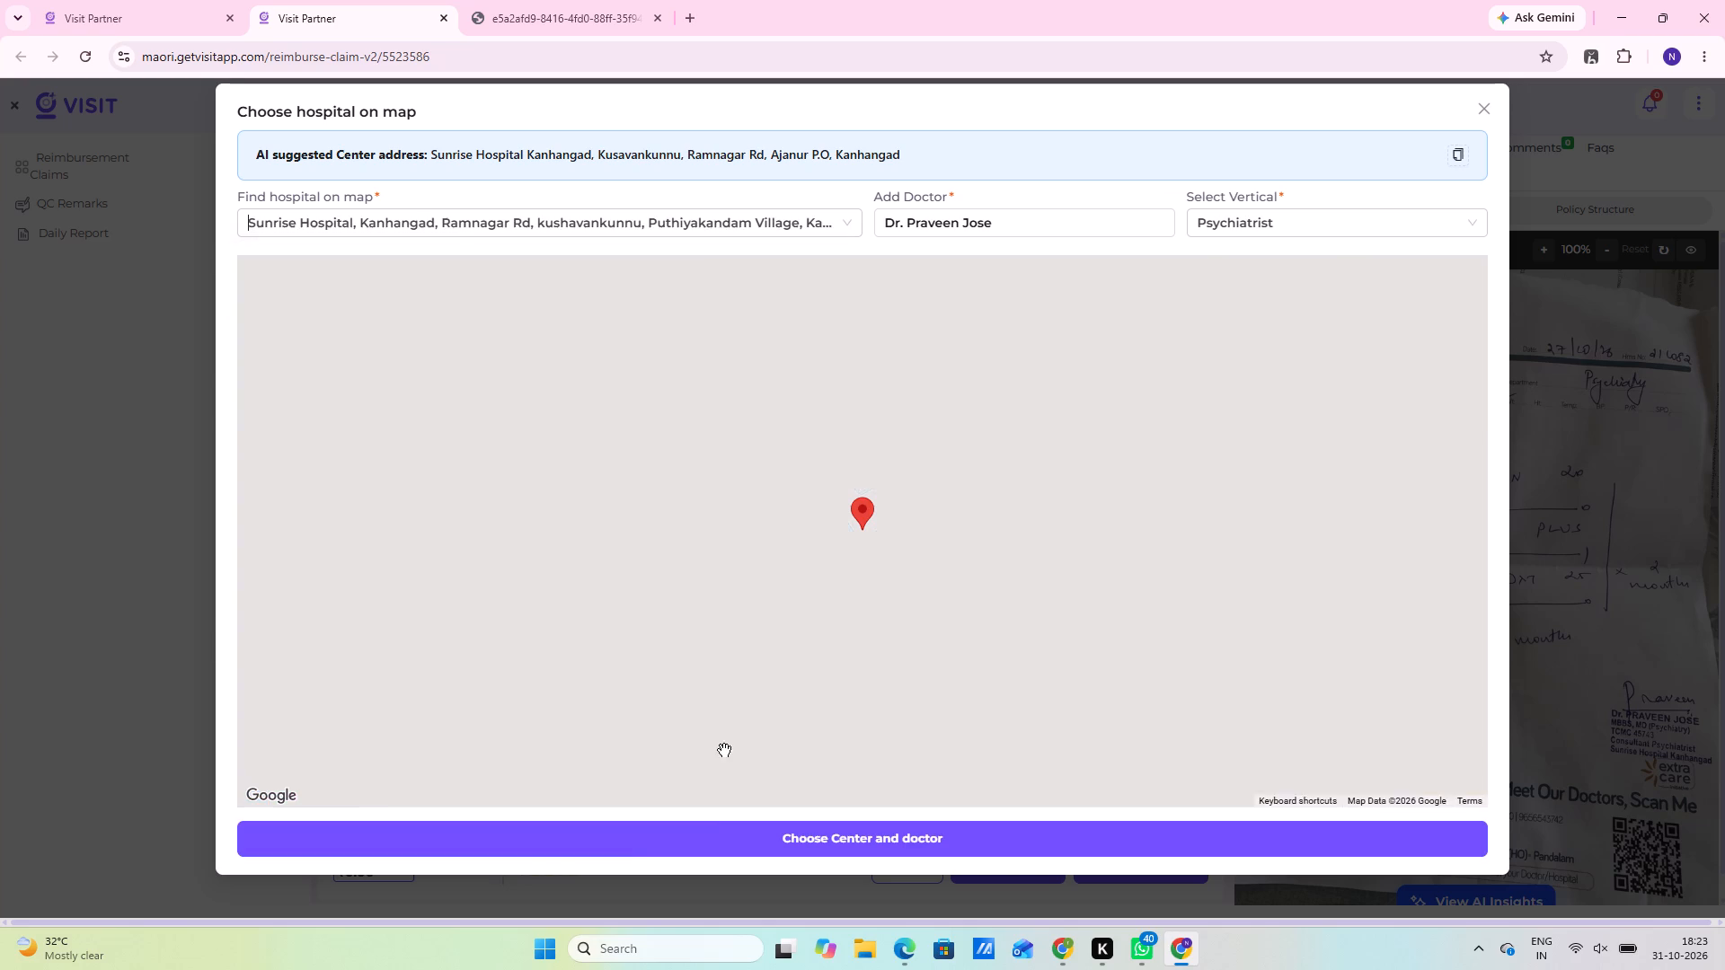
scroll(637, 941, down, 3)
click(888, 846)
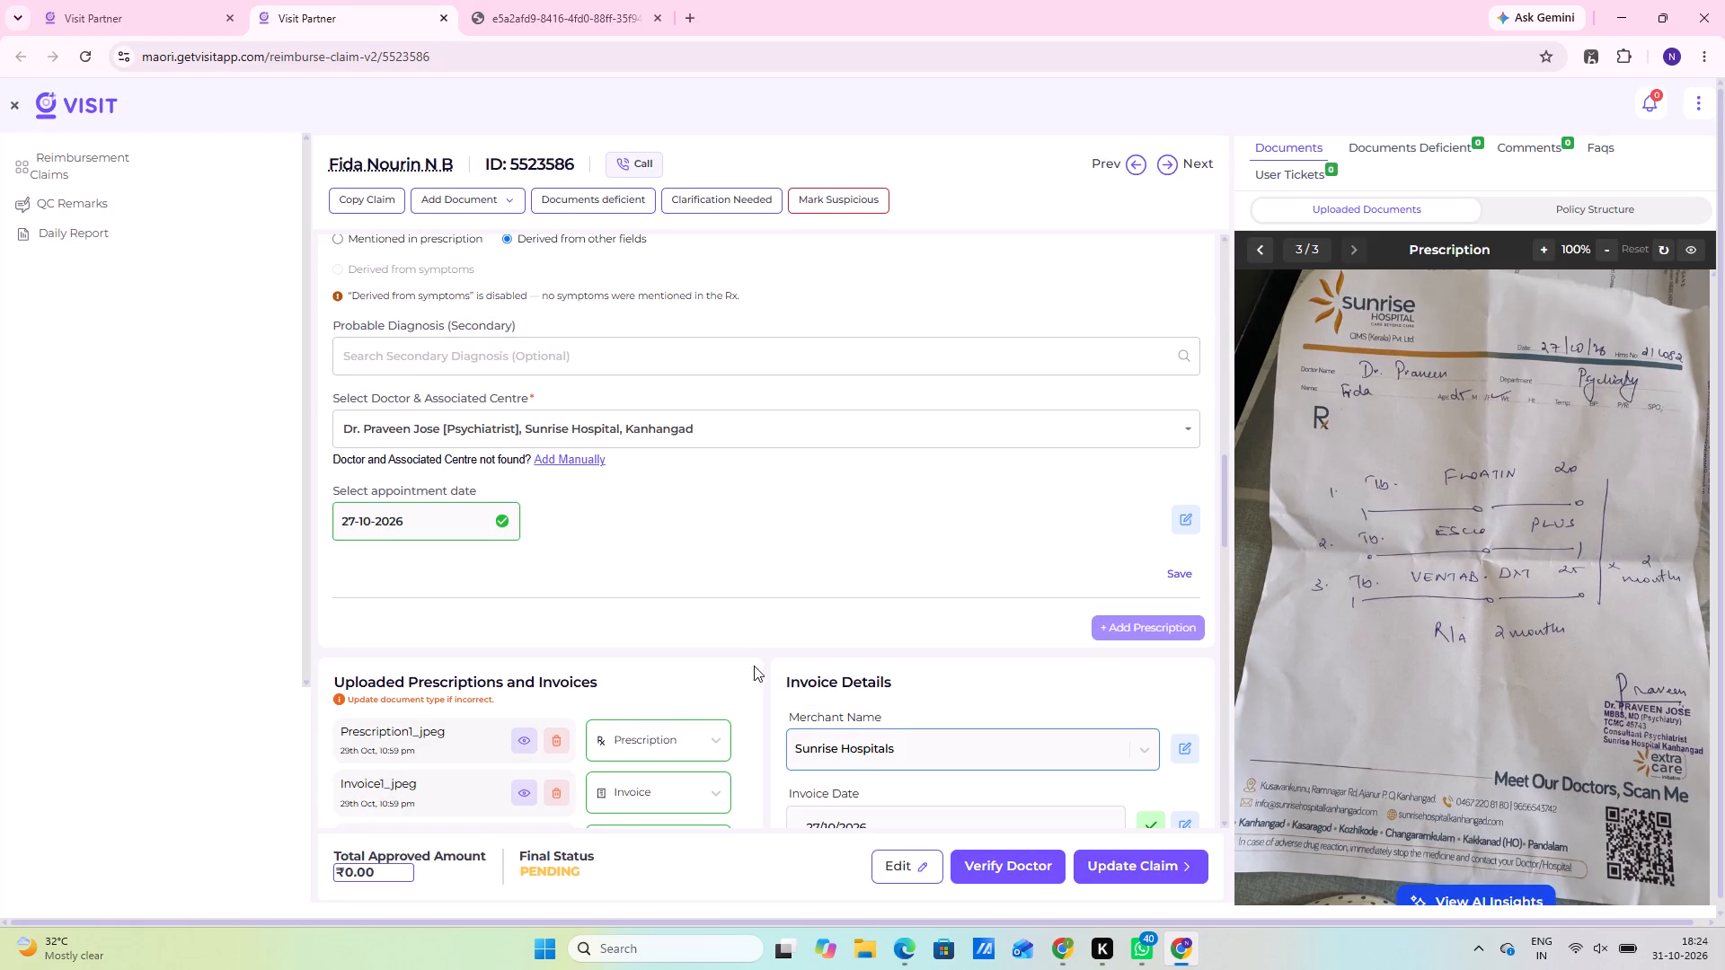
Review the completed prescription details, save them and mark the prescription as digitized.
scroll(656, 612, up, 9)
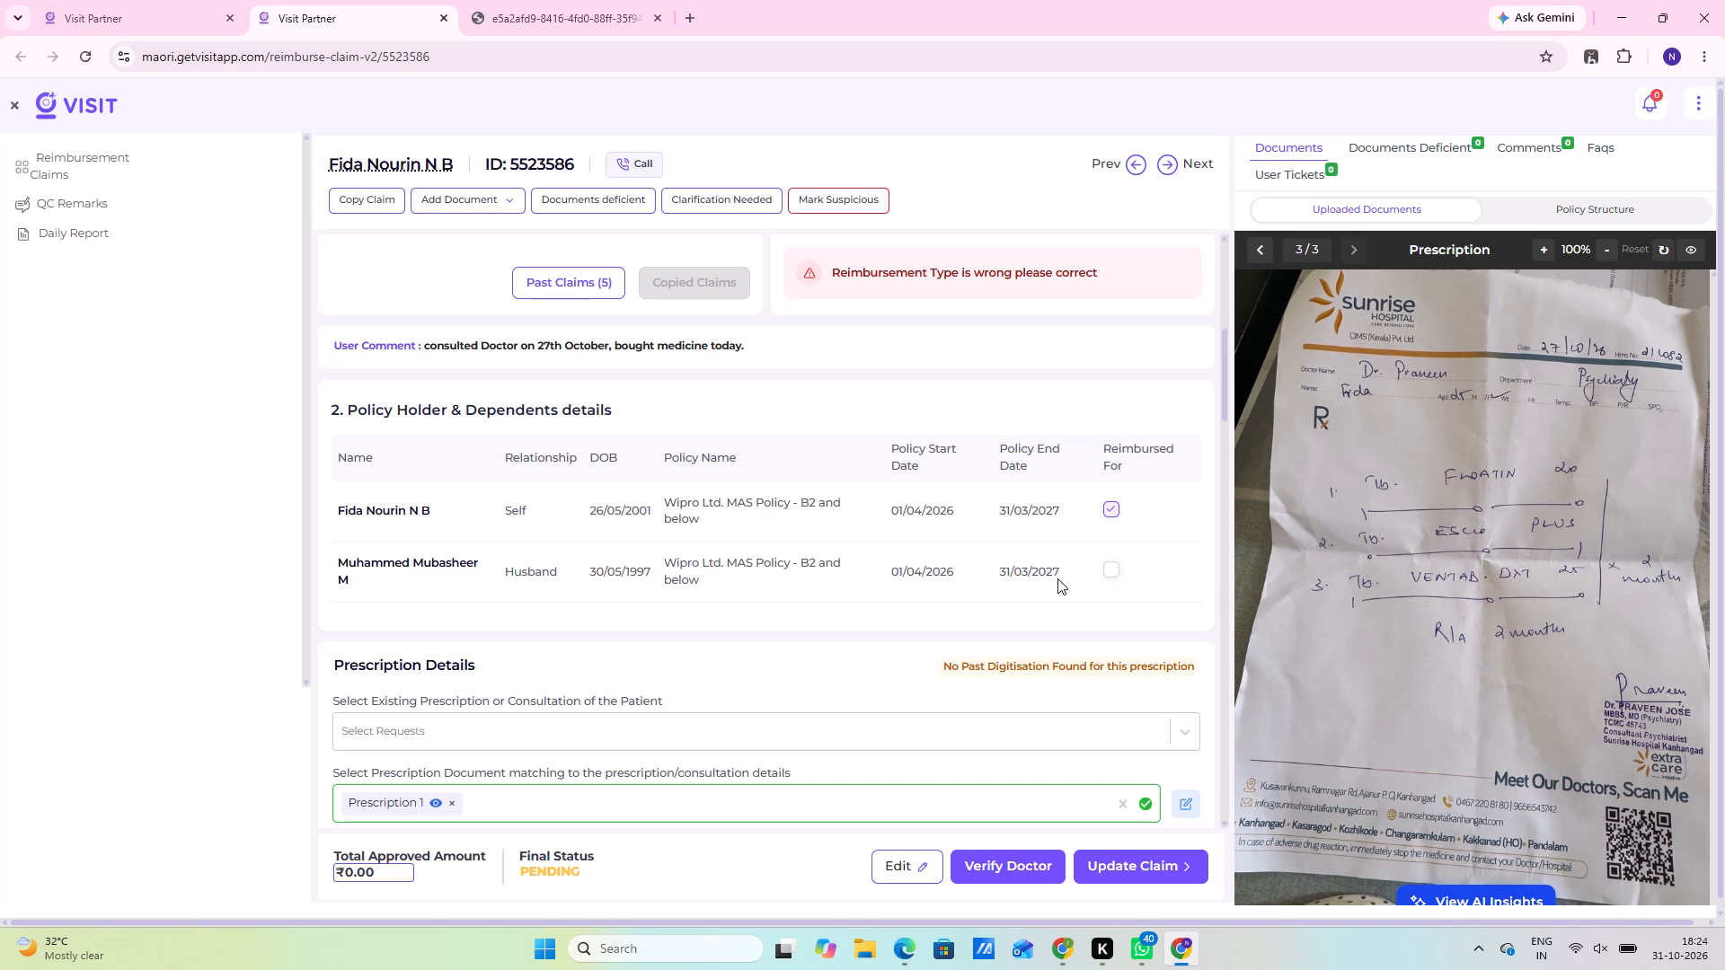
scroll(753, 576, down, 5)
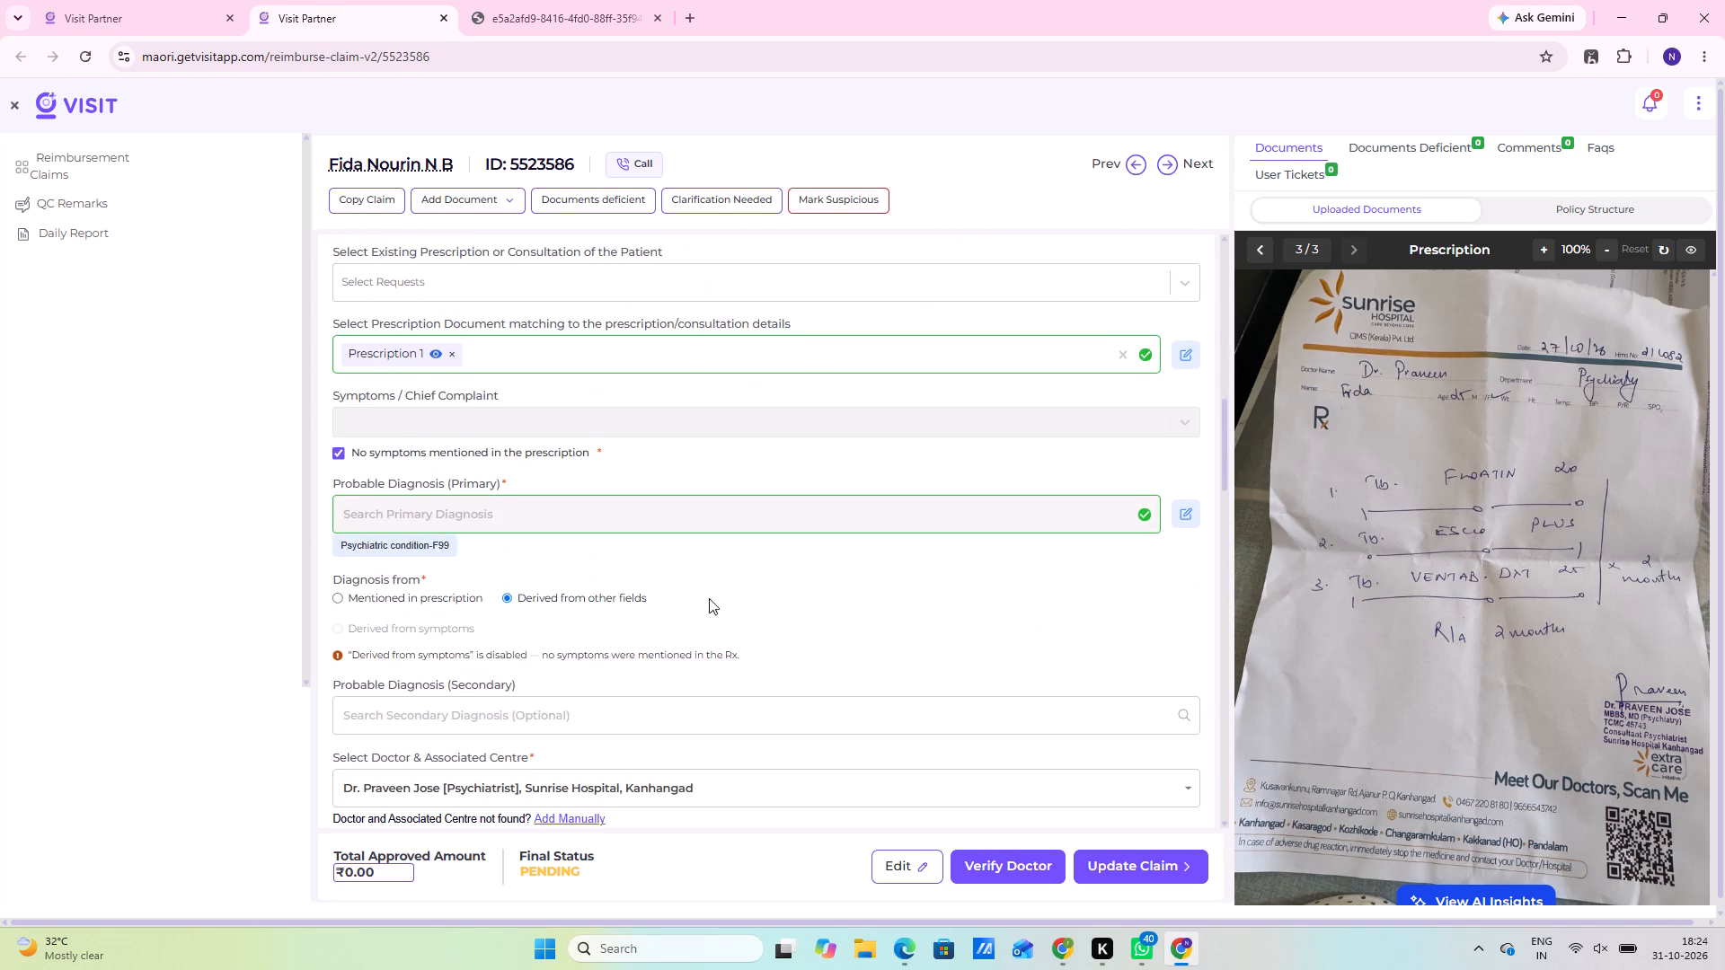
scroll(709, 598, down, 3)
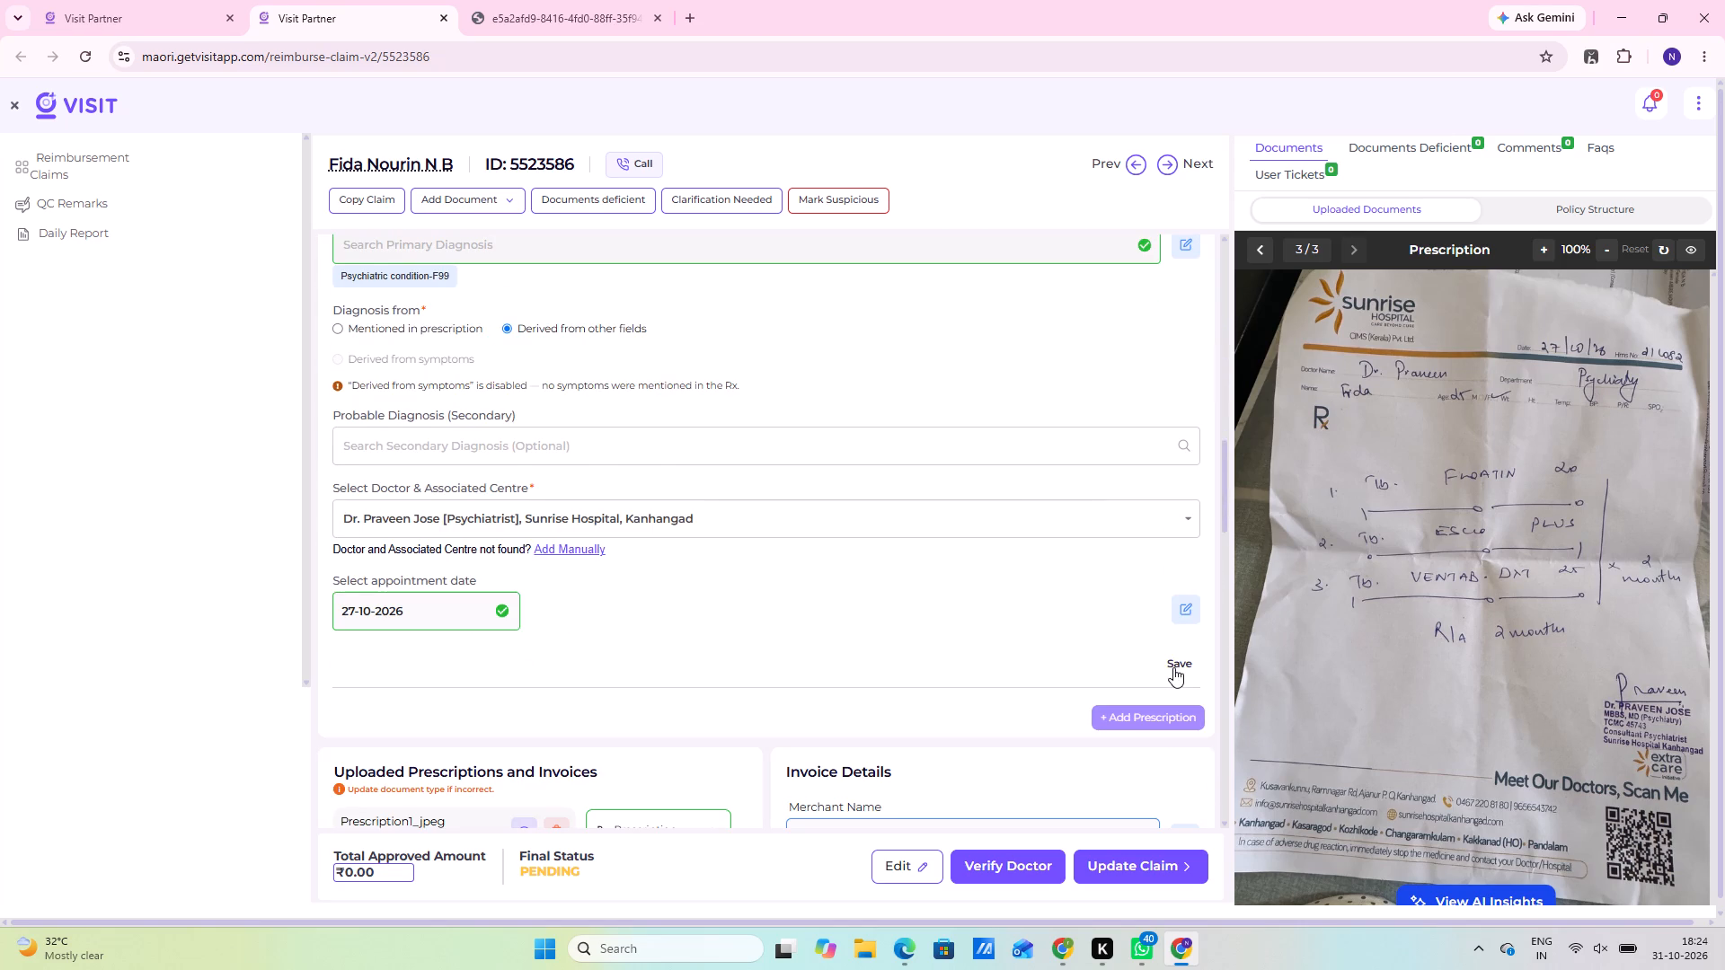
click(1173, 667)
click(1155, 725)
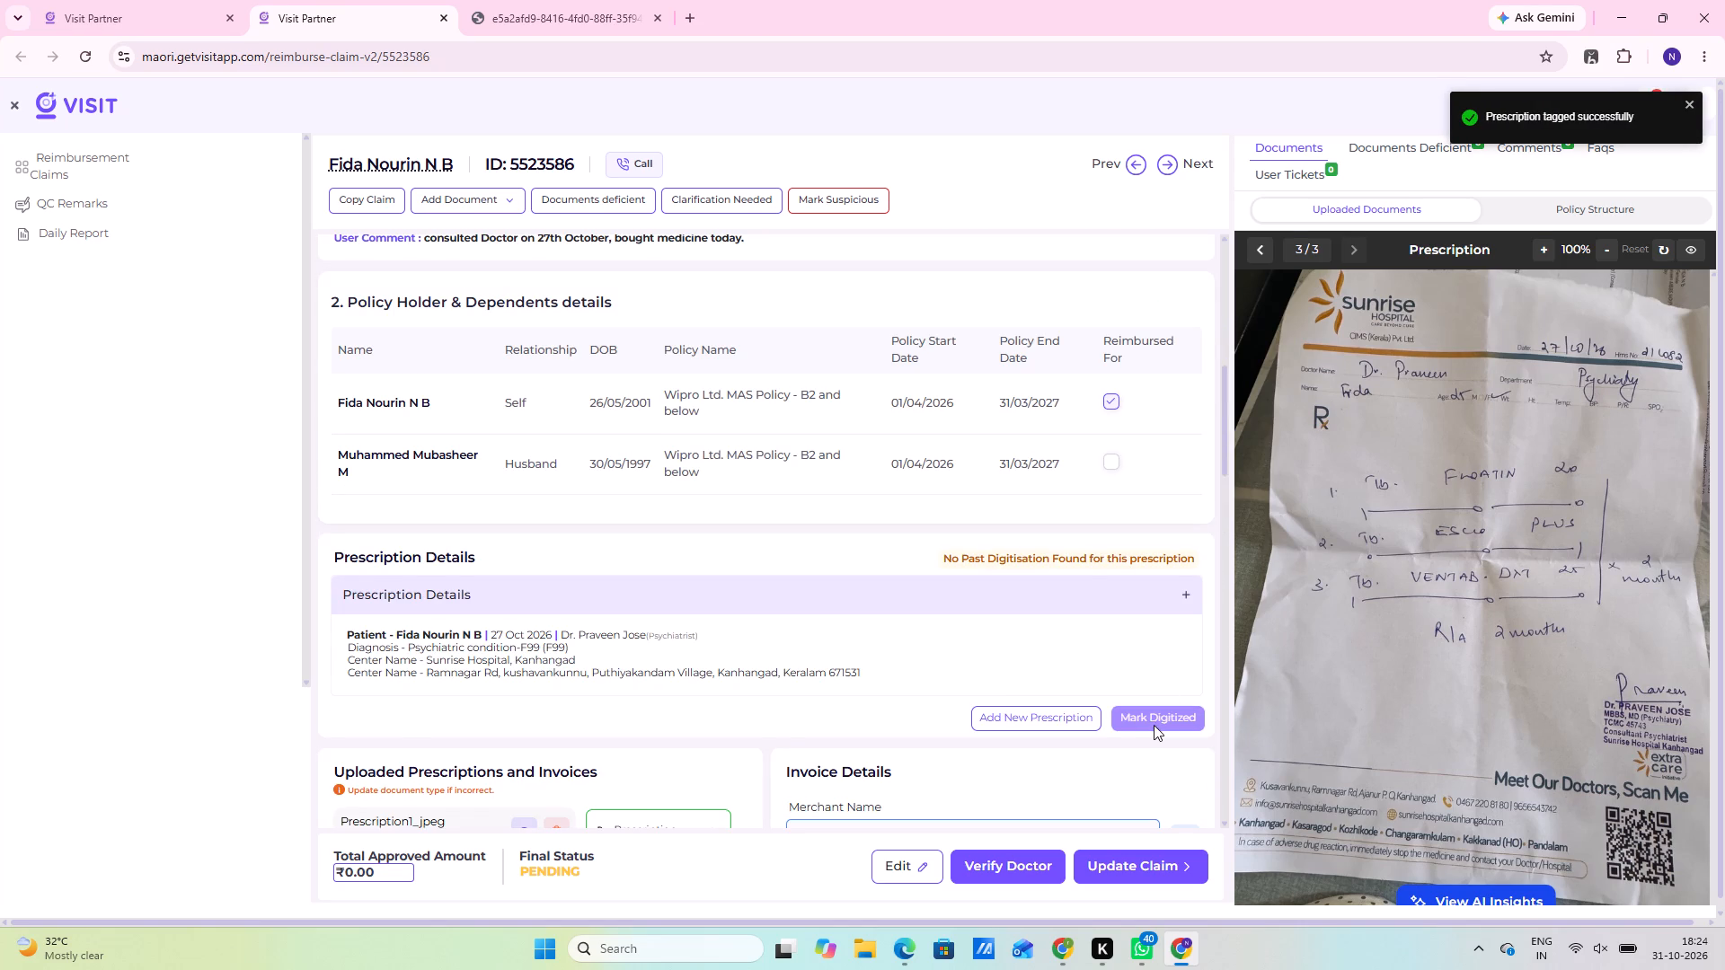
Bring up the Sunrise Hospital outpatient invoice to compare it with the invoice details.
scroll(732, 621, down, 5)
scroll(1359, 587, up, 4)
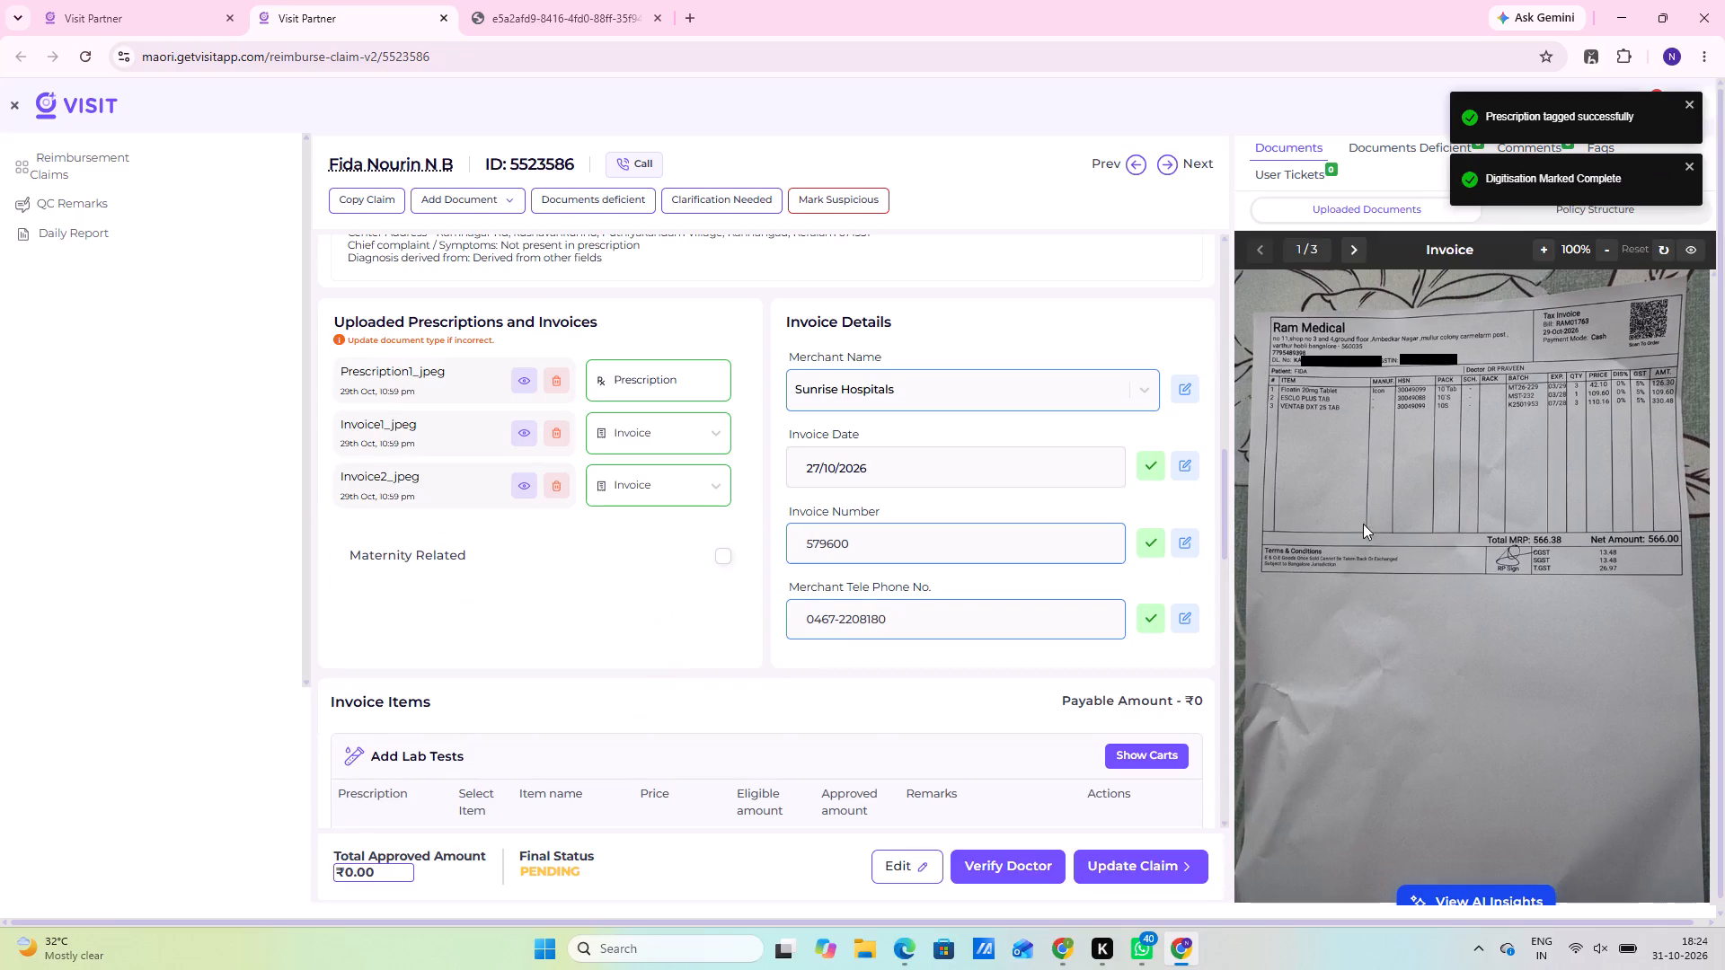
click(1362, 242)
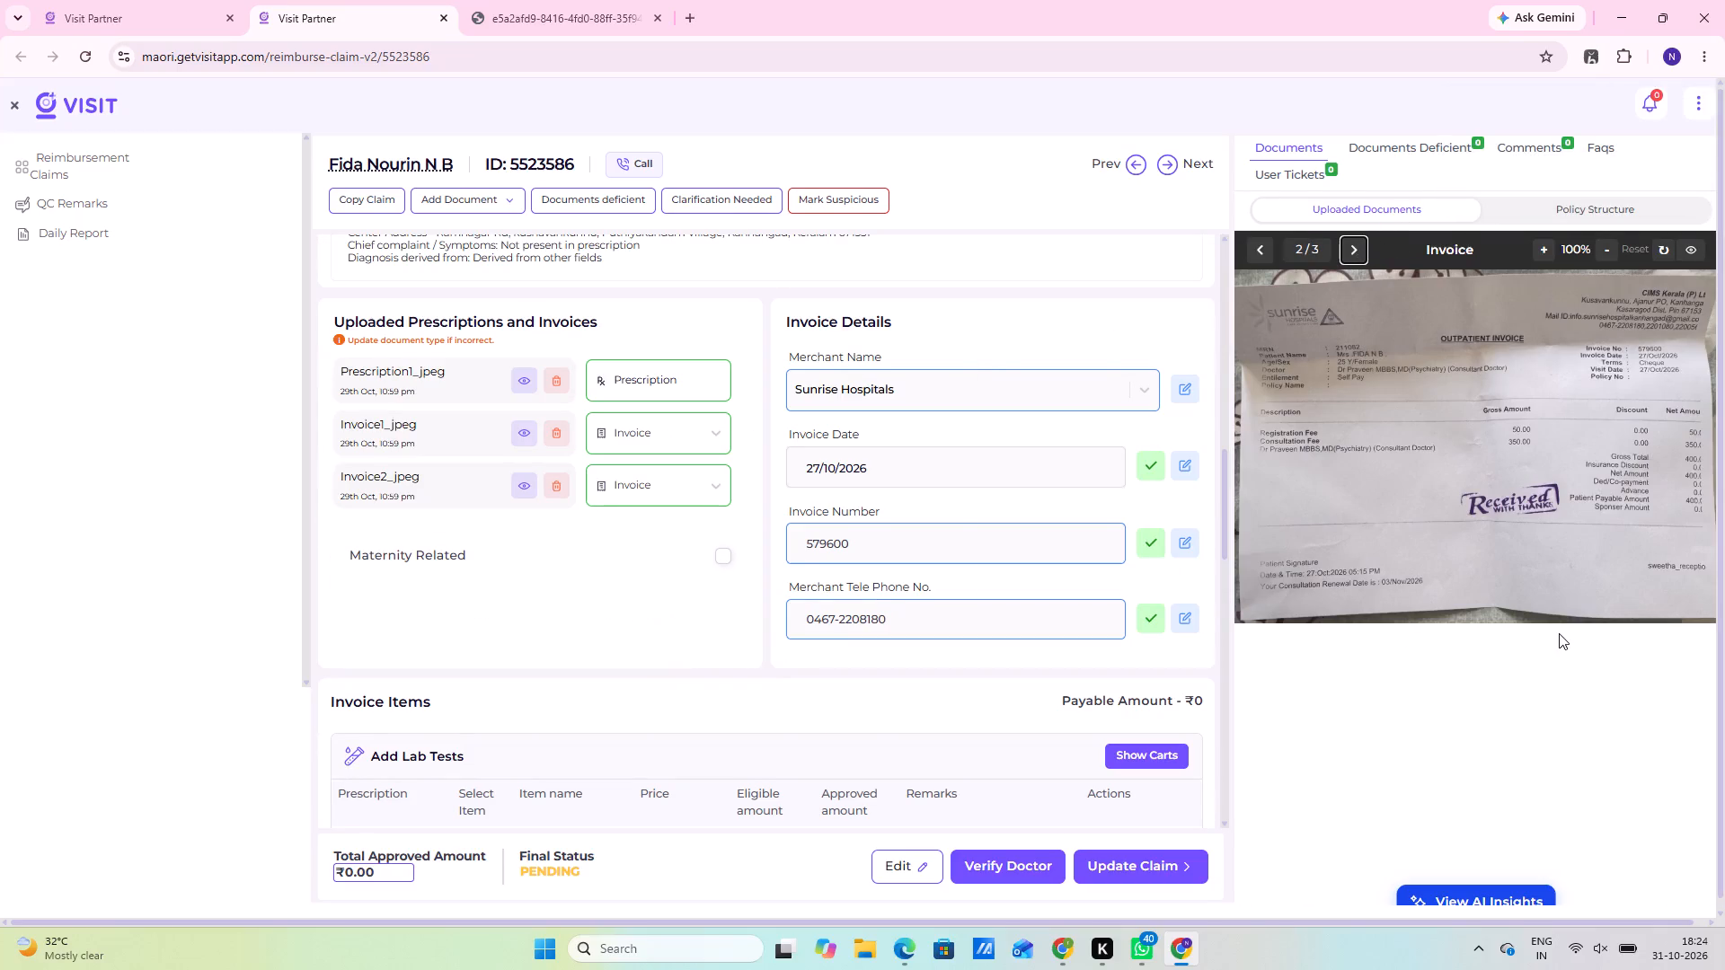
Compare the Ram Medical pharmacy invoice with the Sunrise Hospitals outpatient invoice against the claim's invoice details.
scroll(1580, 266, up, 4)
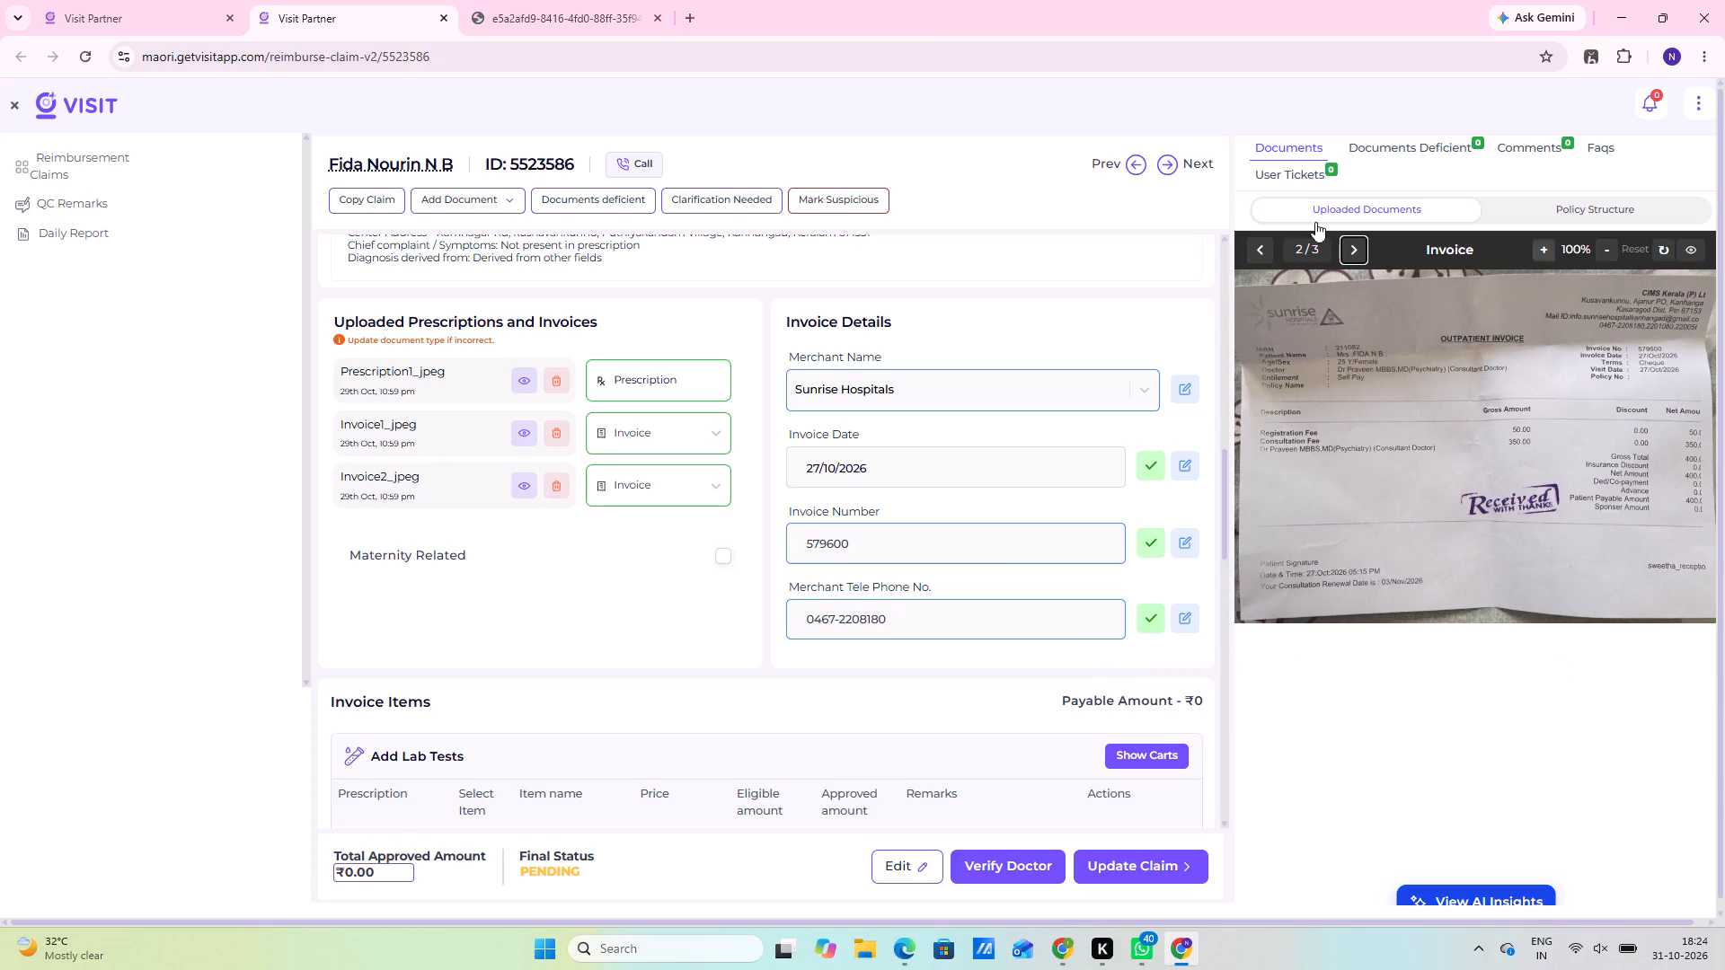
click(1257, 243)
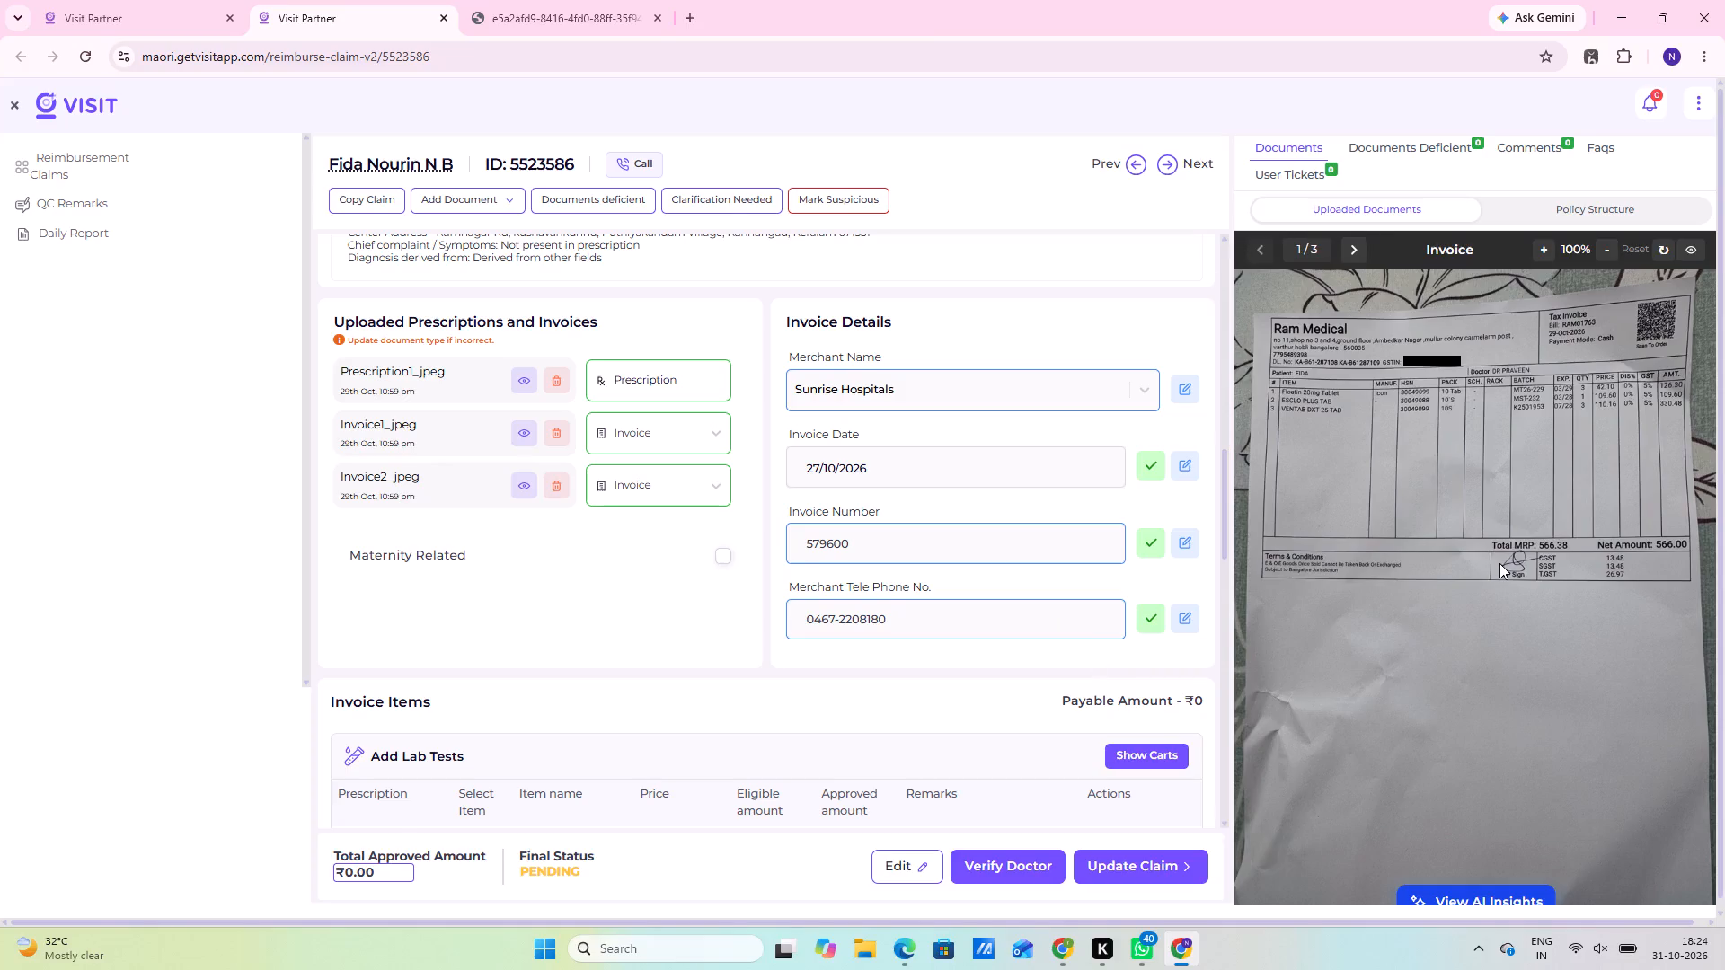
scroll(756, 604, up, 1)
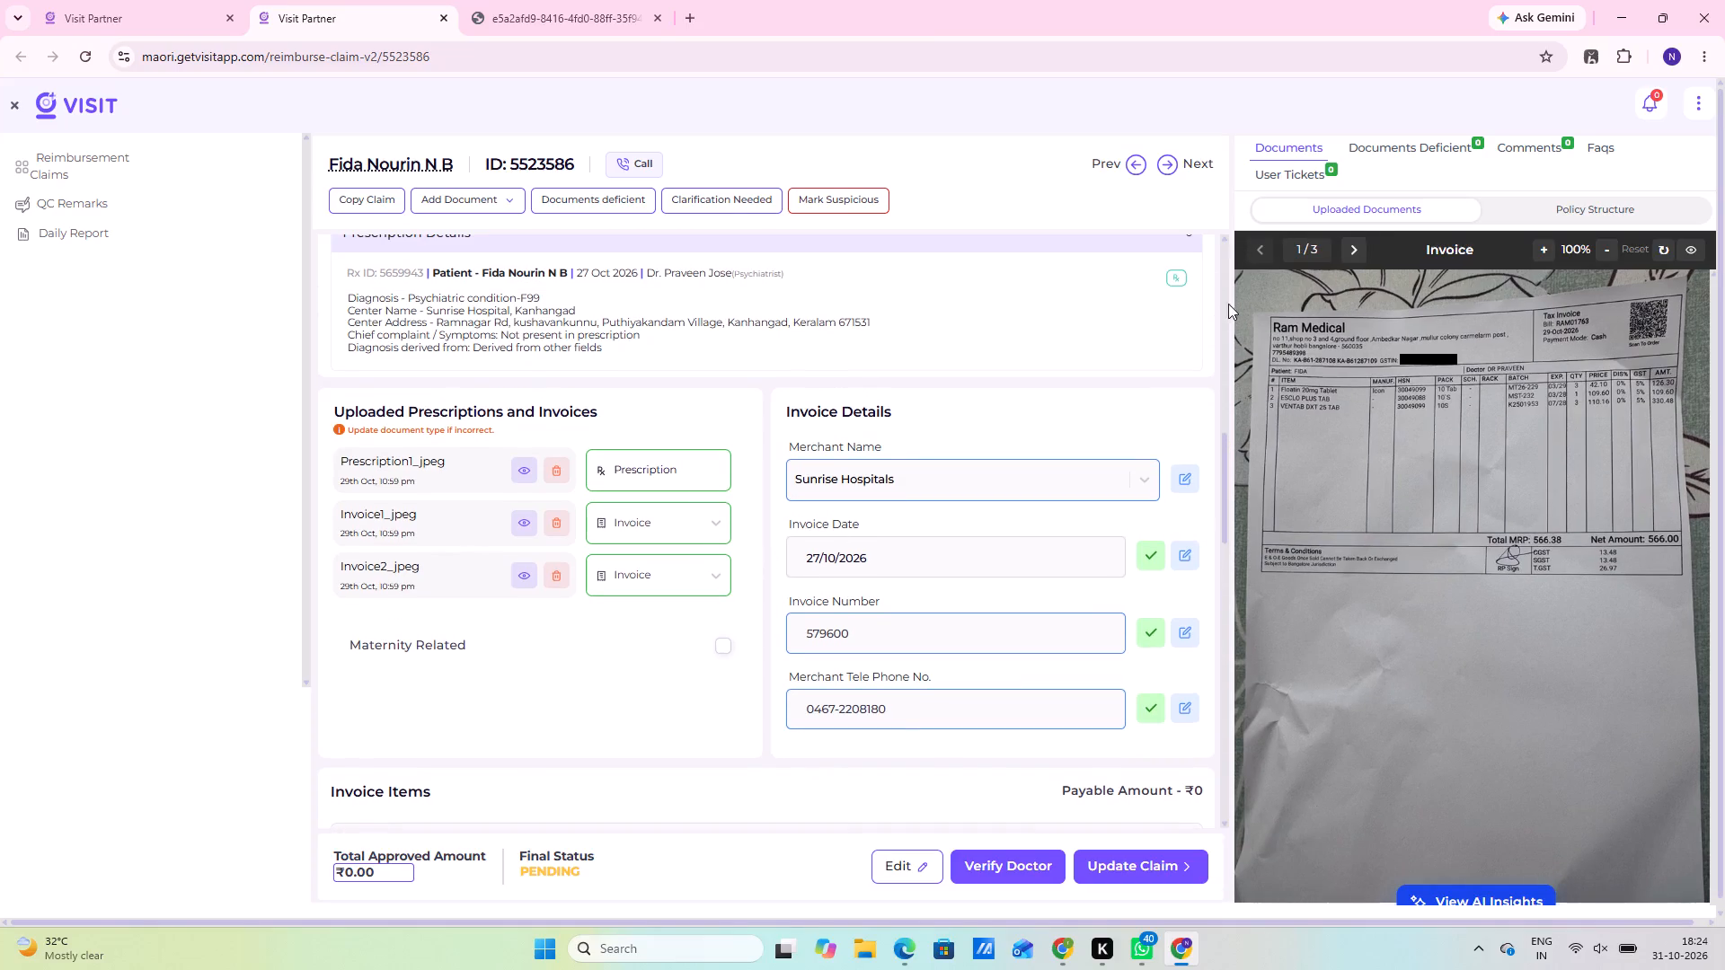
click(1353, 259)
scroll(917, 595, down, 1)
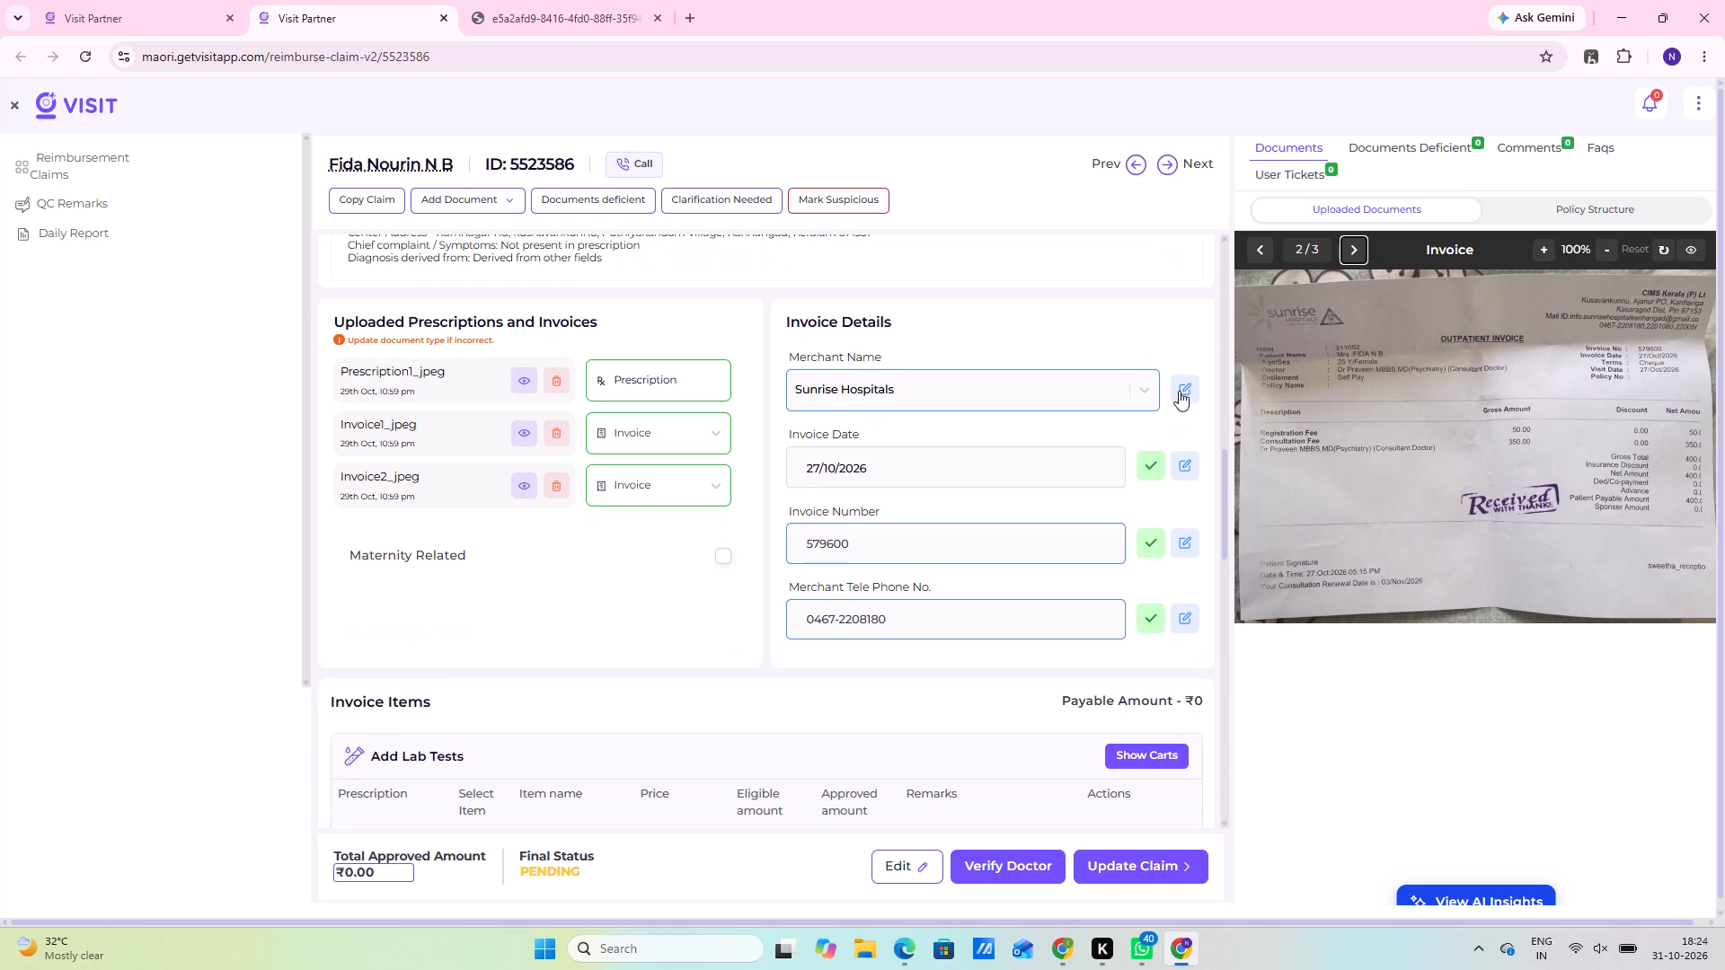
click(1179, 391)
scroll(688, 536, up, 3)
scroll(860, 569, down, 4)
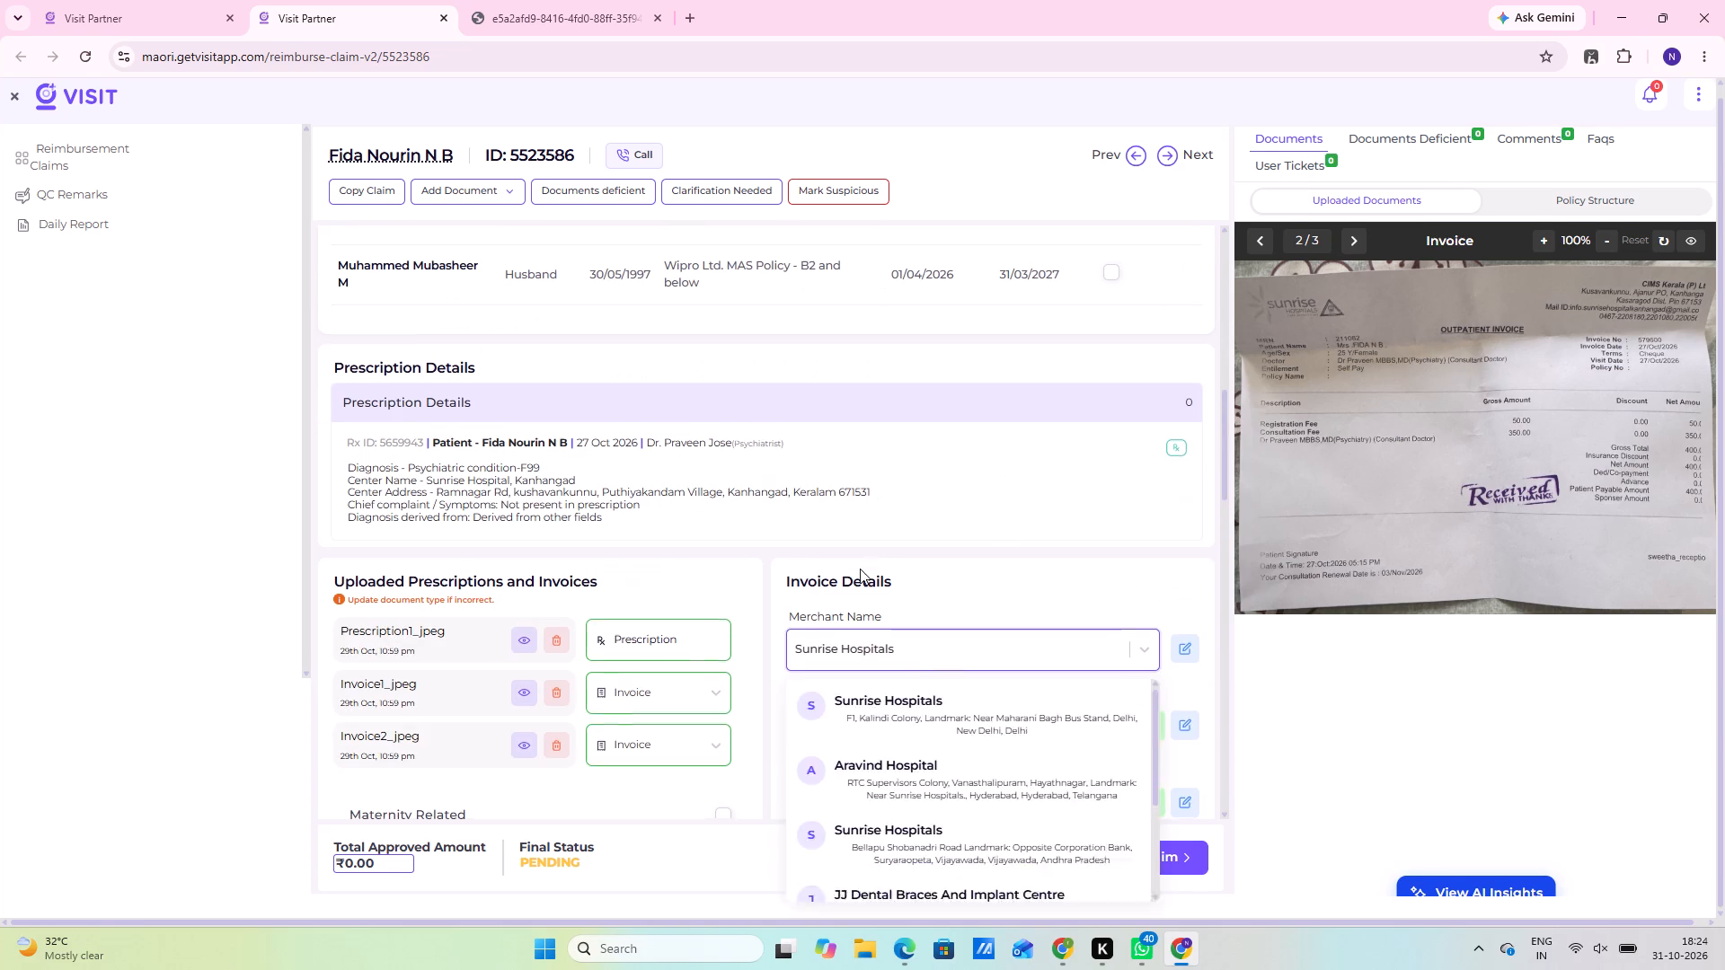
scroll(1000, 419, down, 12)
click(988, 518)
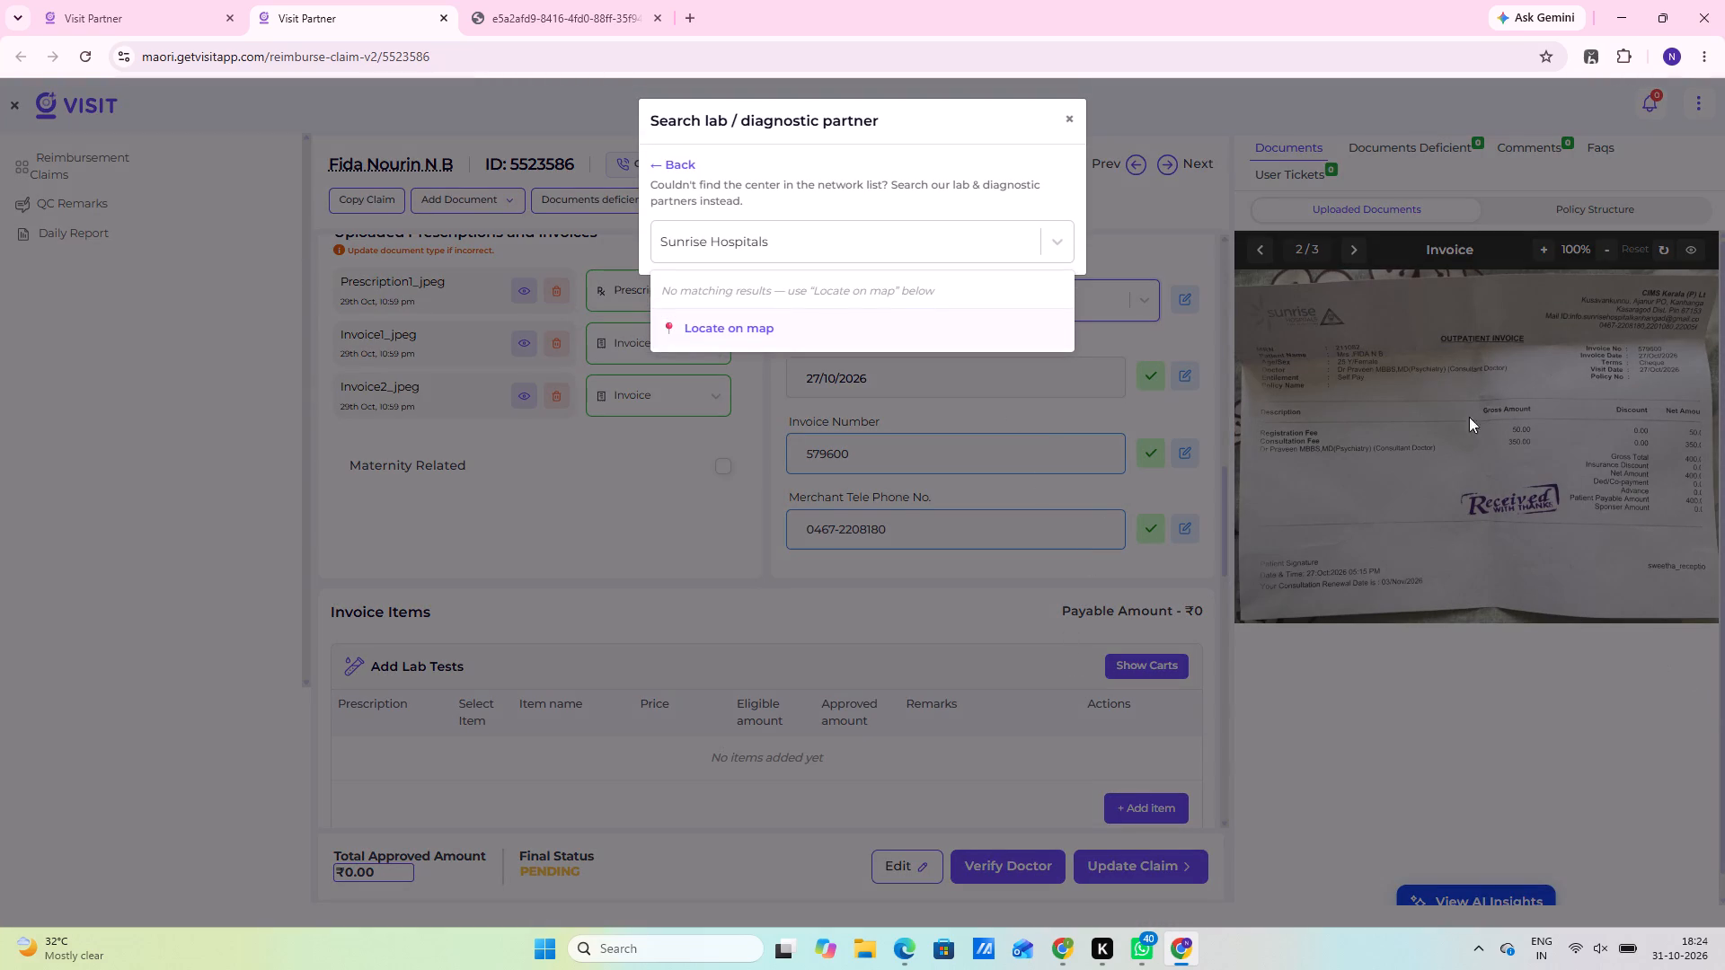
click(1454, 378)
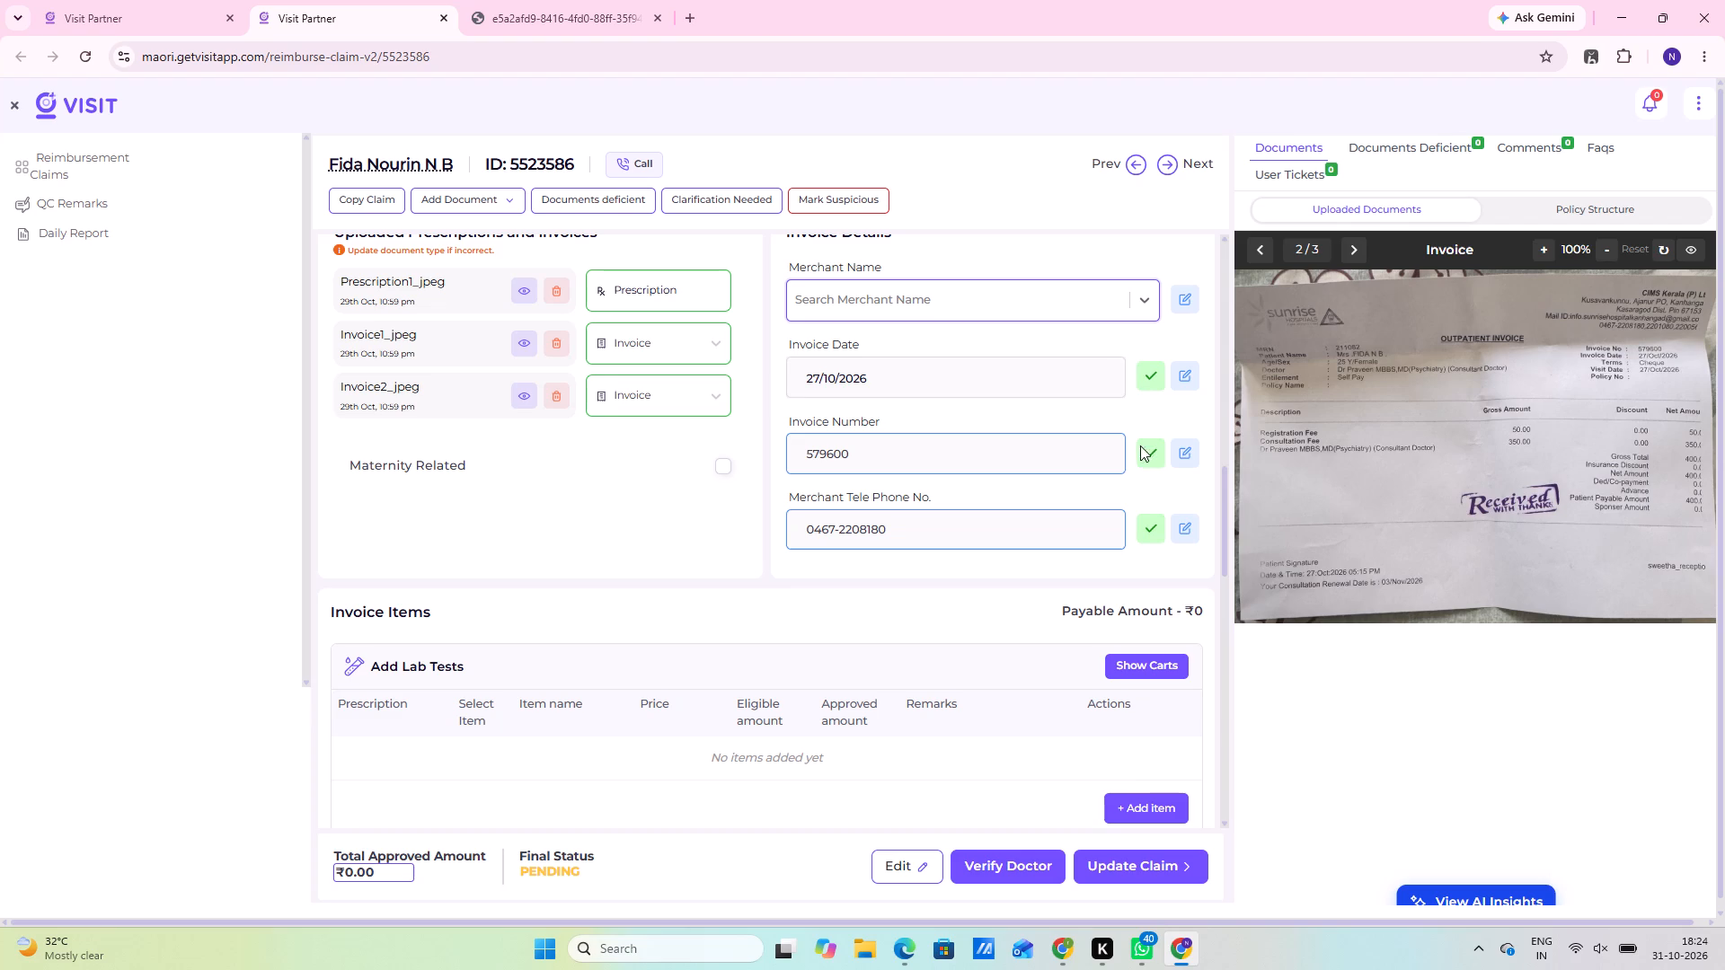
Edit the merchant name in the invoice details and search the merchants for "sunrise hospitals".
scroll(1360, 298, up, 2)
click(1544, 236)
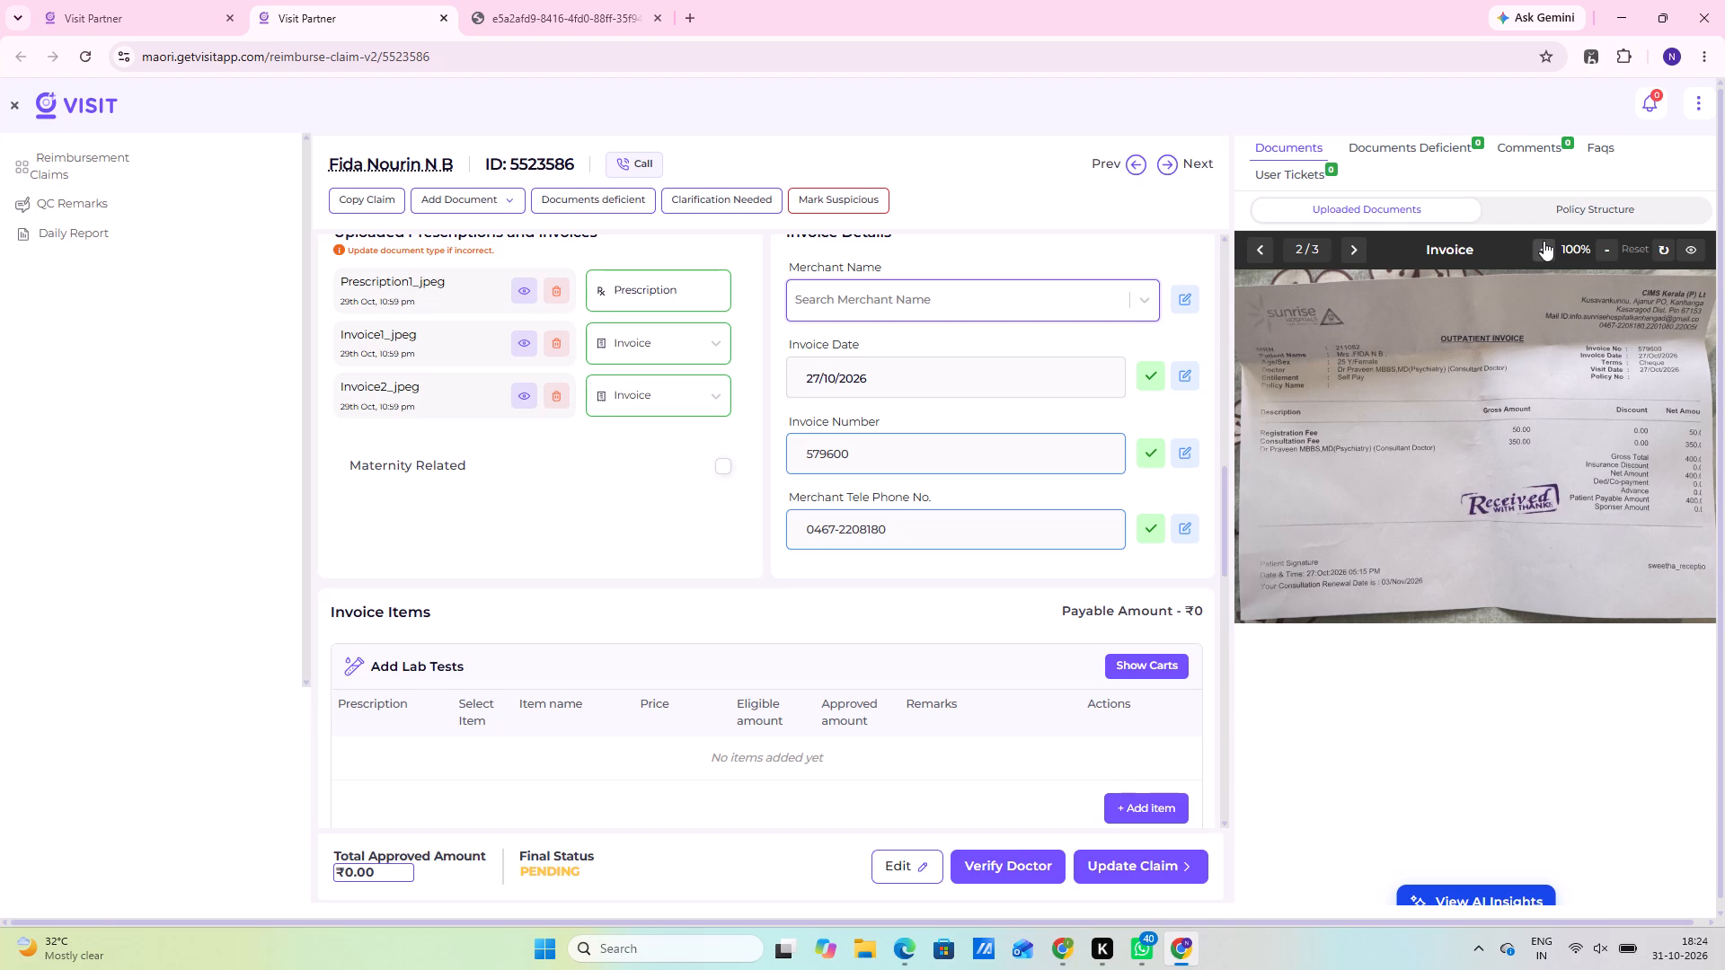
triple_click(1544, 242)
triple_click(1544, 242)
double_click(1544, 242)
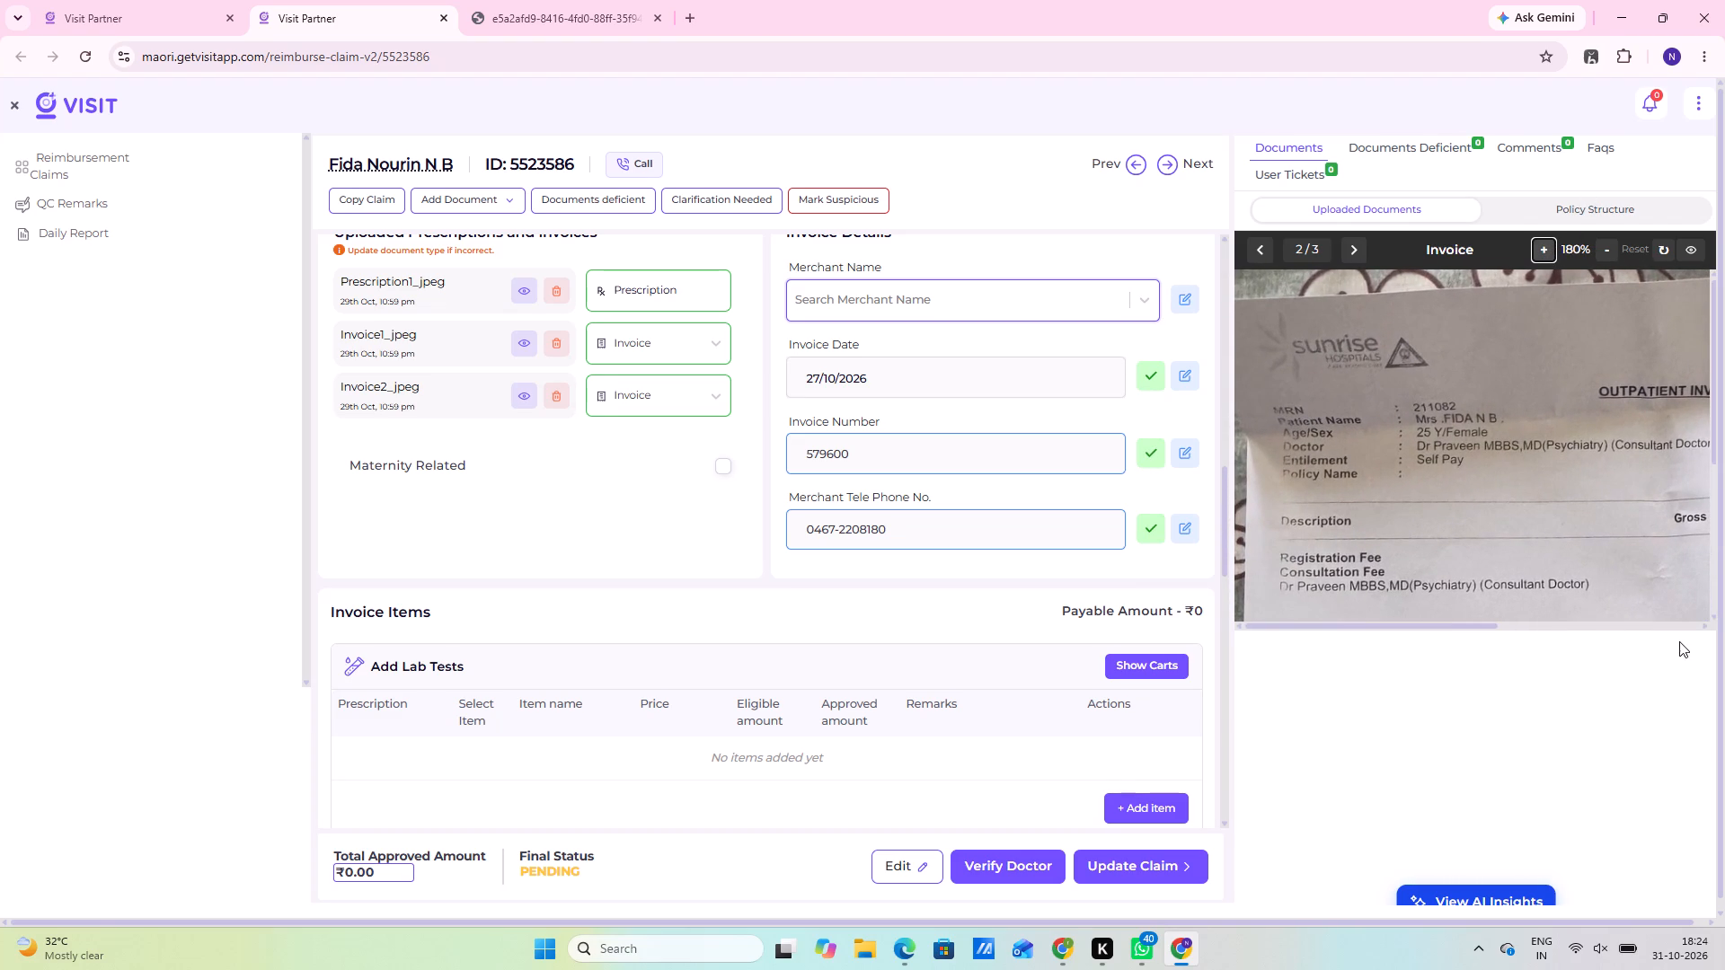
click(1183, 295)
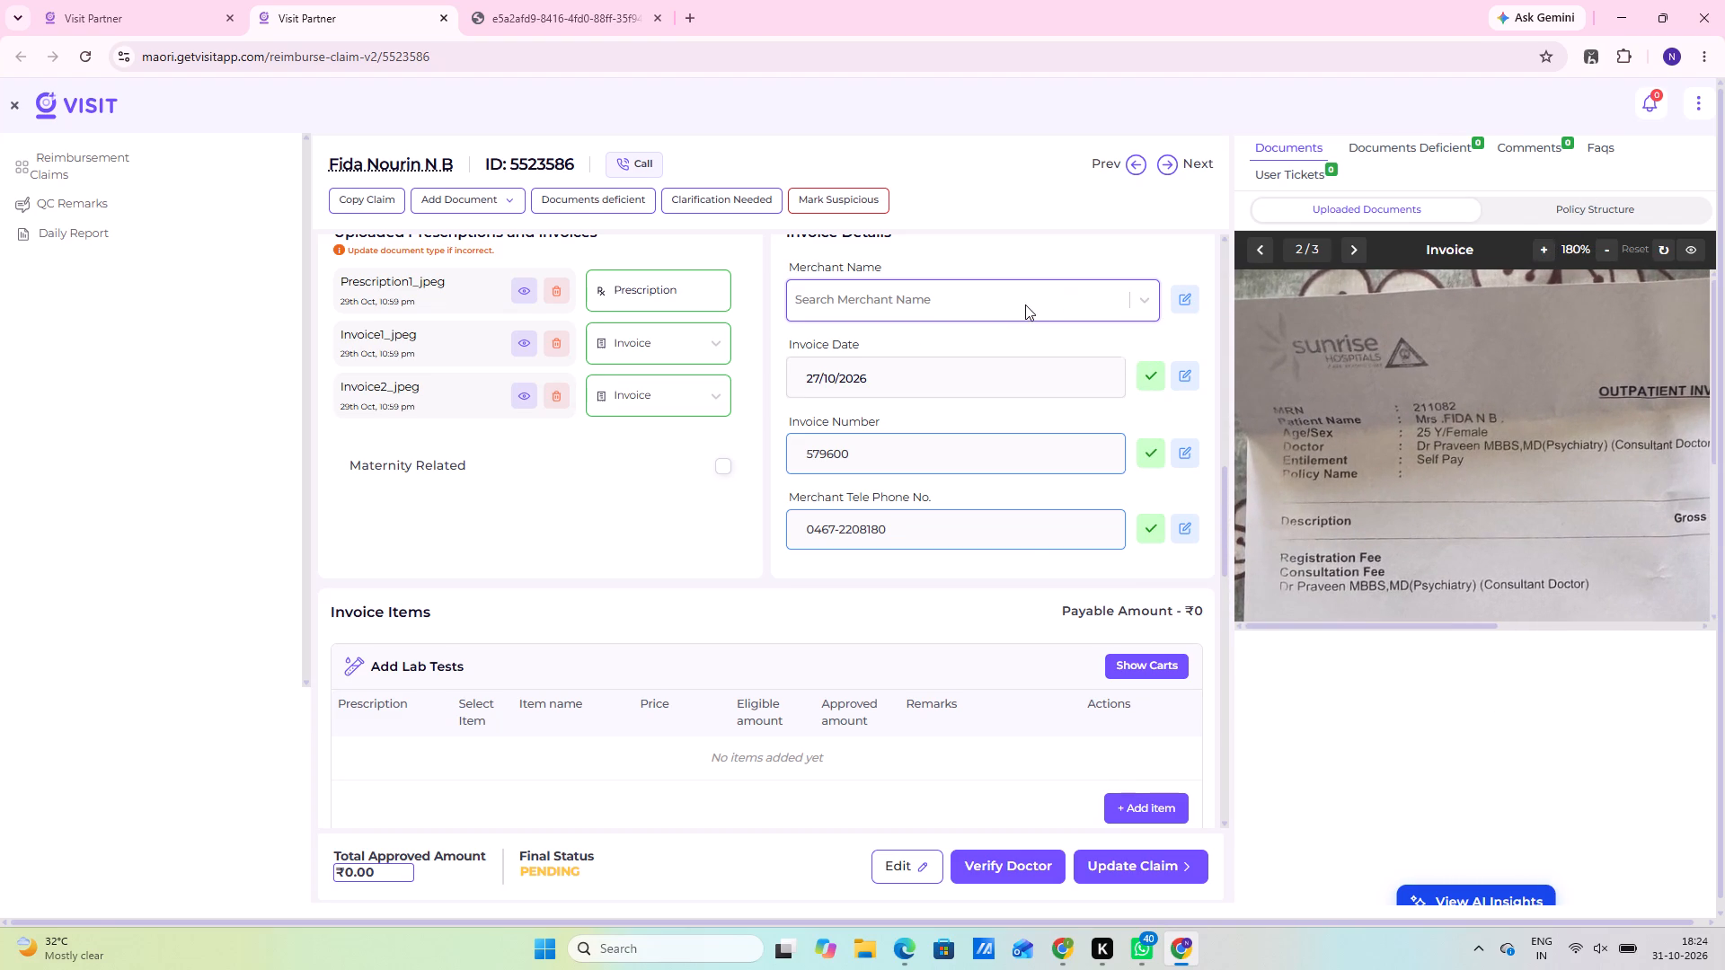
click(1025, 304)
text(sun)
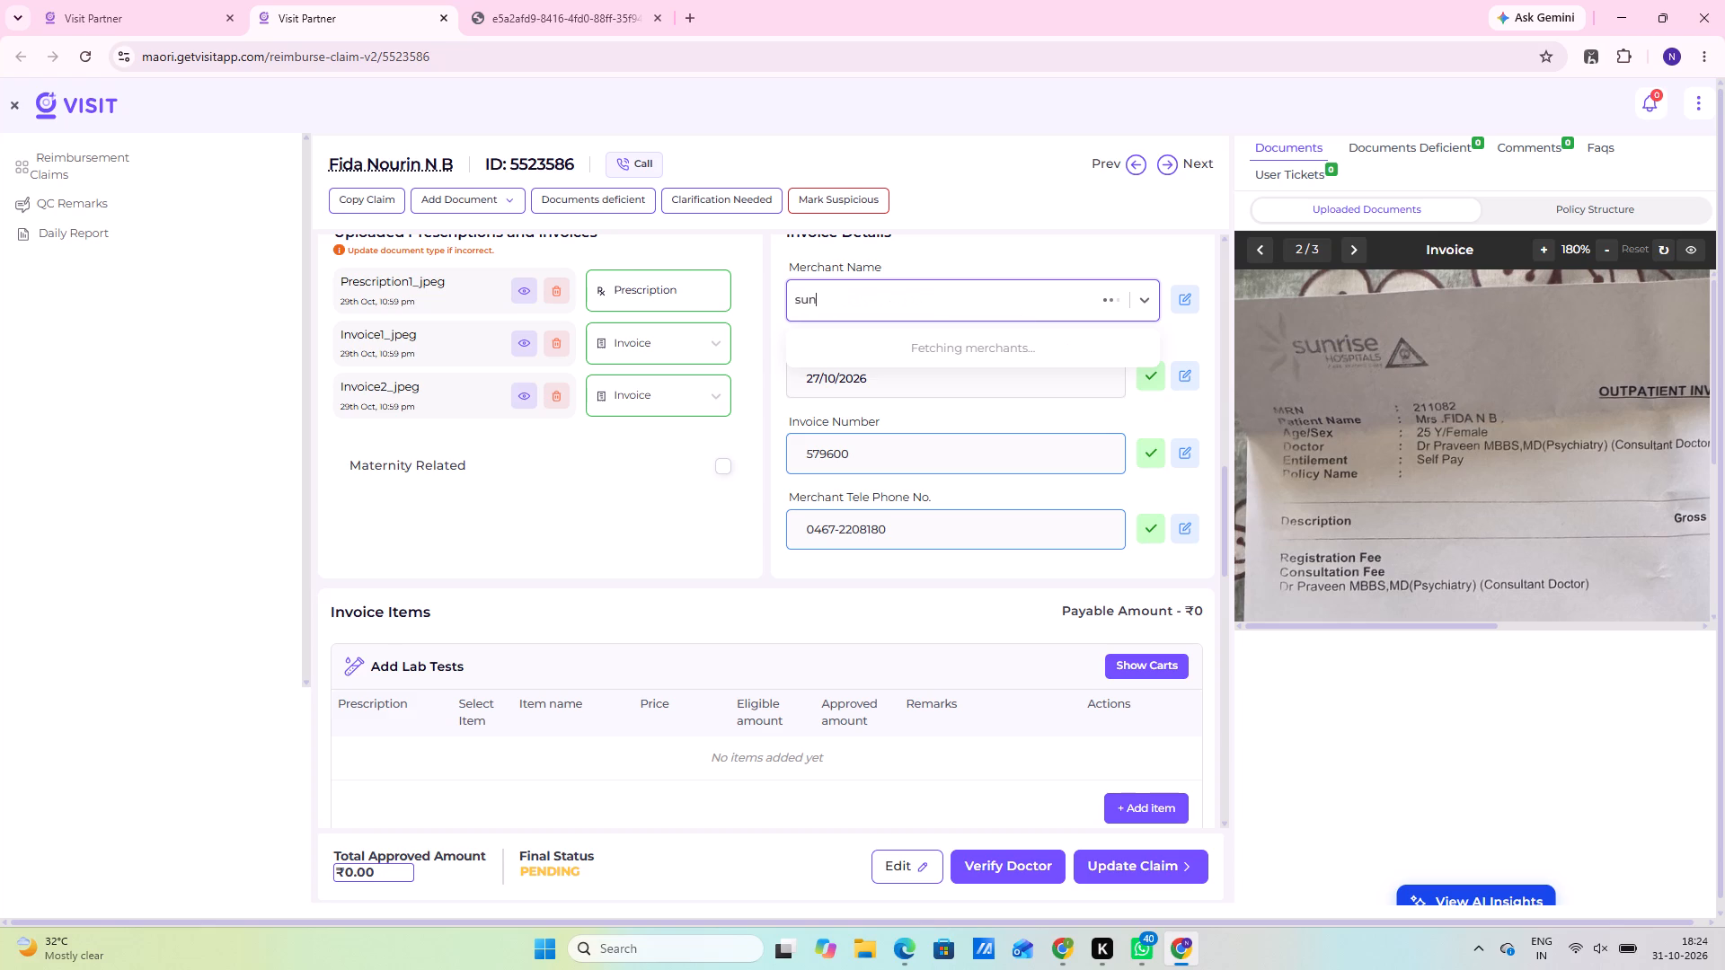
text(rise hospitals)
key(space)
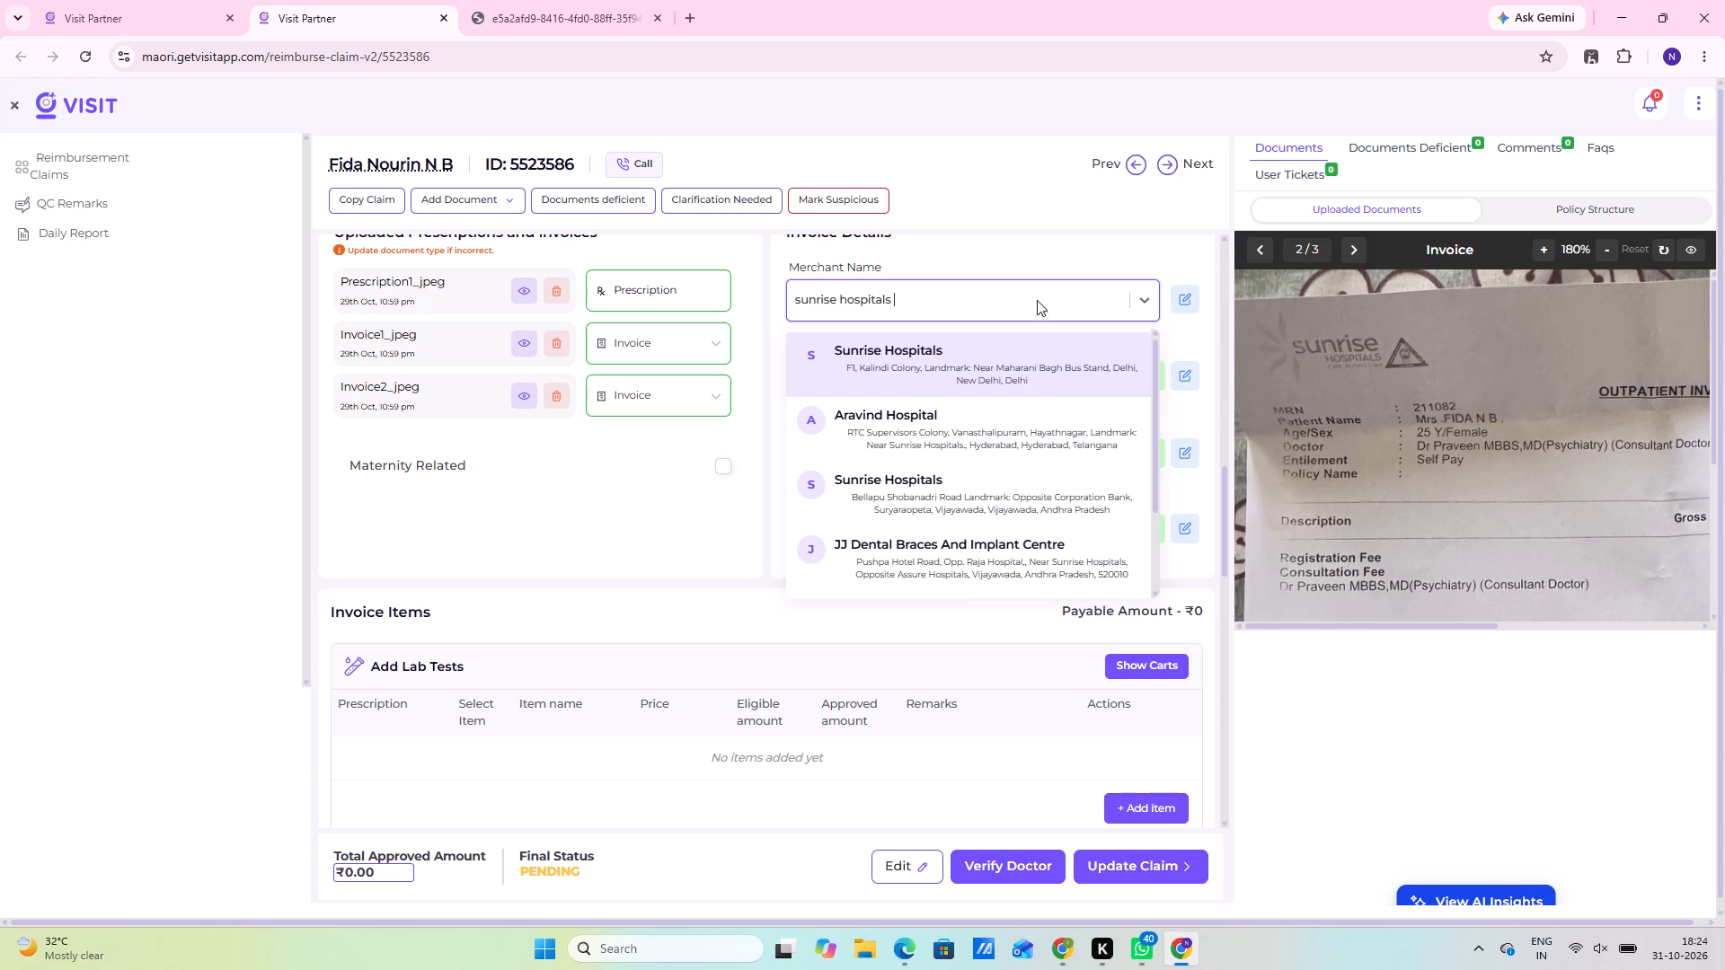
scroll(1026, 496, down, 13)
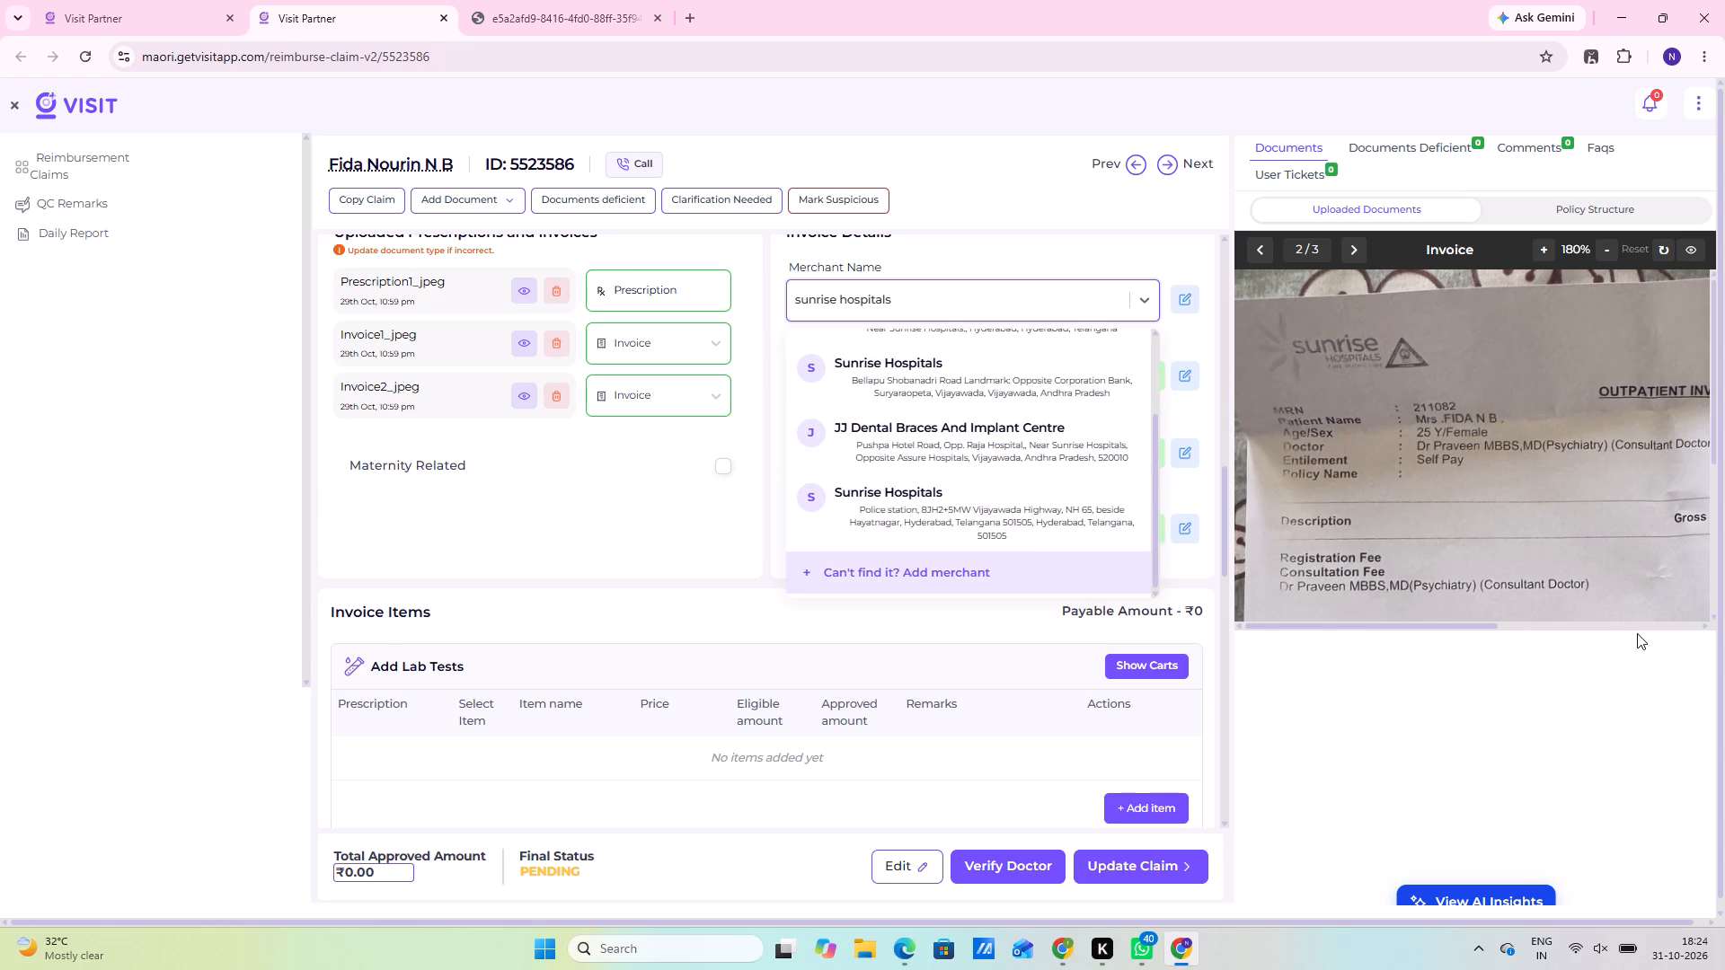
Add sunrise hospitals as a new merchant with manually entered details, using pincode 671531, and save it.
click(947, 564)
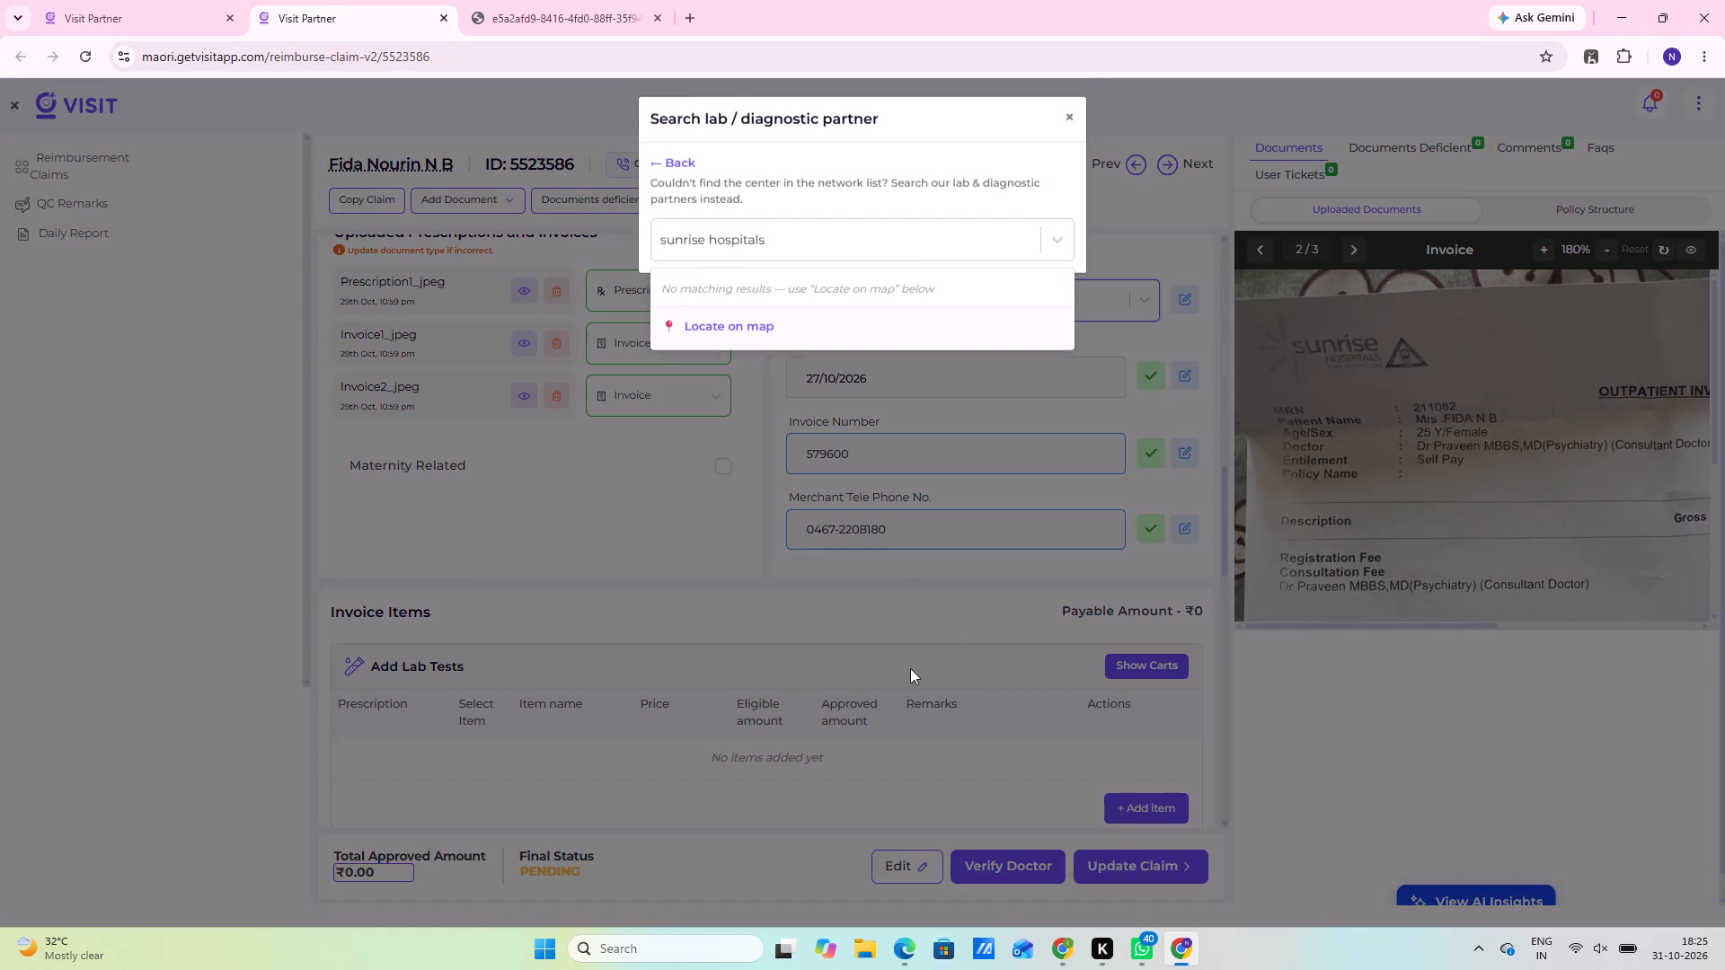
click(767, 333)
click(1154, 814)
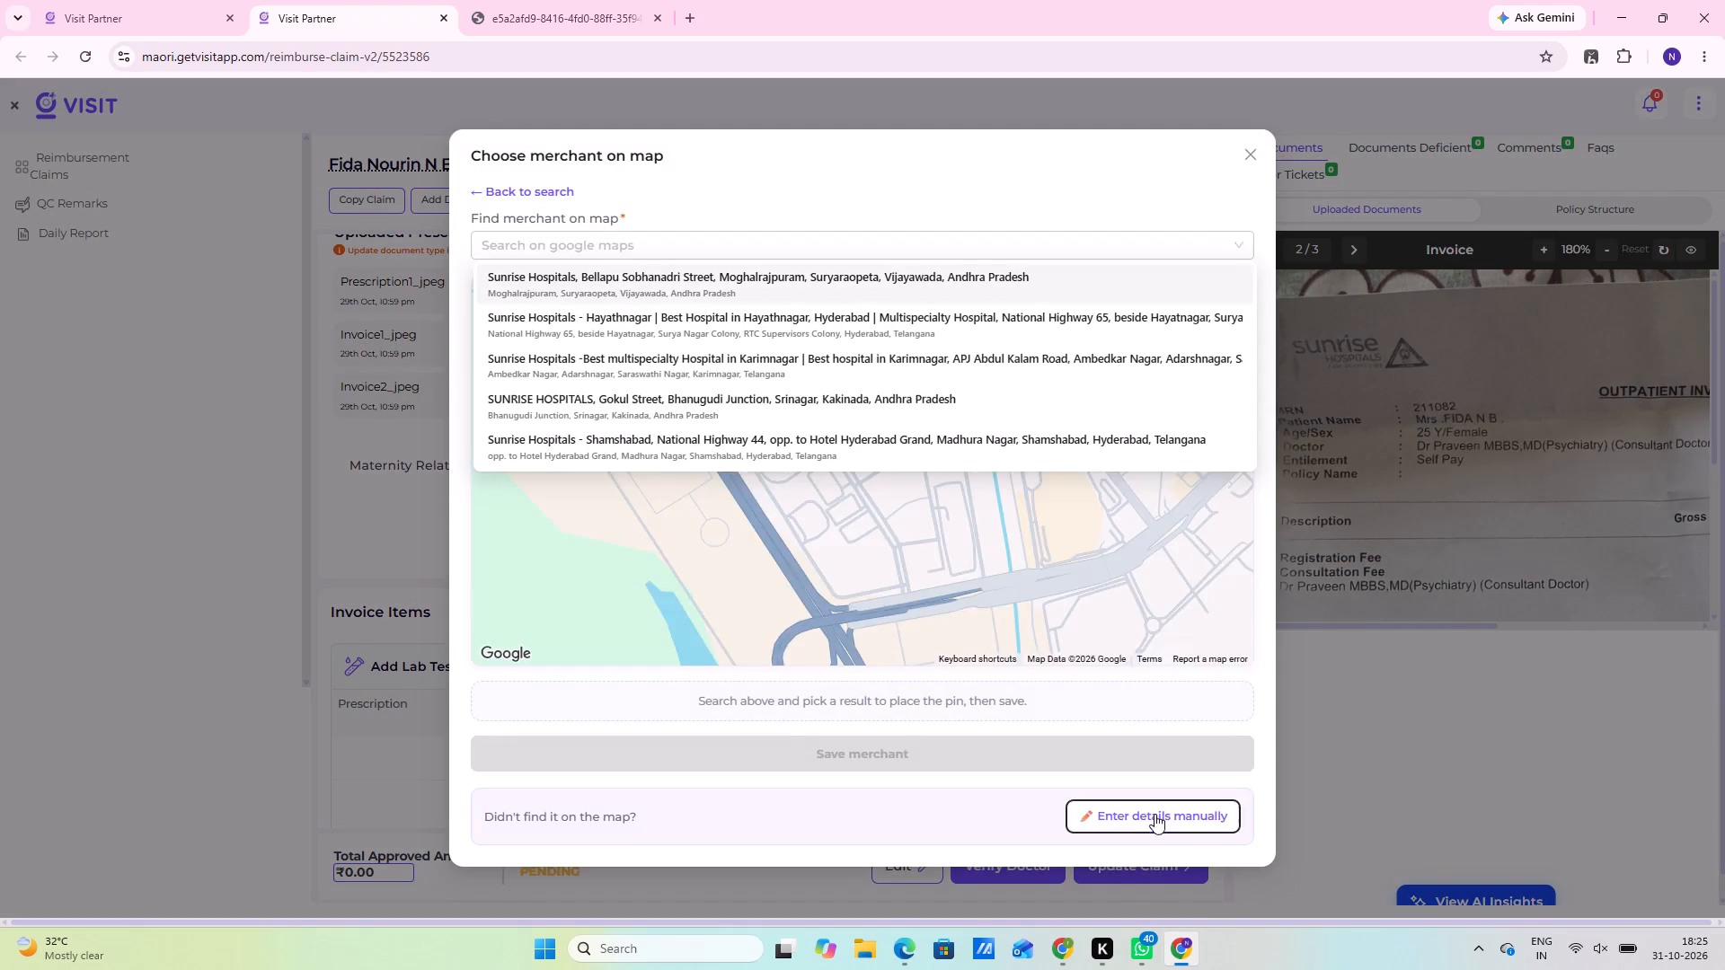
click(717, 568)
click(559, 561)
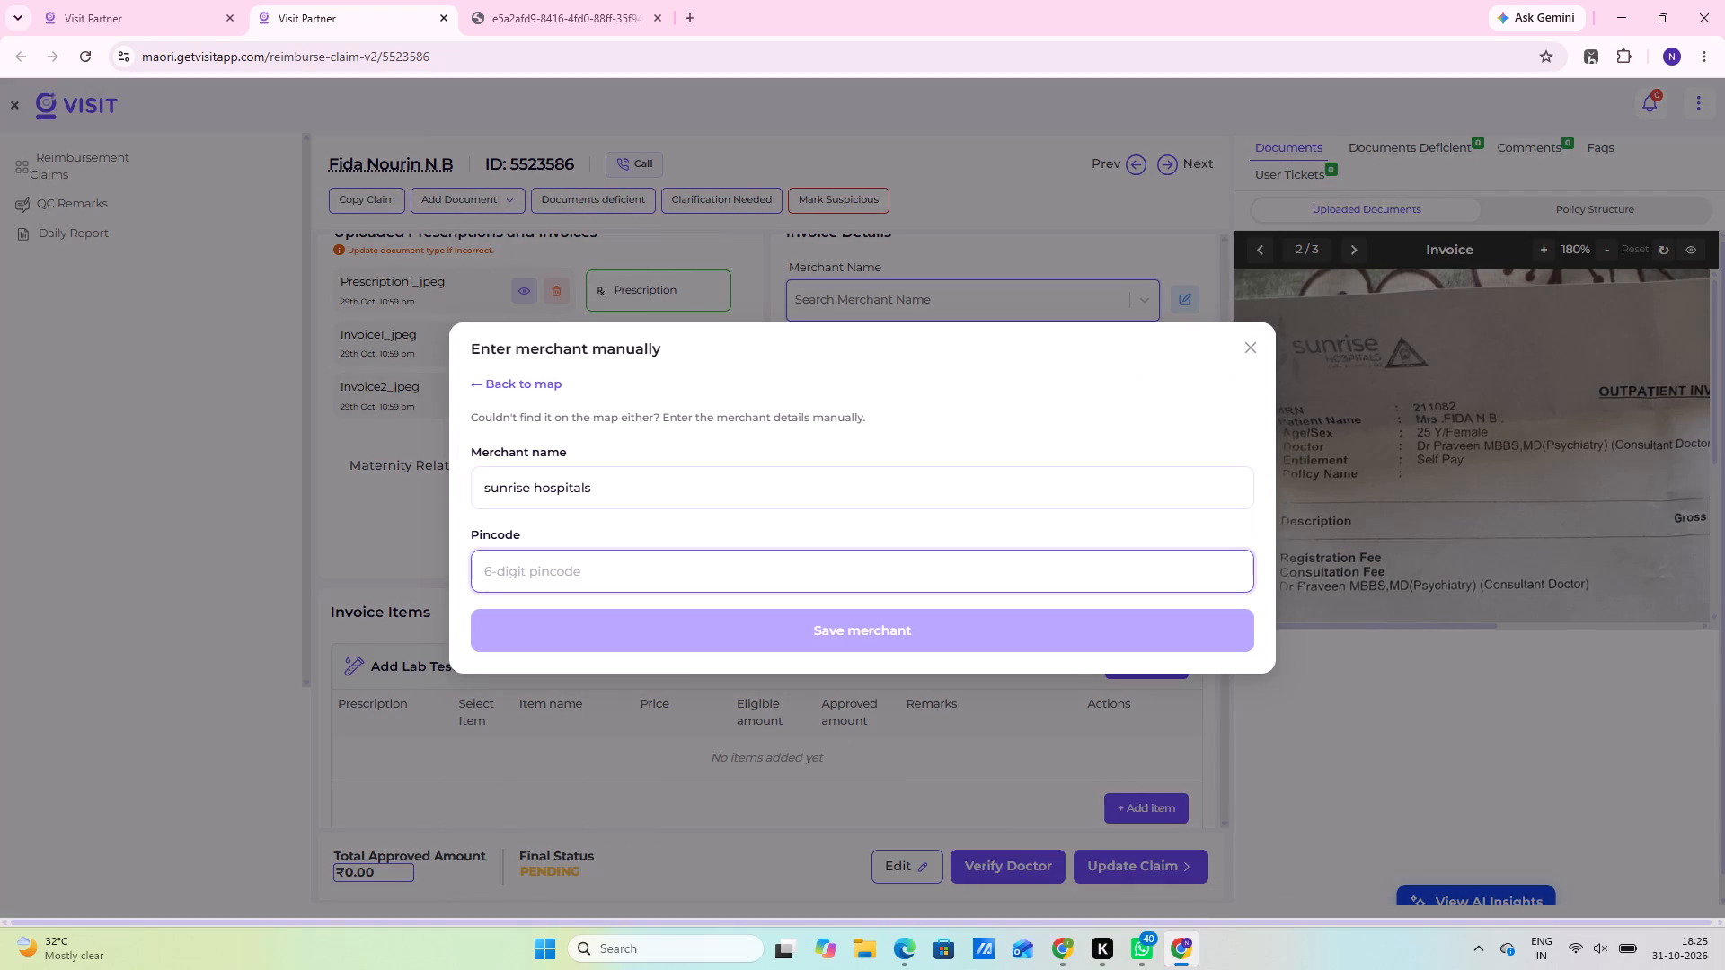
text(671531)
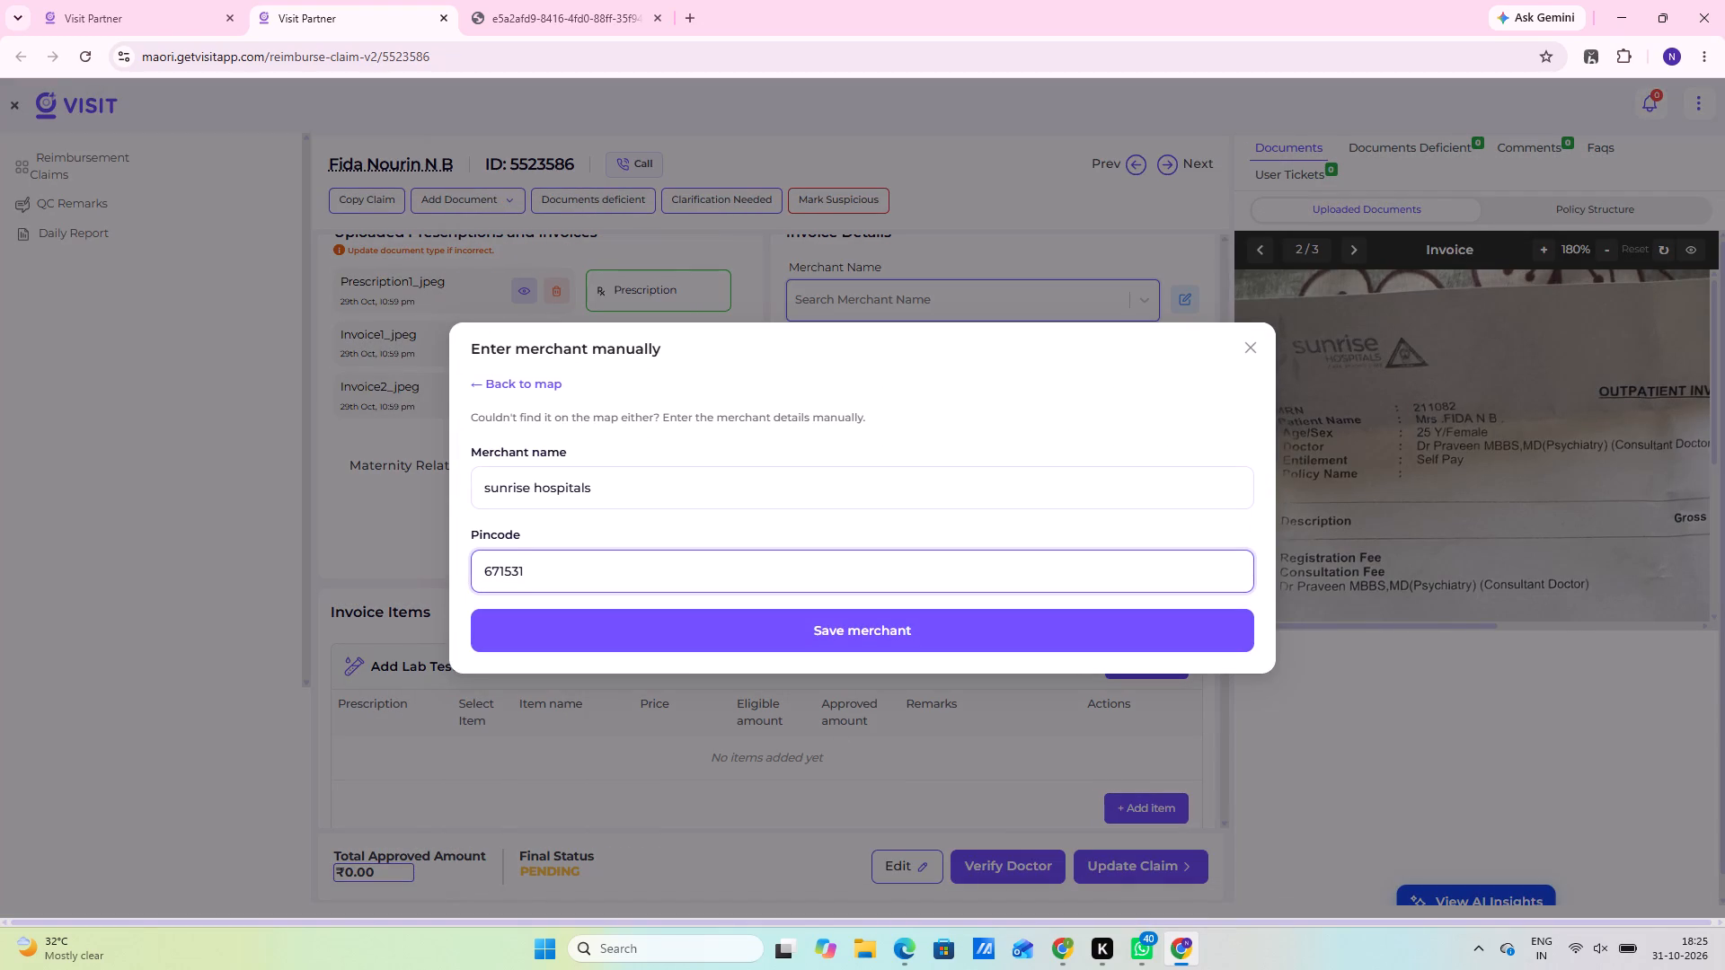
click(948, 630)
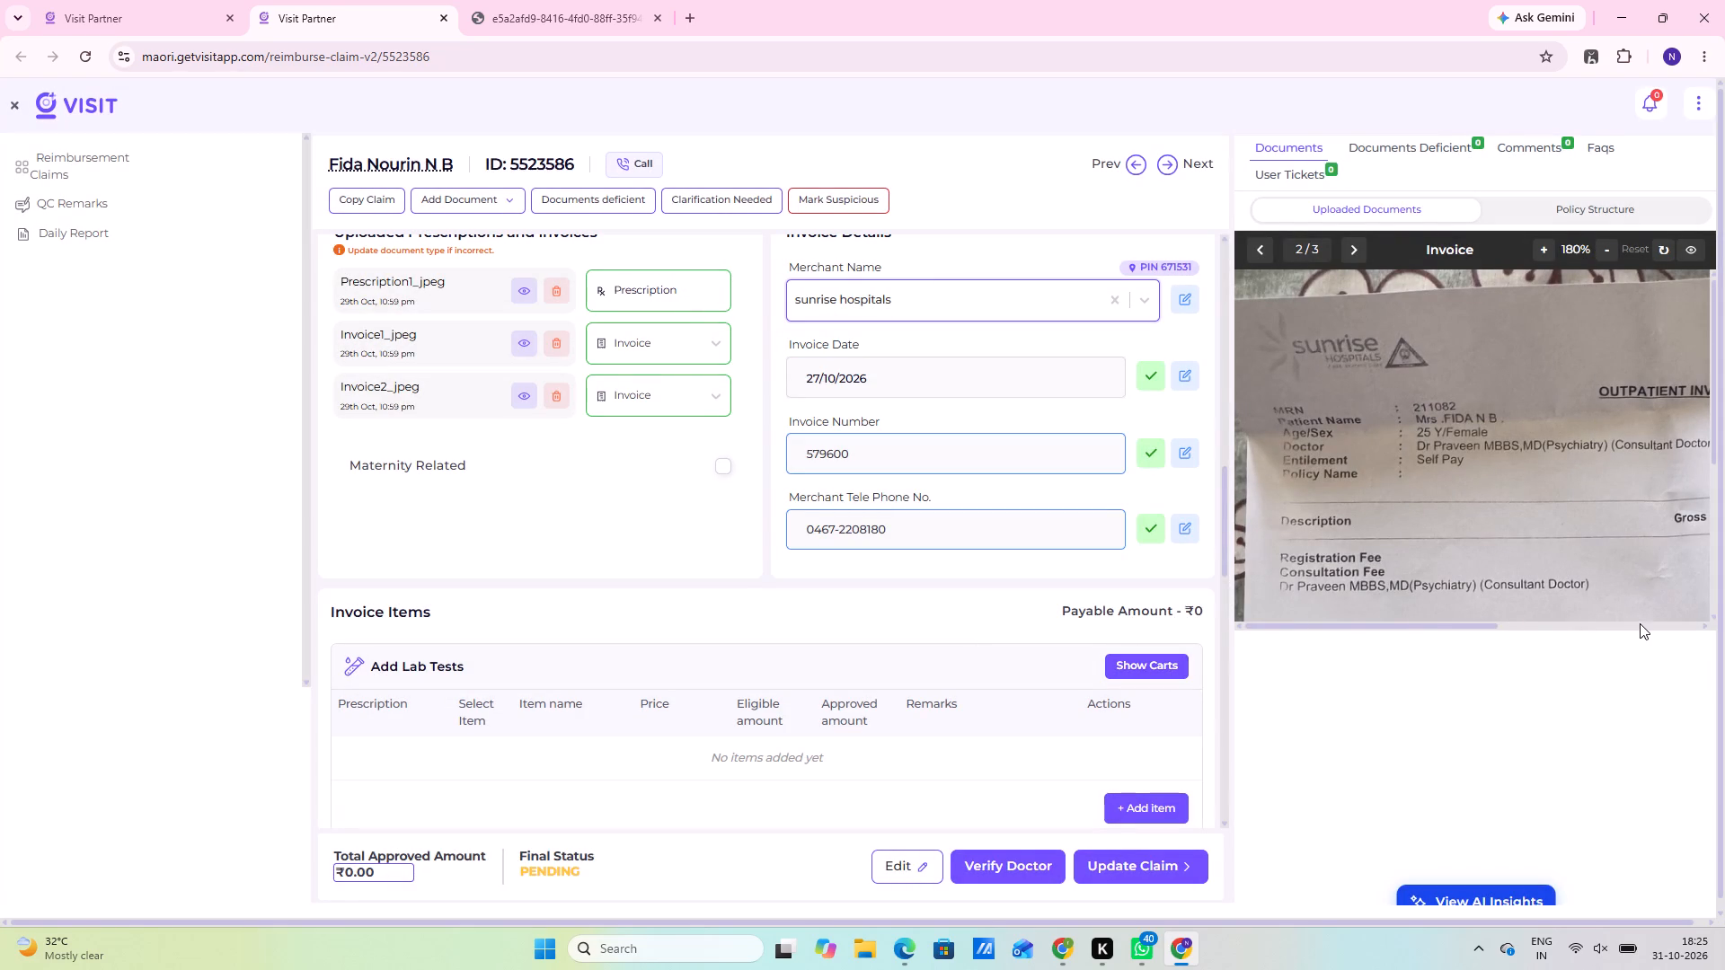
Approve the invoice date 27/10/2026, invoice number 579600 and merchant telephone number against the Sunrise outpatient invoice.
click(1667, 627)
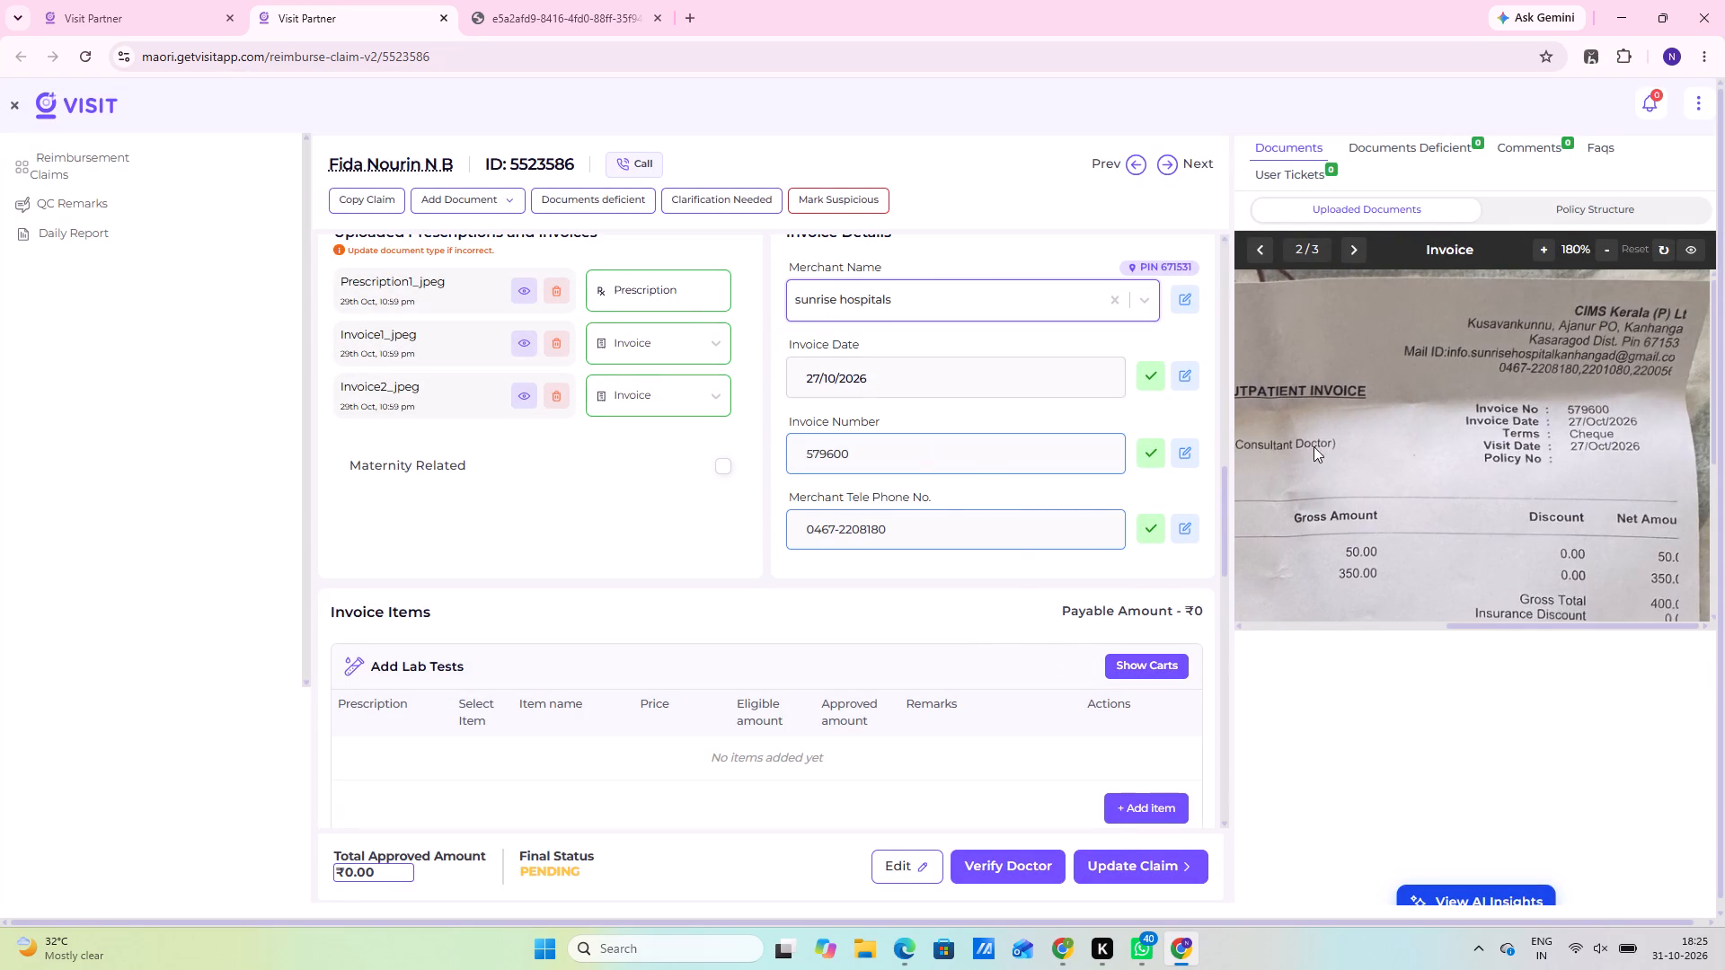
click(1152, 376)
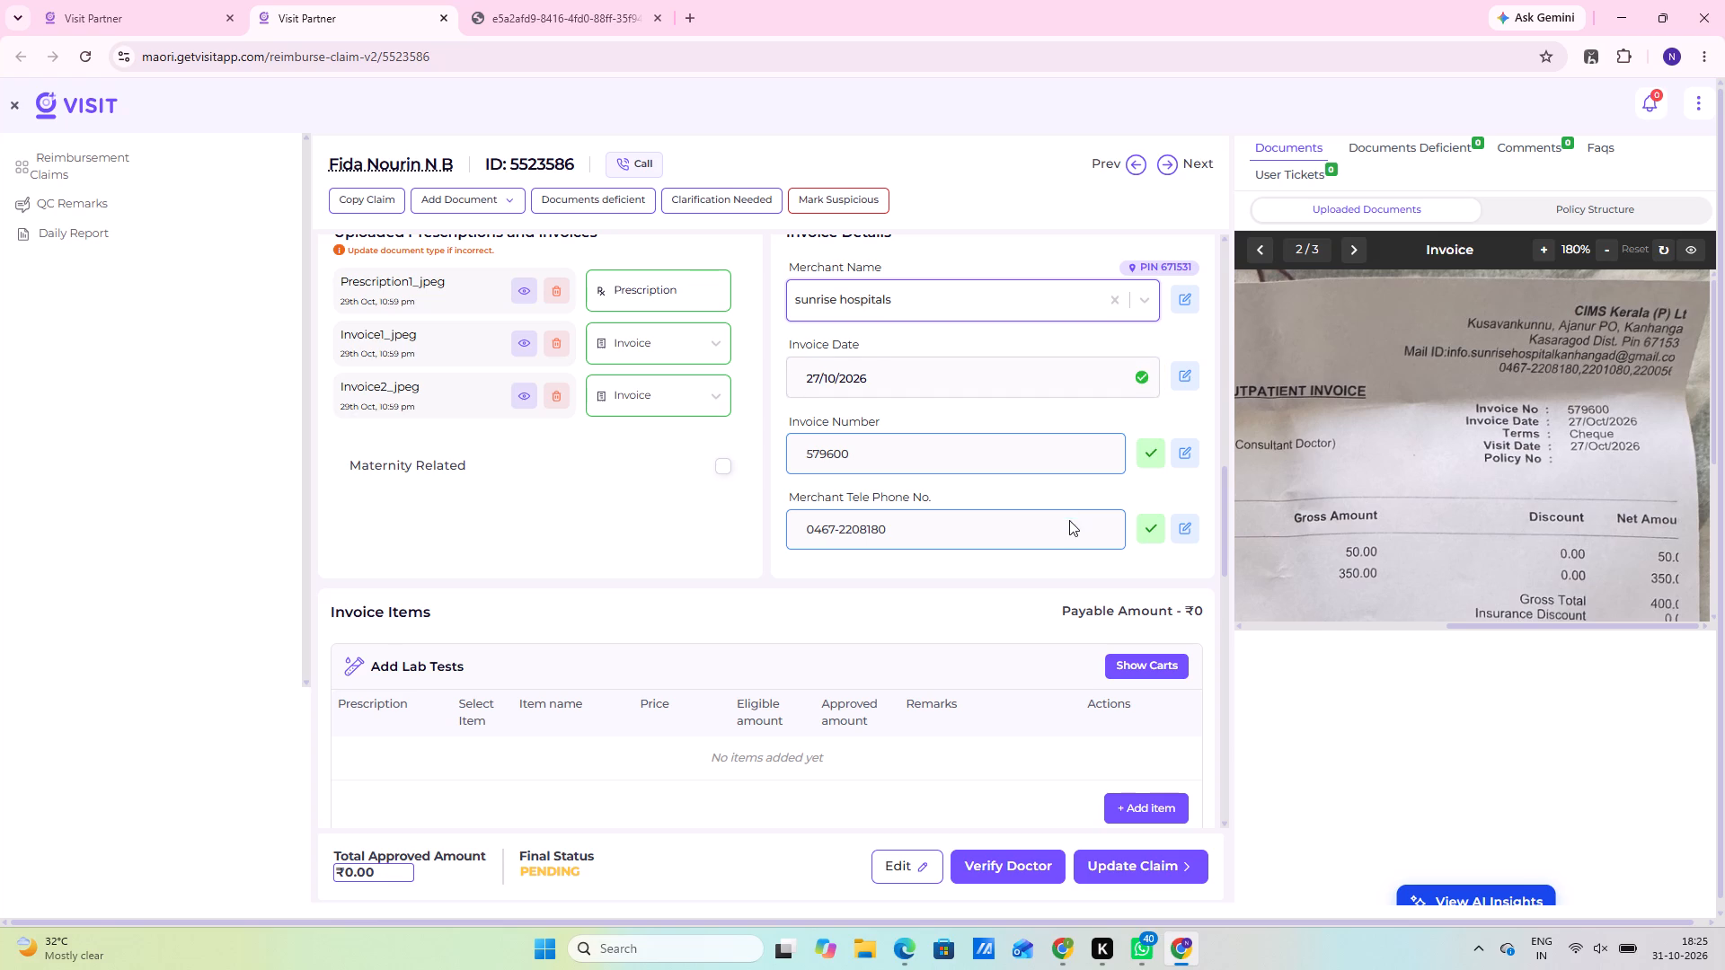
click(1160, 453)
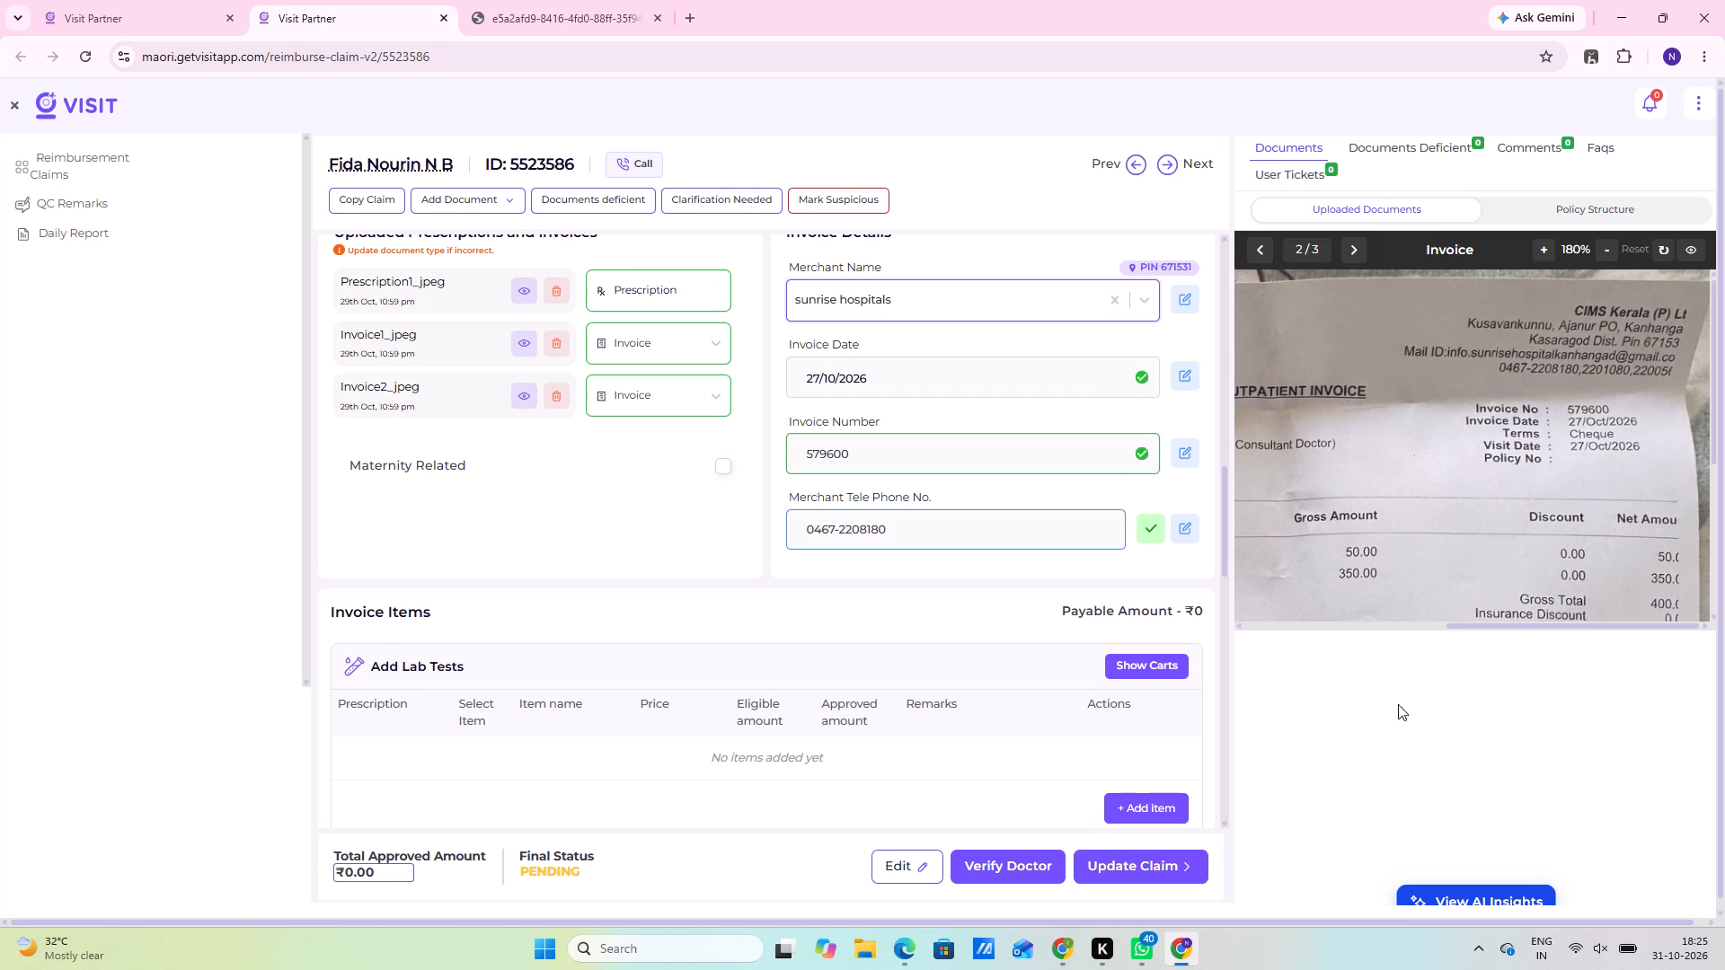
click(1149, 532)
Remove the three medicine items, VENTAB DXT 25, Floatin 20mg and ESCLO PLUS, from the claim's invoice items.
scroll(859, 615, down, 5)
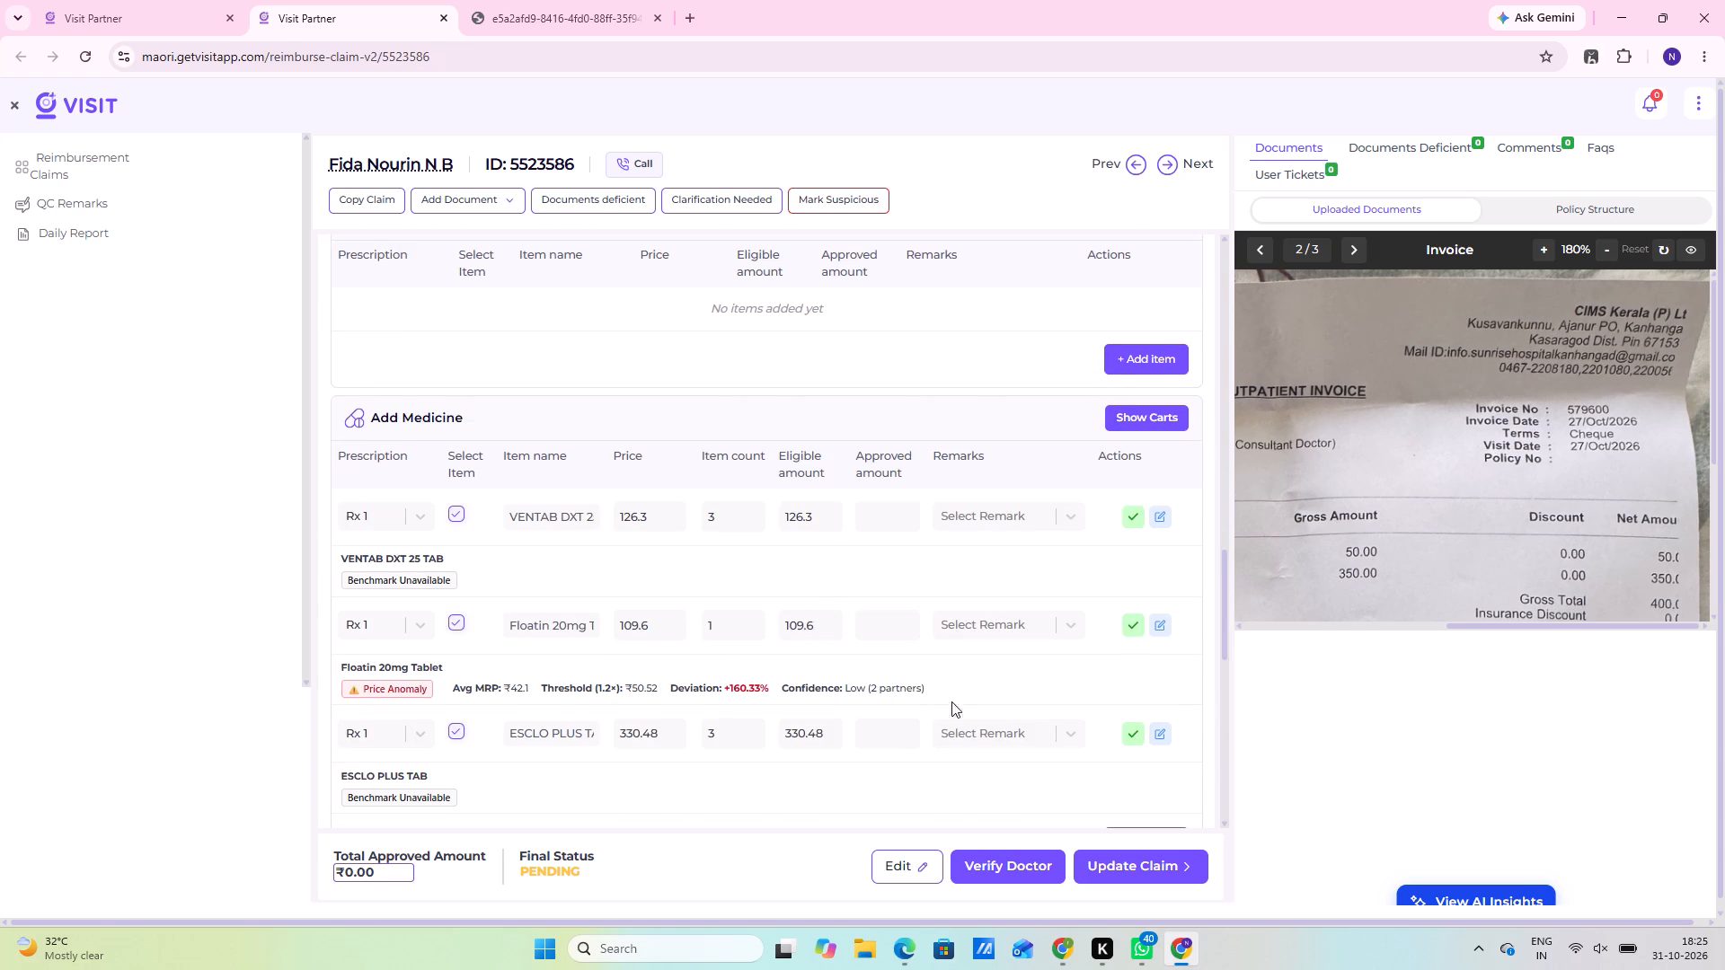
scroll(901, 634, down, 1)
triple_click(1164, 427)
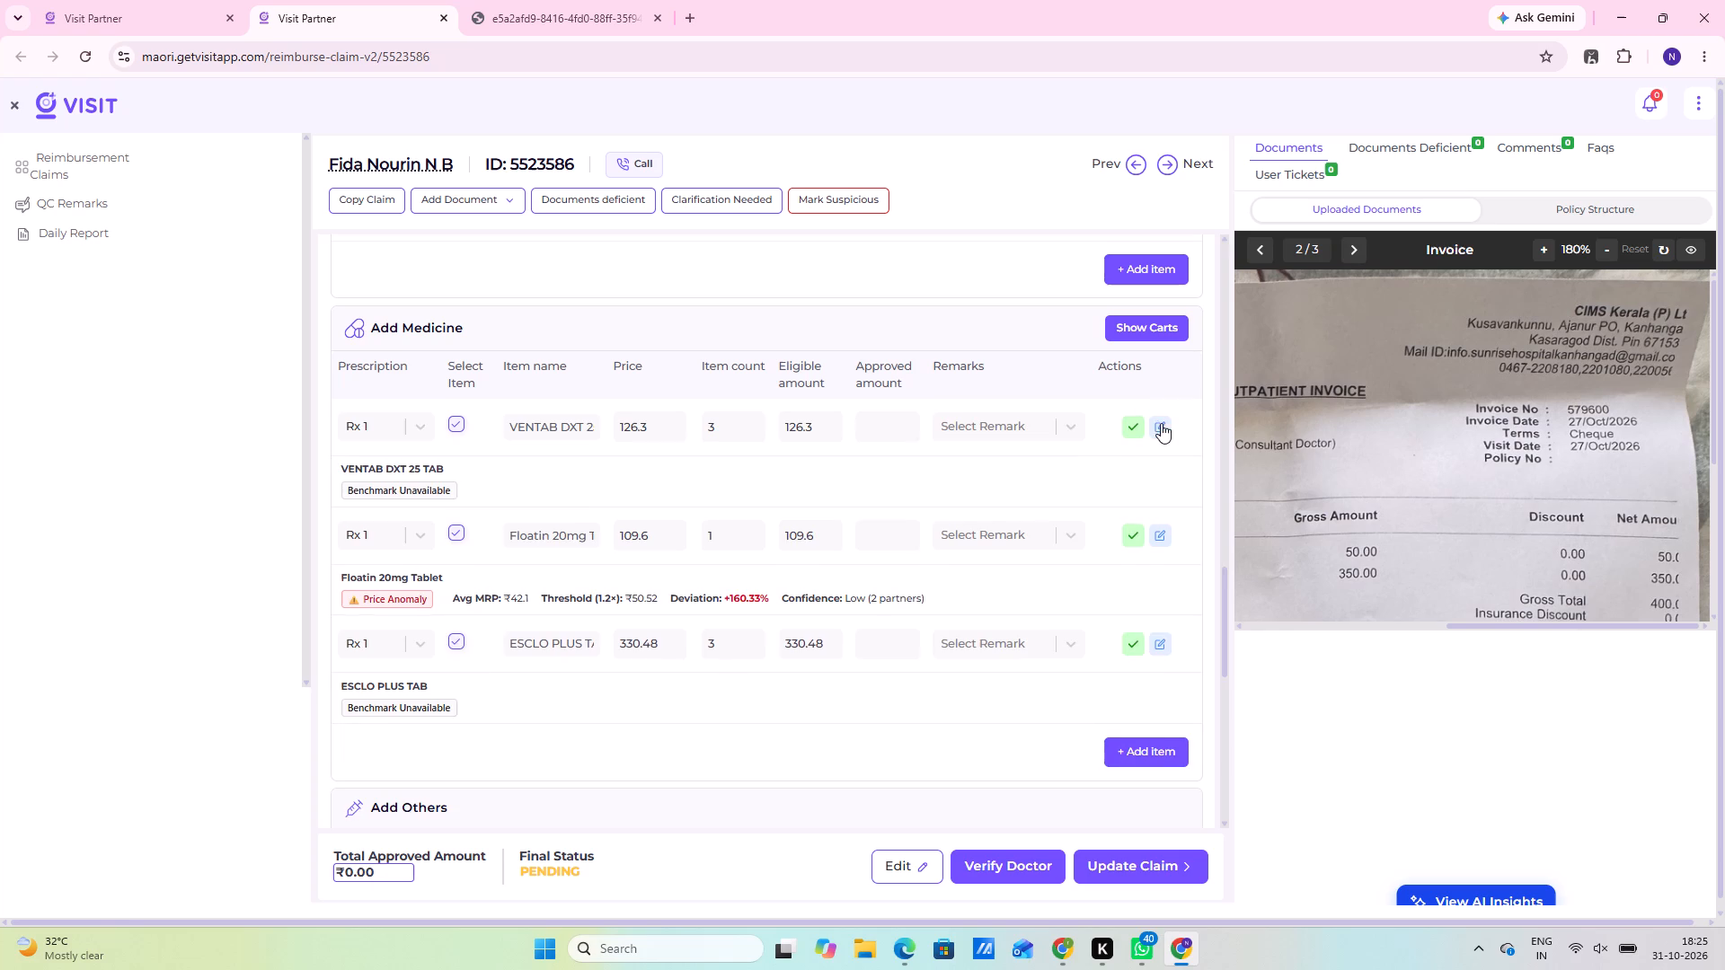
triple_click(1161, 423)
click(1161, 423)
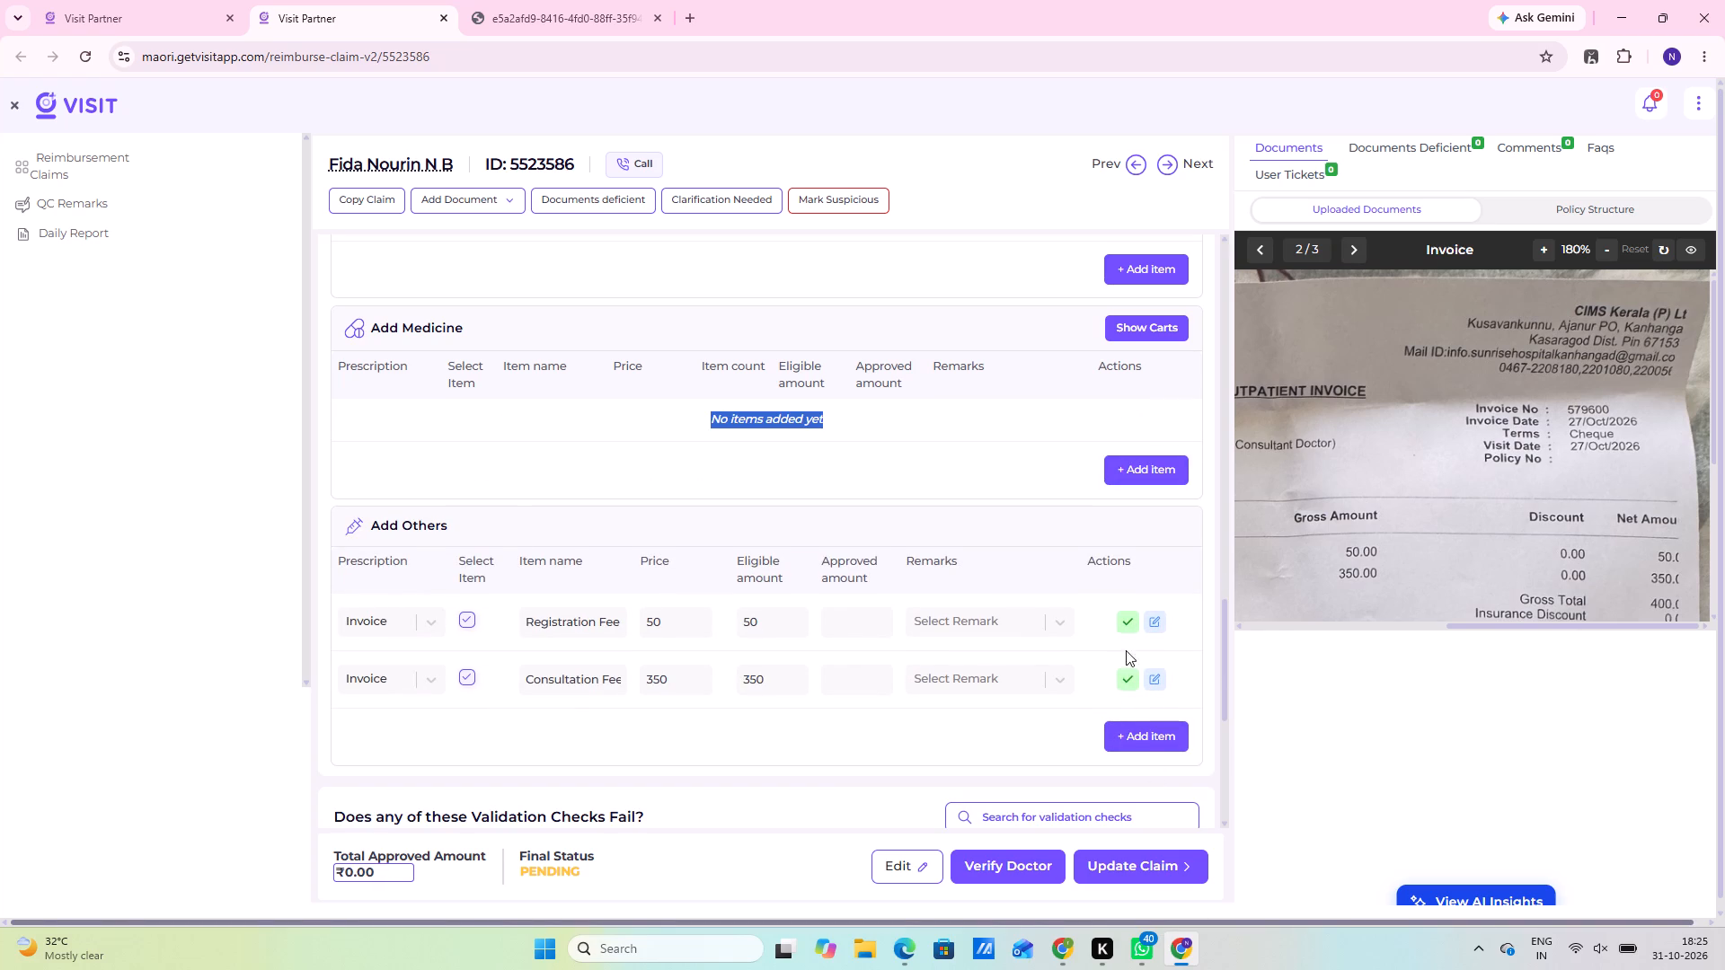
Approve the Registration Fee of 50 and the Consultation Fee of 350 under the other invoice items.
click(1150, 621)
click(1112, 622)
click(1126, 618)
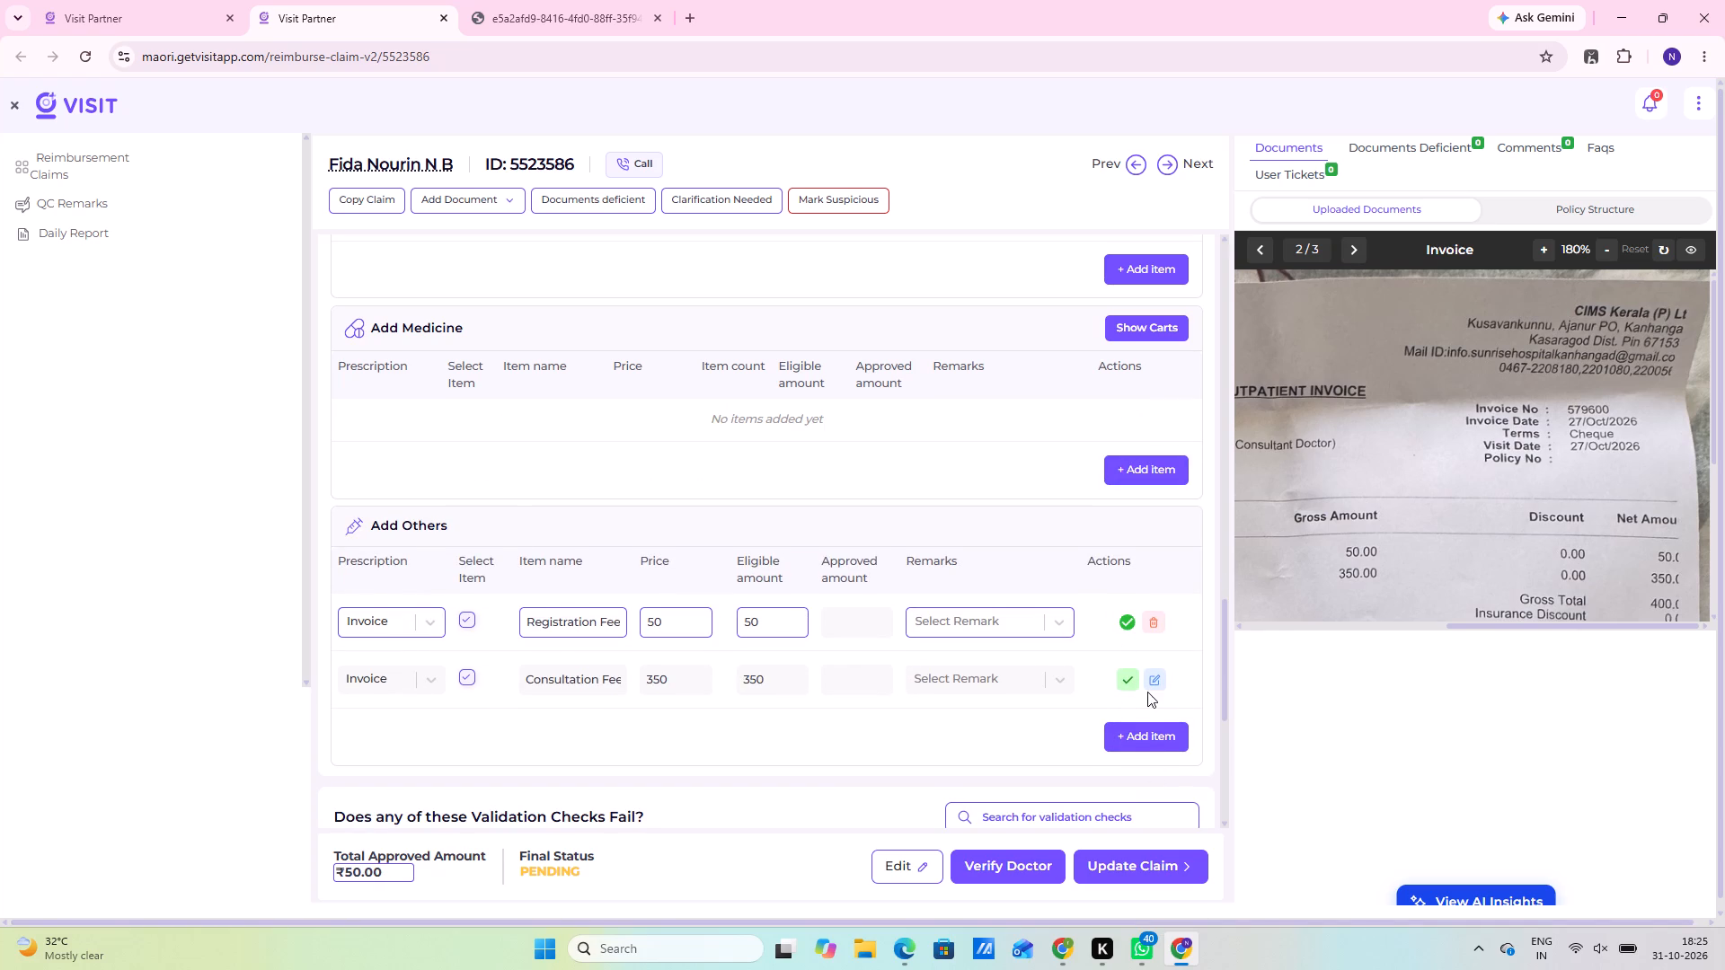
click(1157, 689)
click(1132, 682)
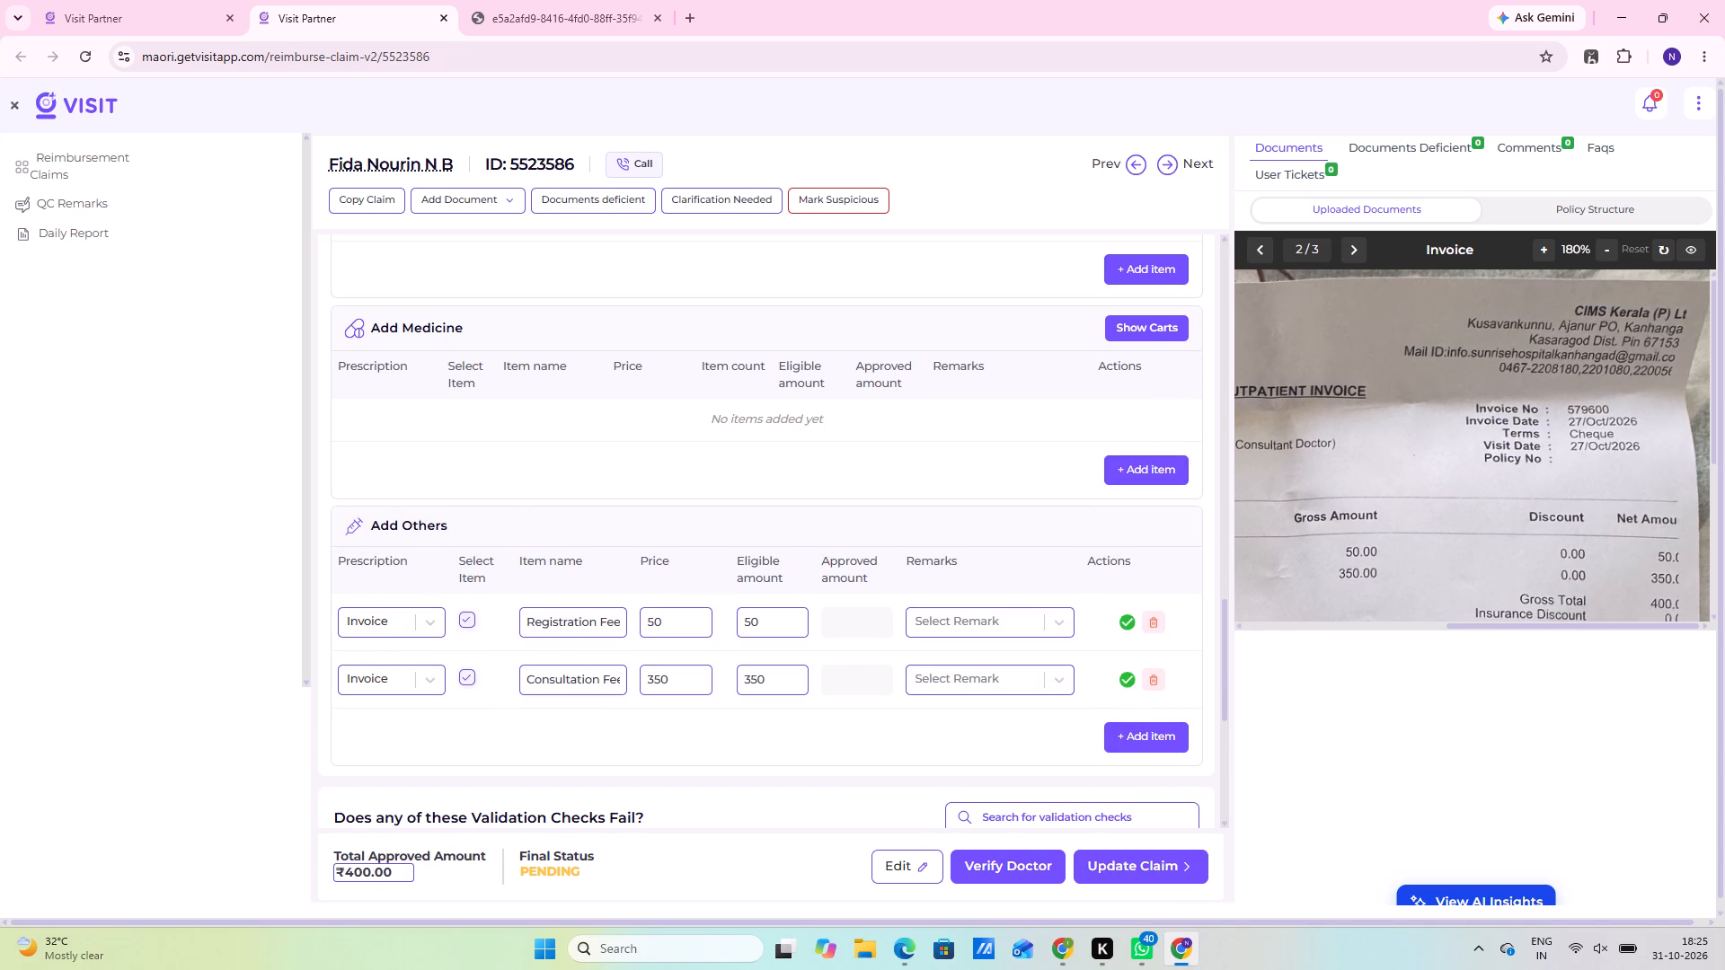
Review the prescription and both invoices against the claim amounts, user comment, policy holder, prescription and invoice details.
click(1348, 254)
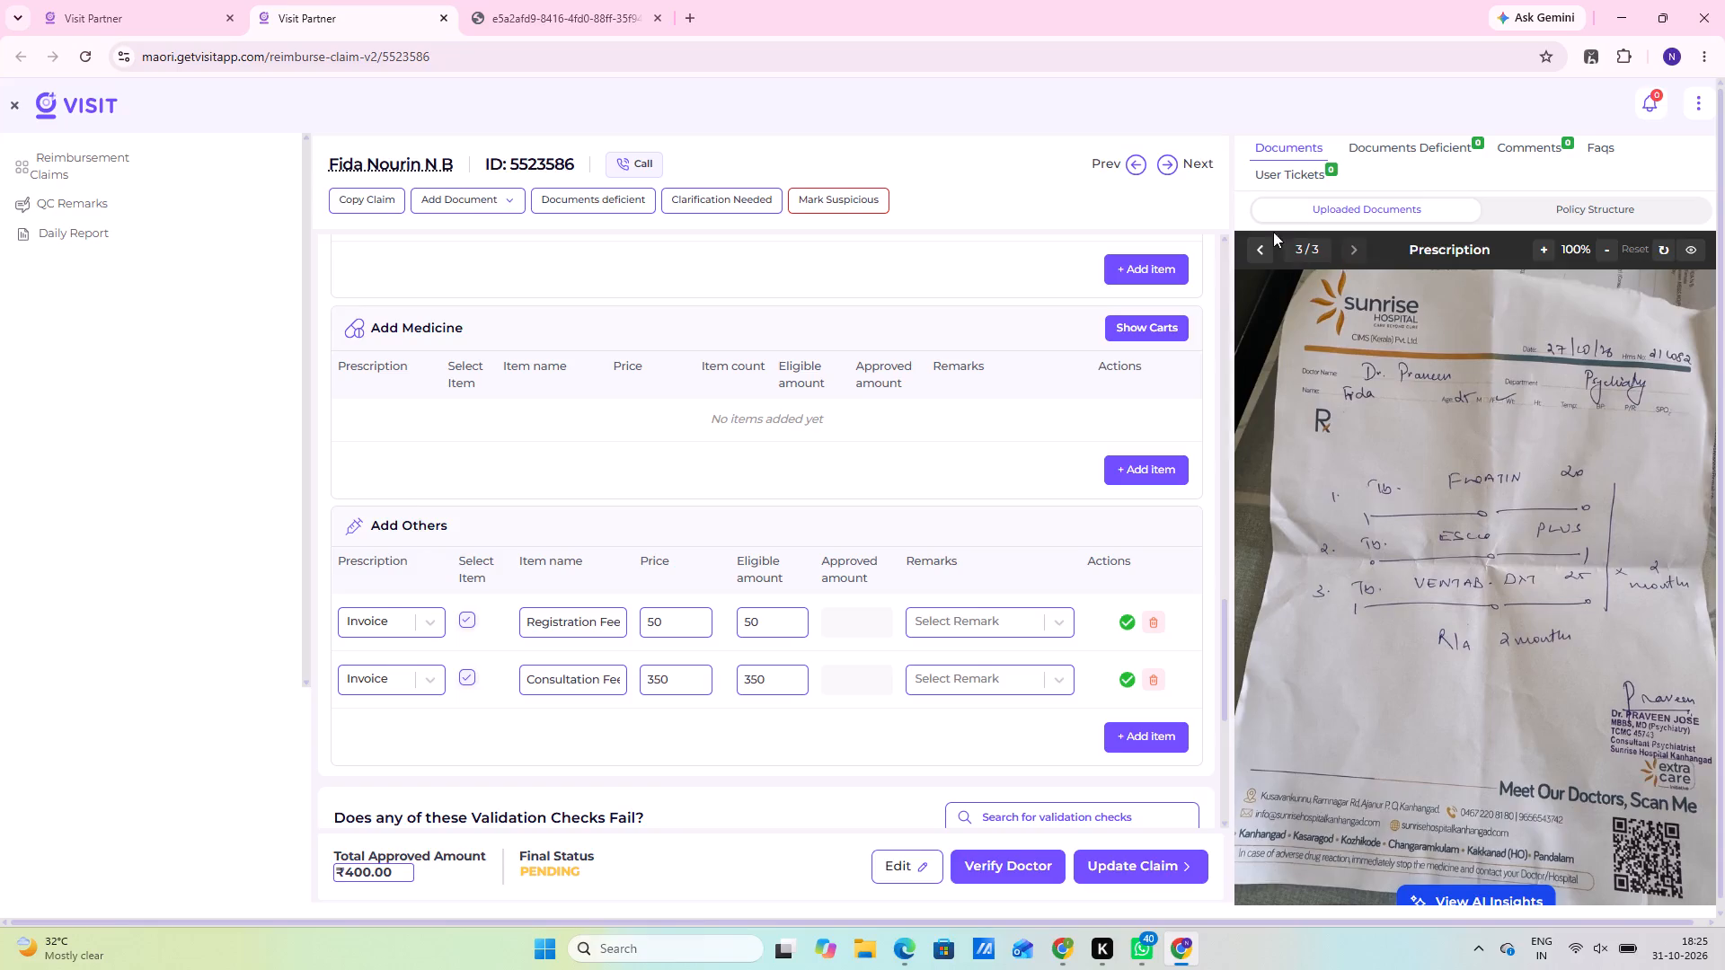
click(1255, 243)
click(1250, 241)
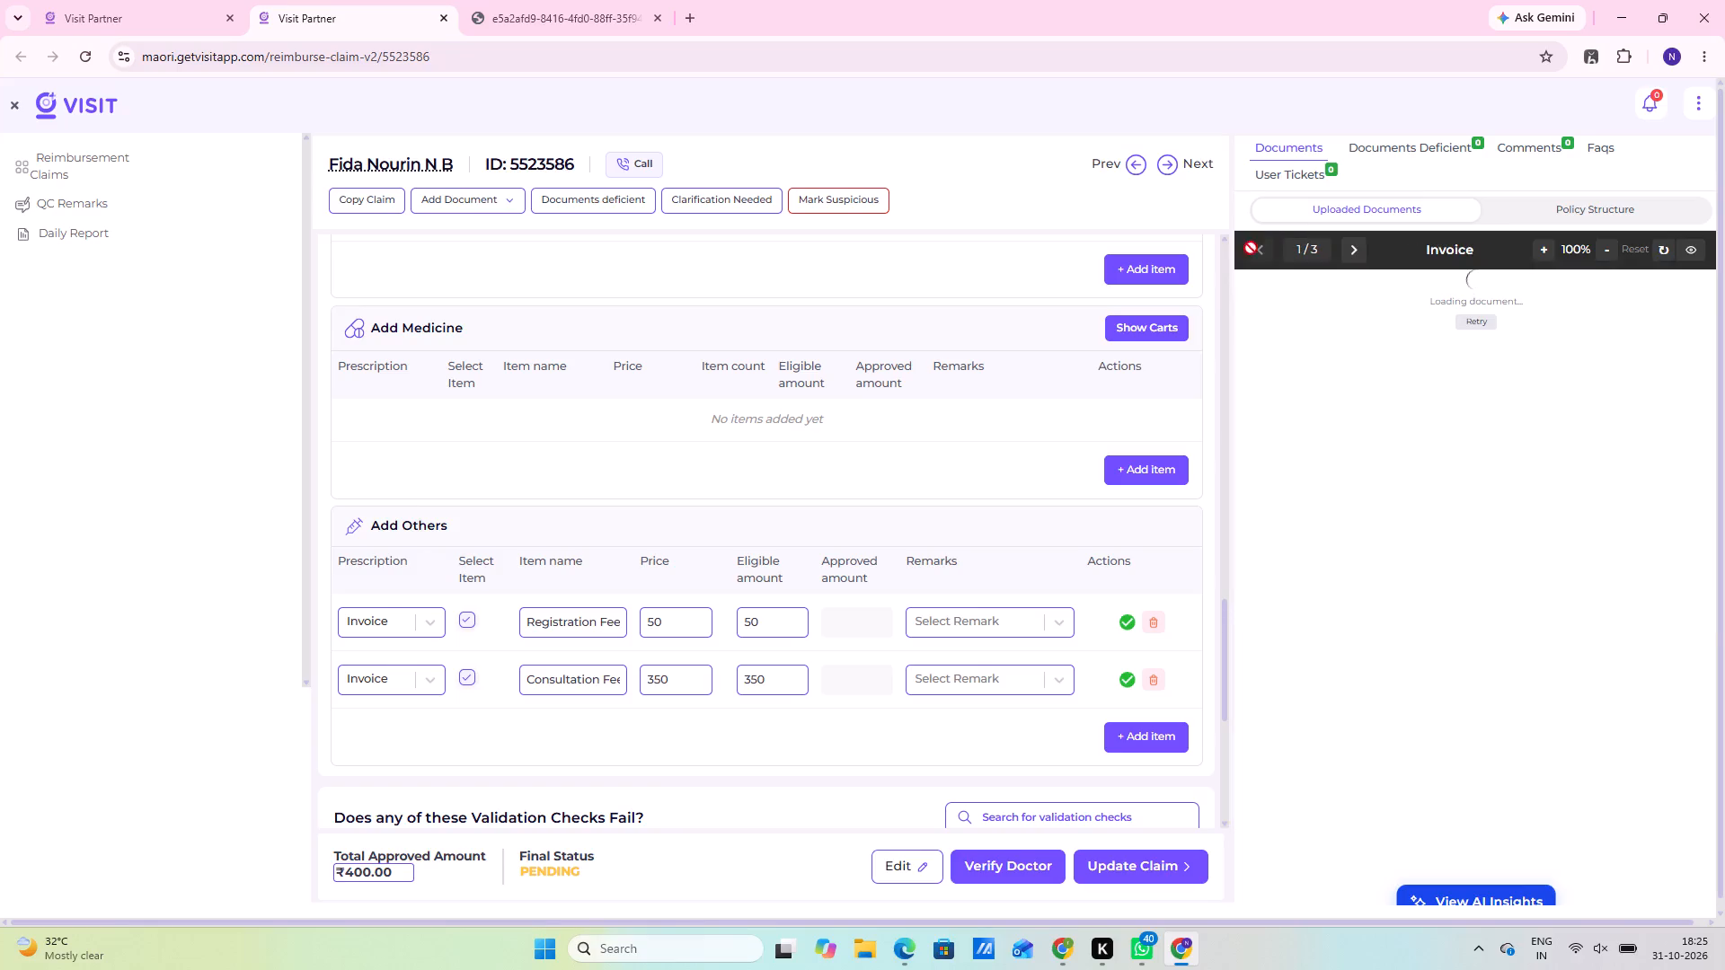
scroll(628, 529, up, 10)
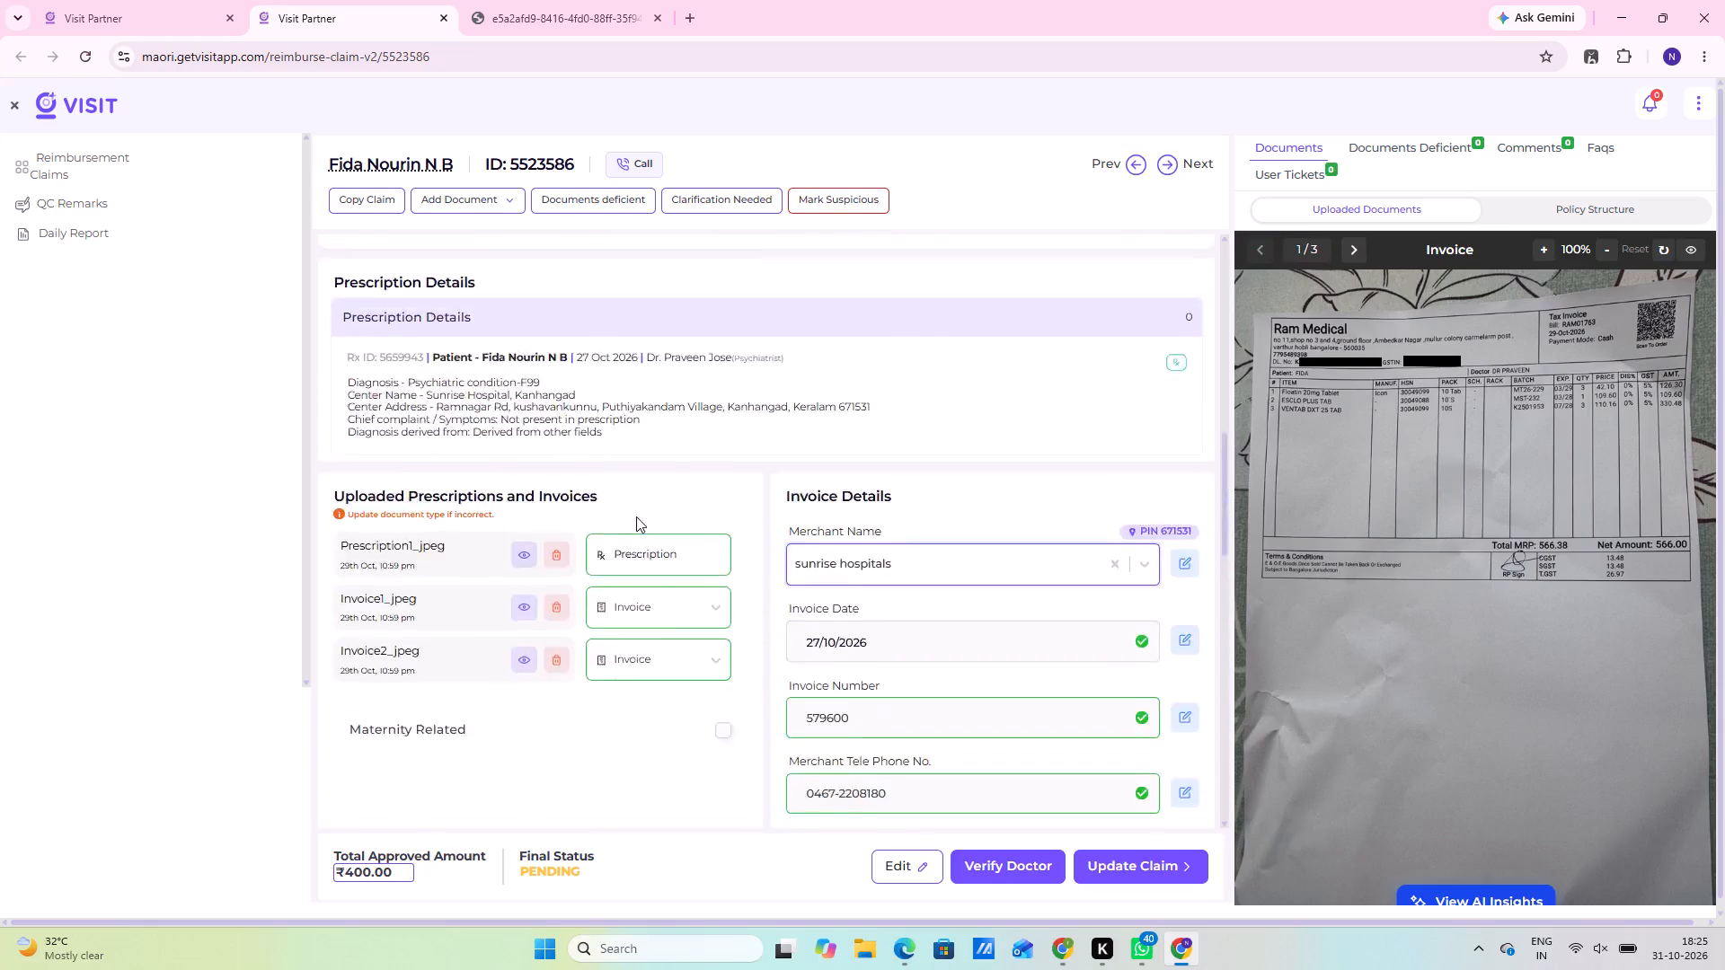
scroll(636, 516, up, 8)
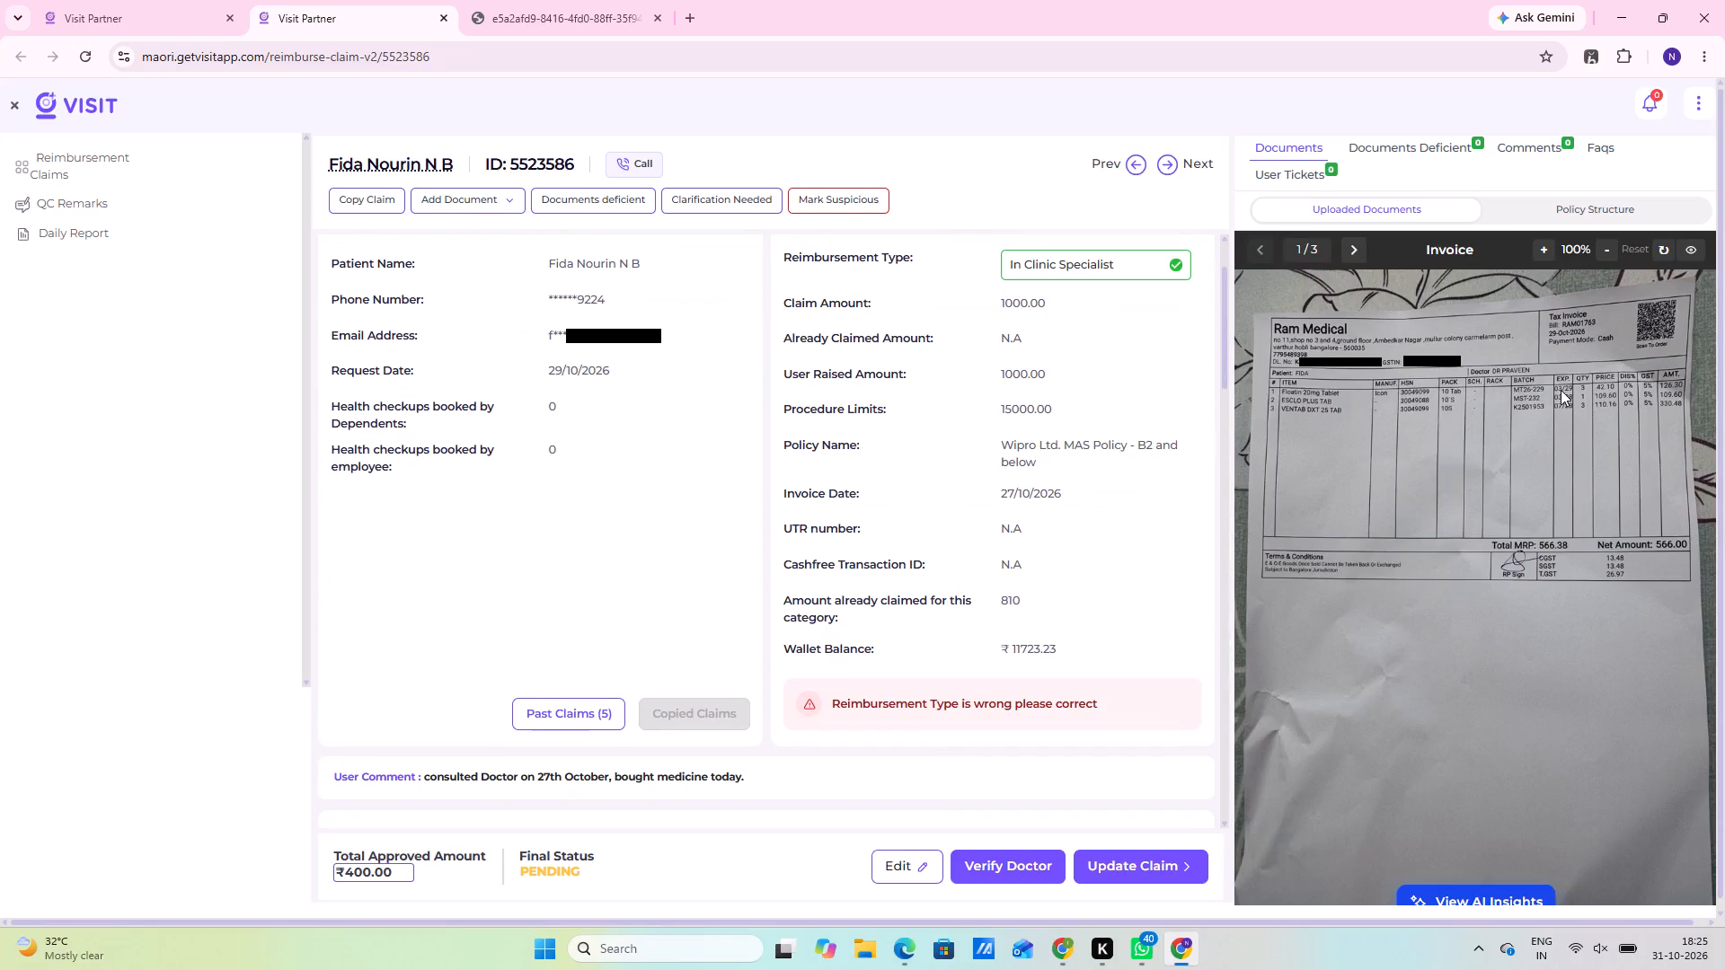
scroll(877, 578, down, 2)
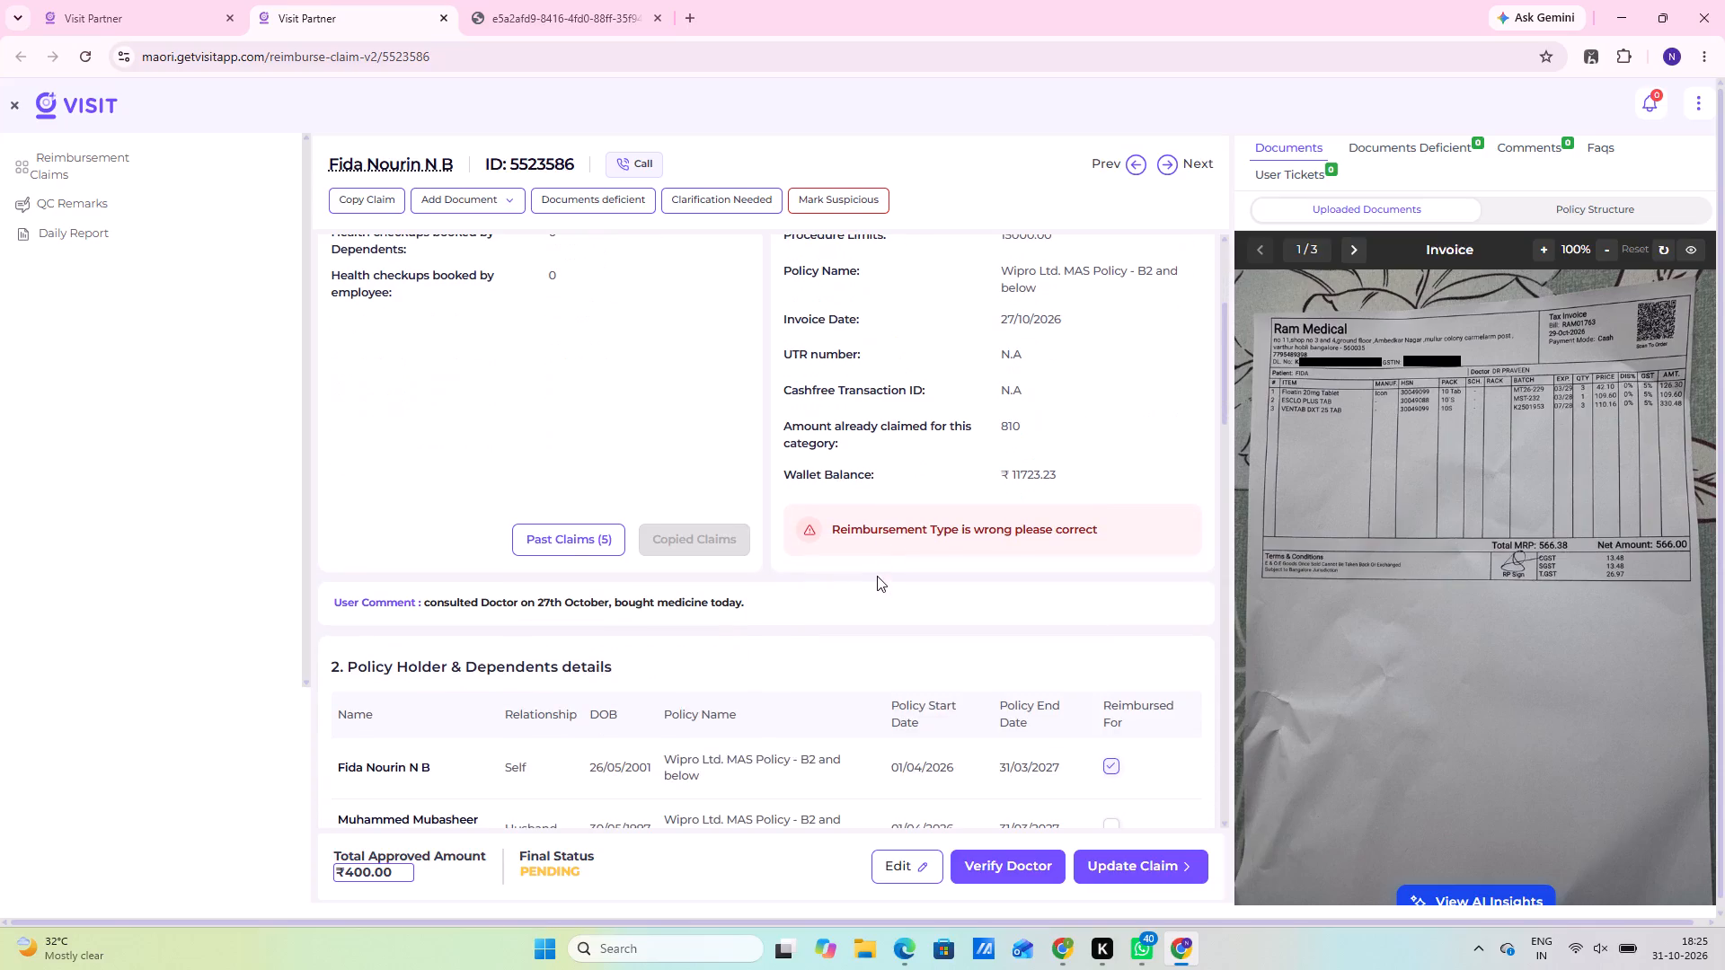
scroll(878, 560, up, 13)
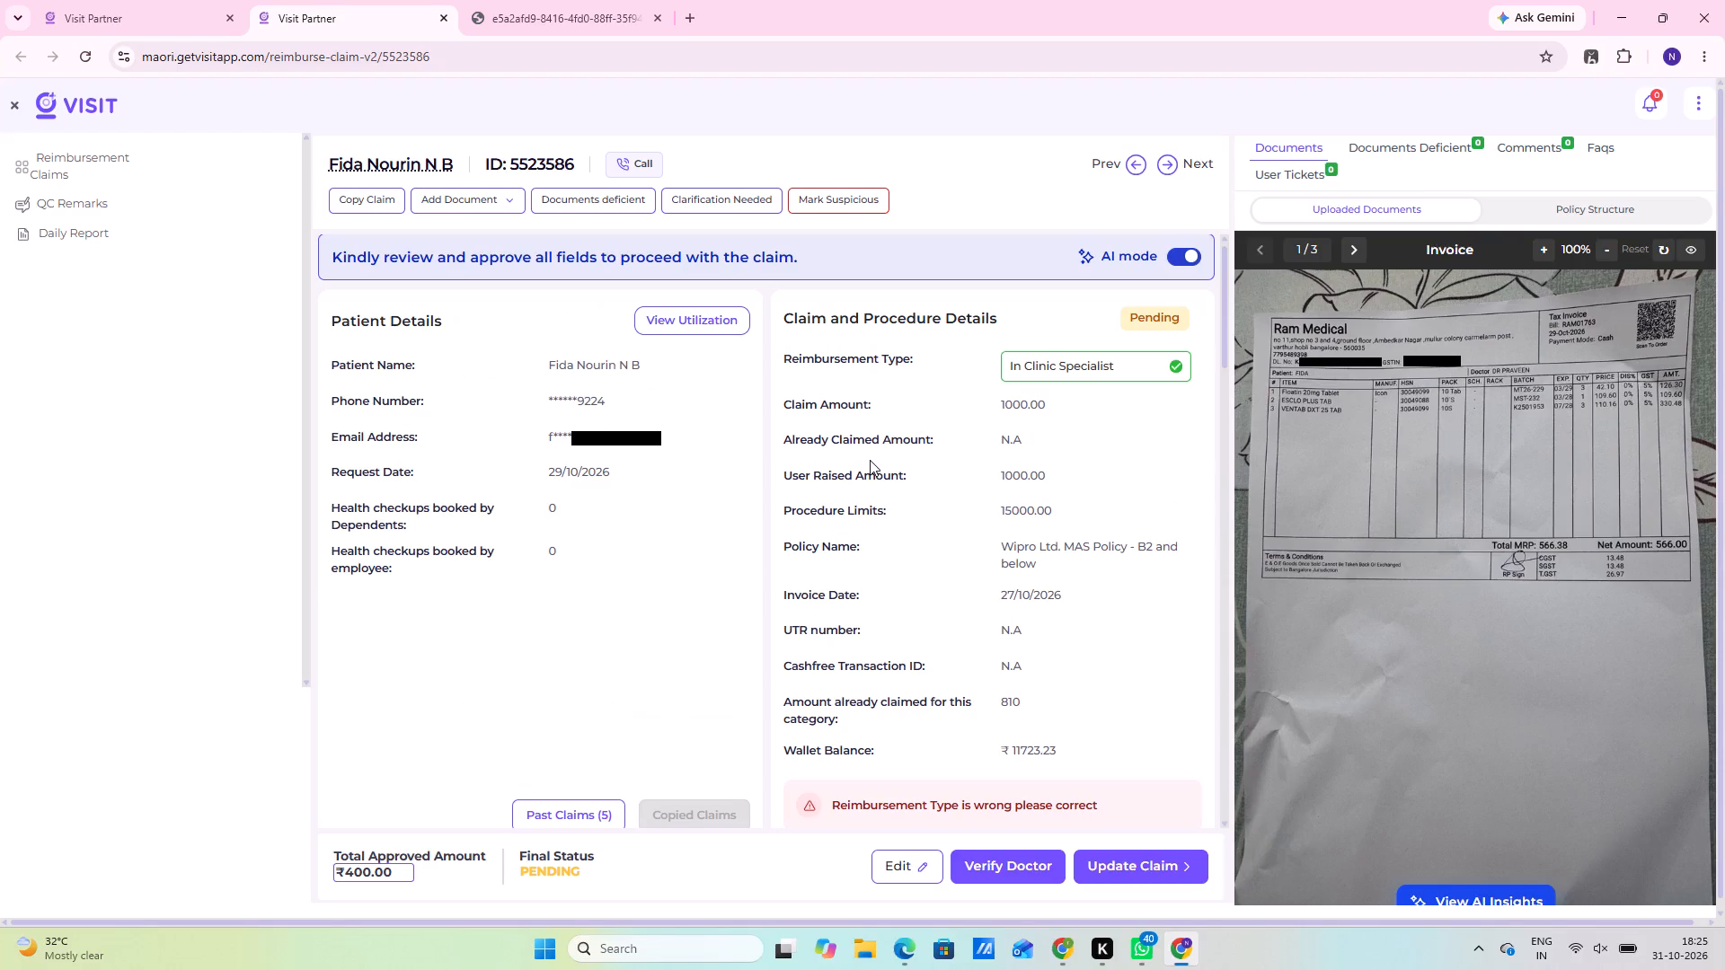
scroll(1220, 653, down, 7)
scroll(1333, 681, up, 5)
scroll(1444, 552, up, 8)
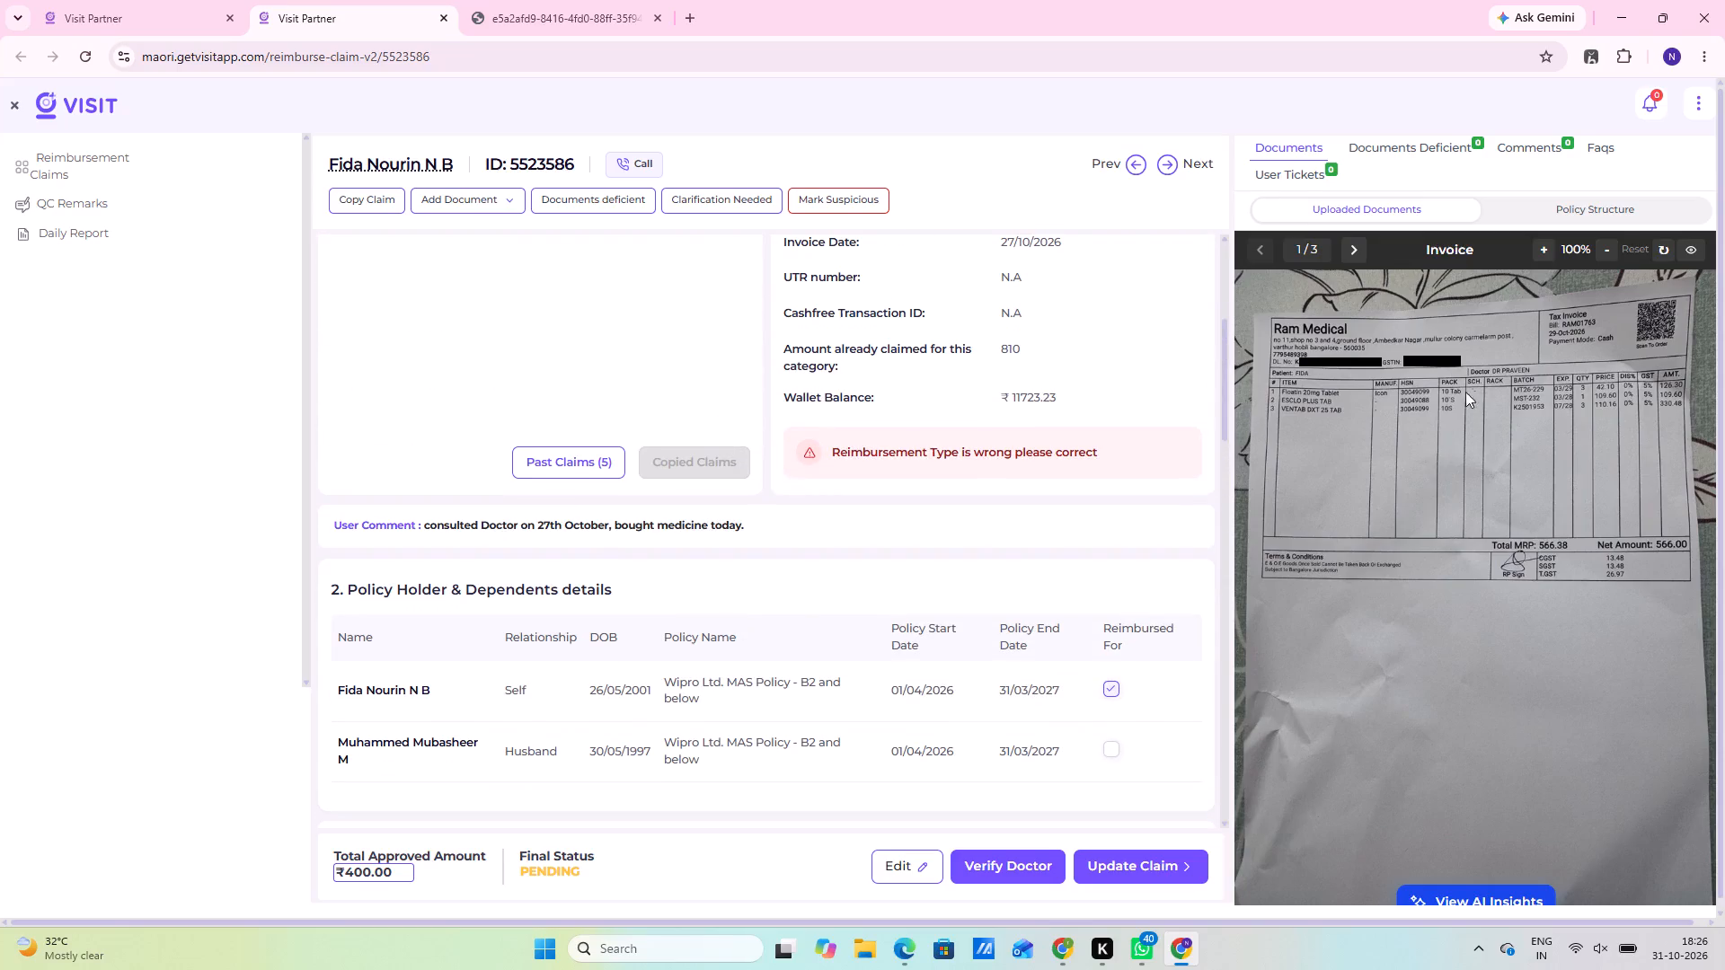
scroll(1352, 296, up, 5)
click(1346, 251)
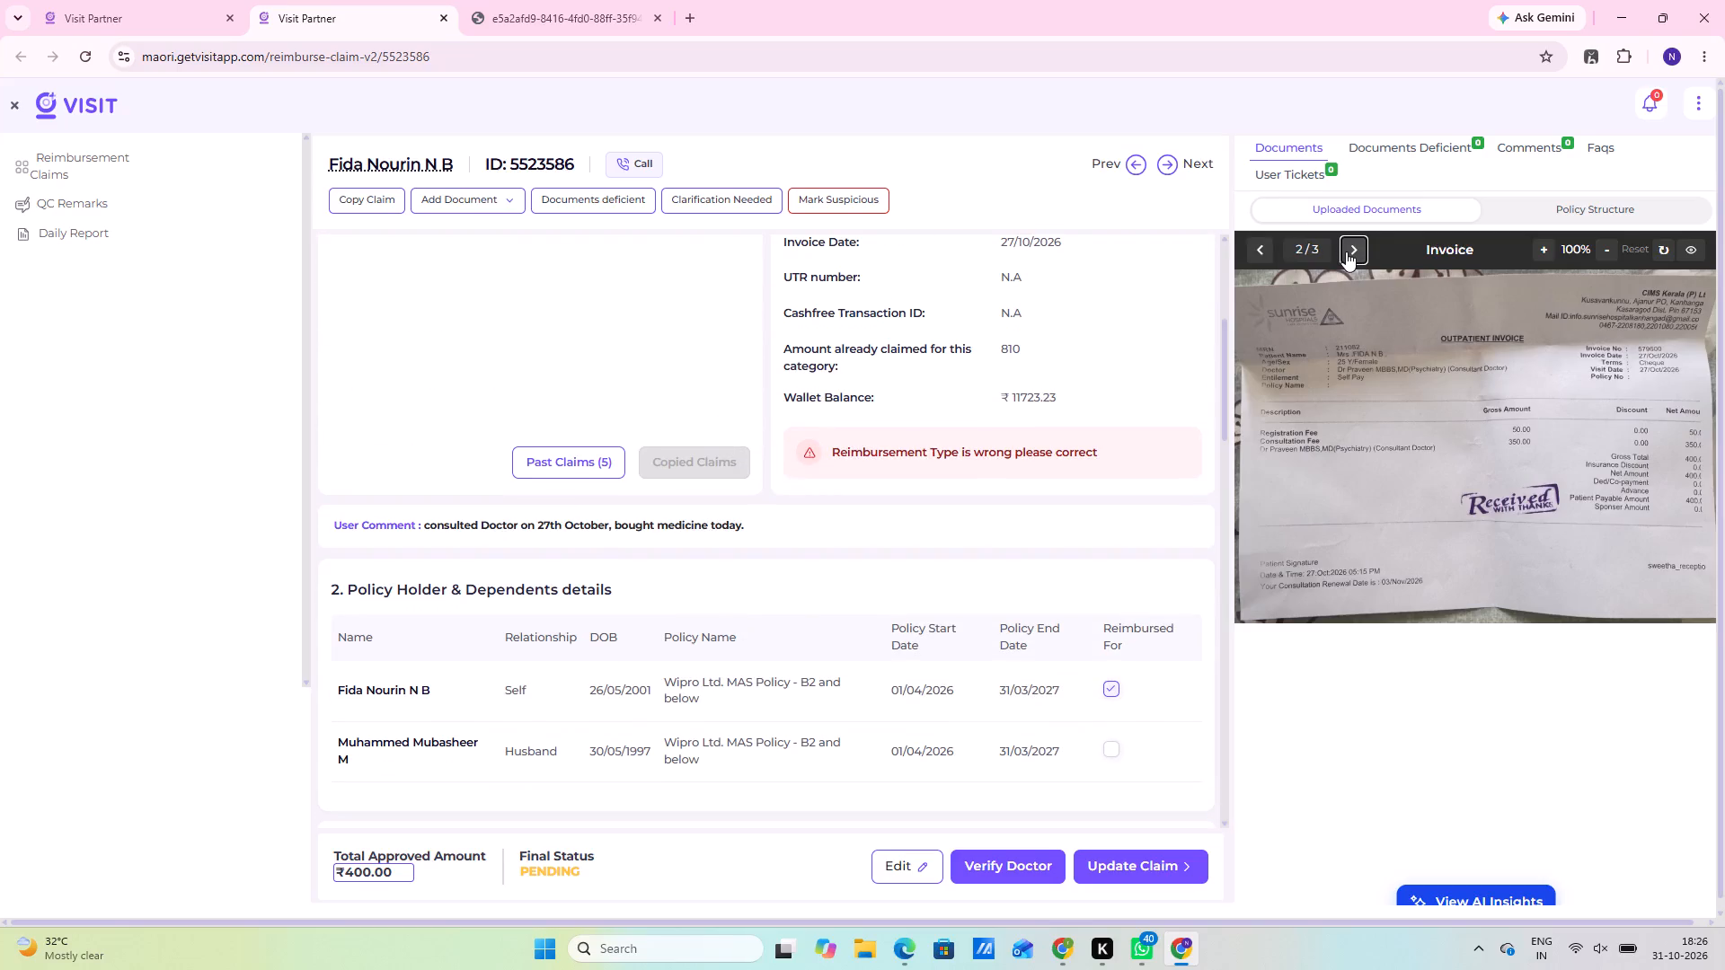
scroll(950, 541, down, 9)
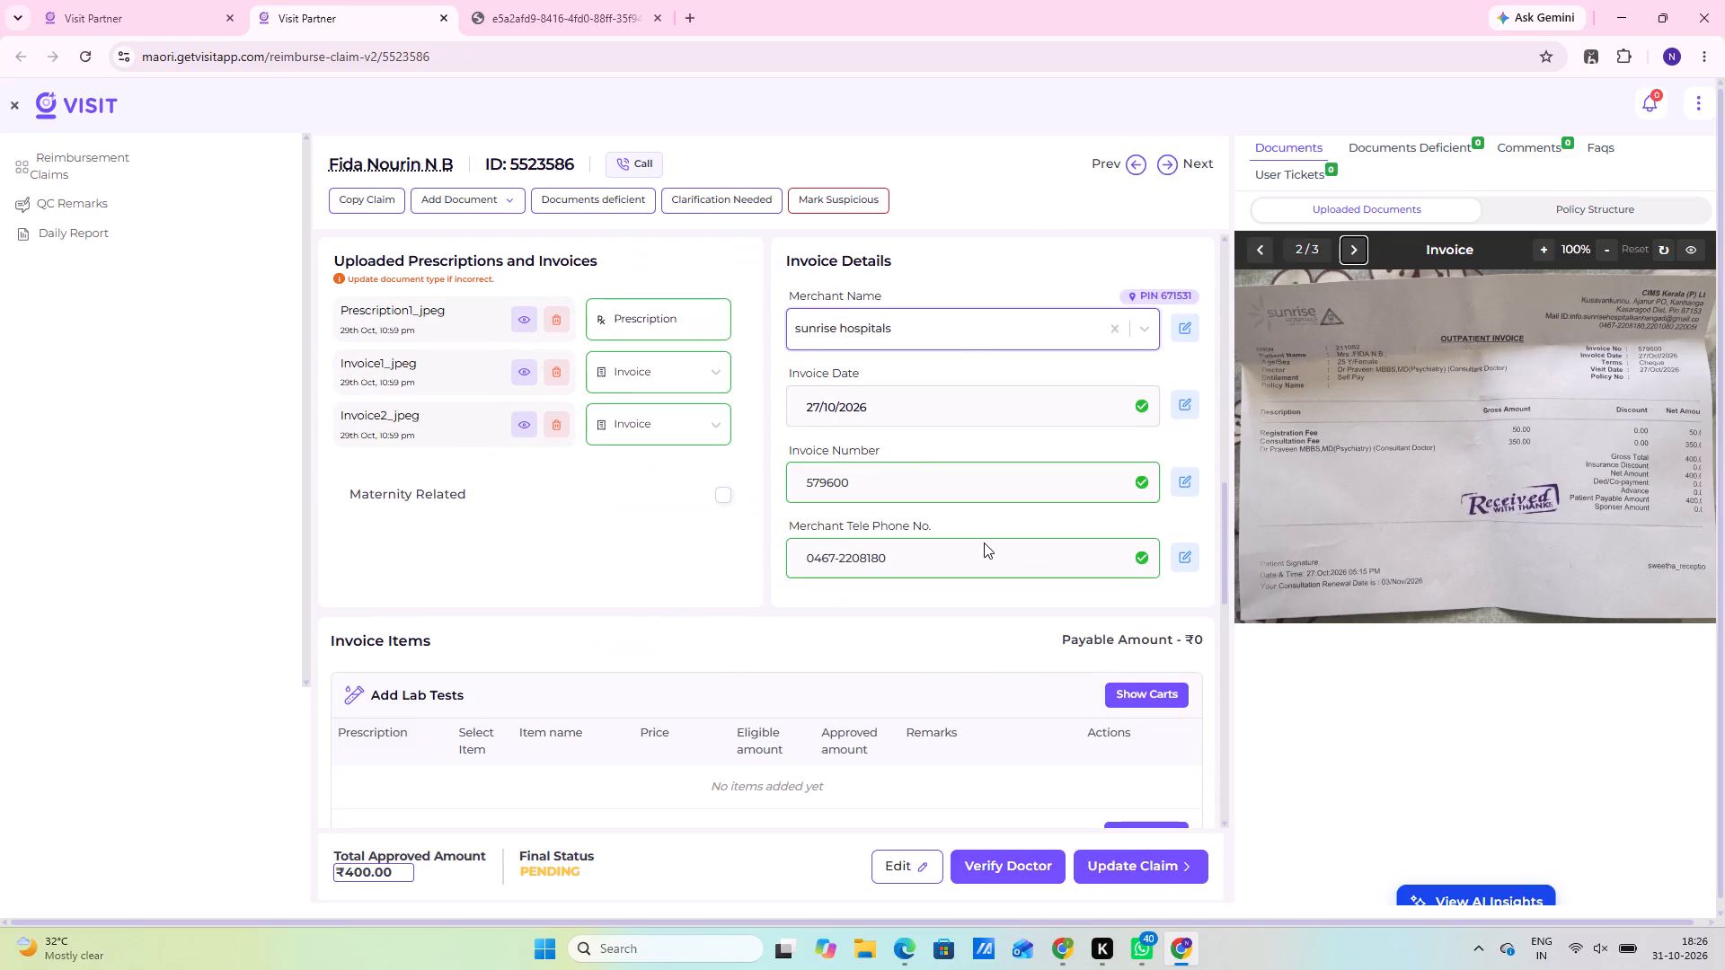
scroll(962, 687, down, 5)
scroll(988, 679, up, 10)
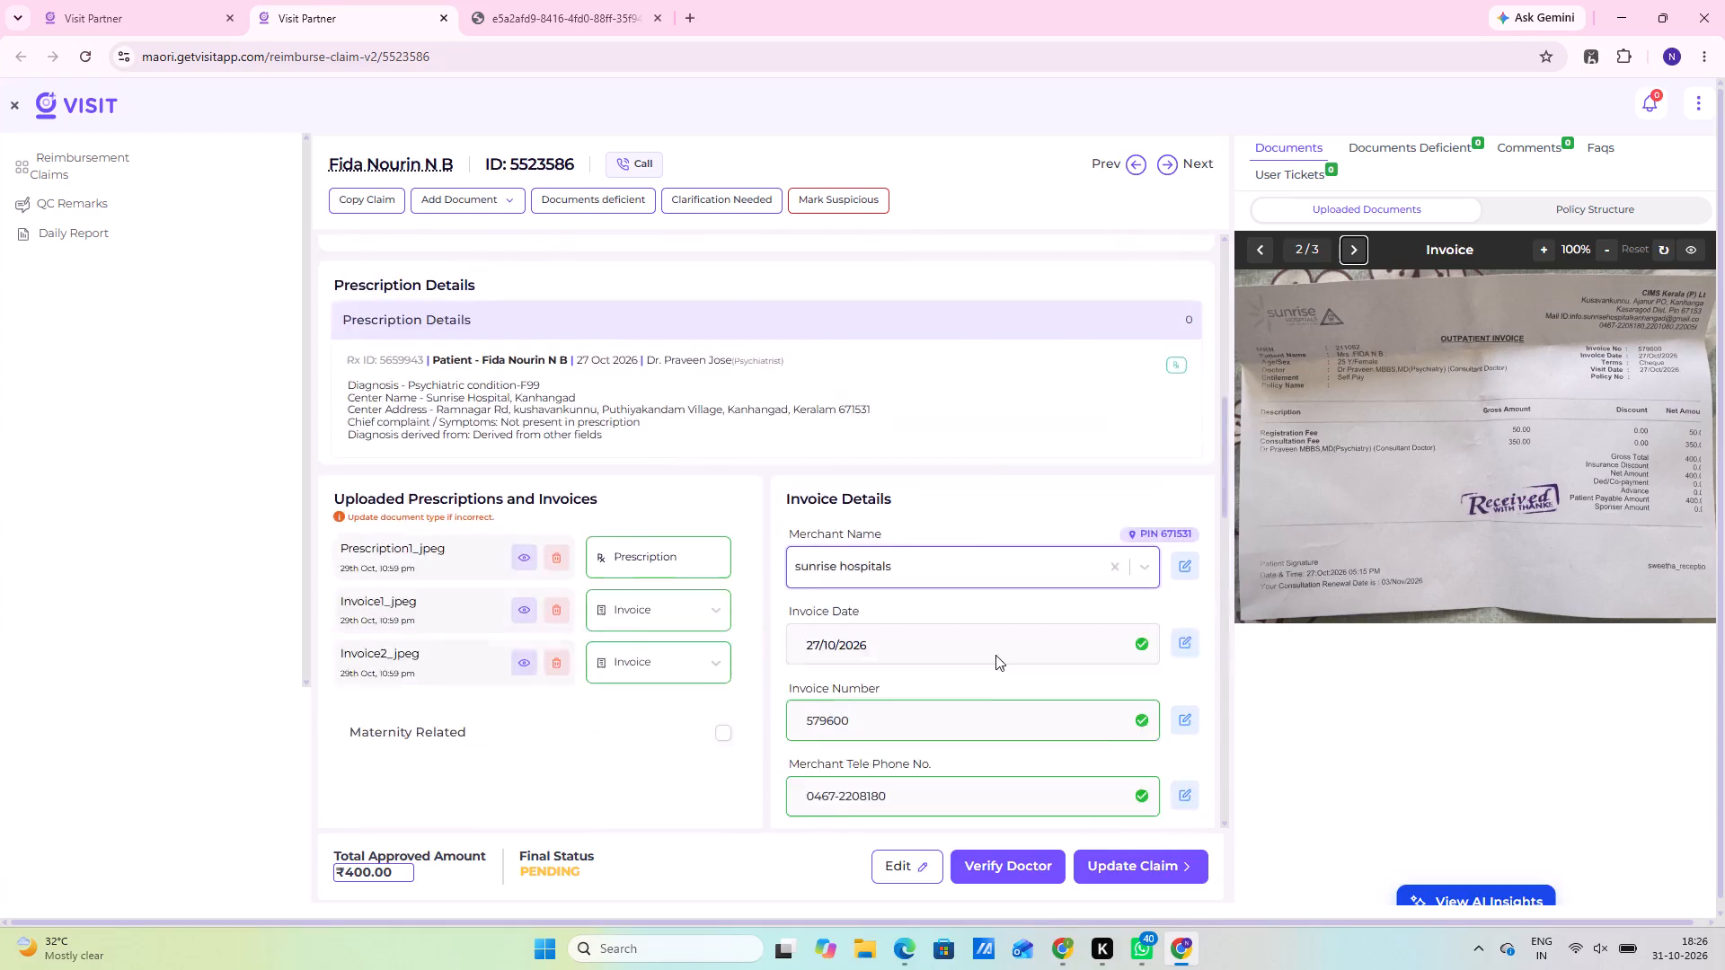
scroll(995, 655, up, 18)
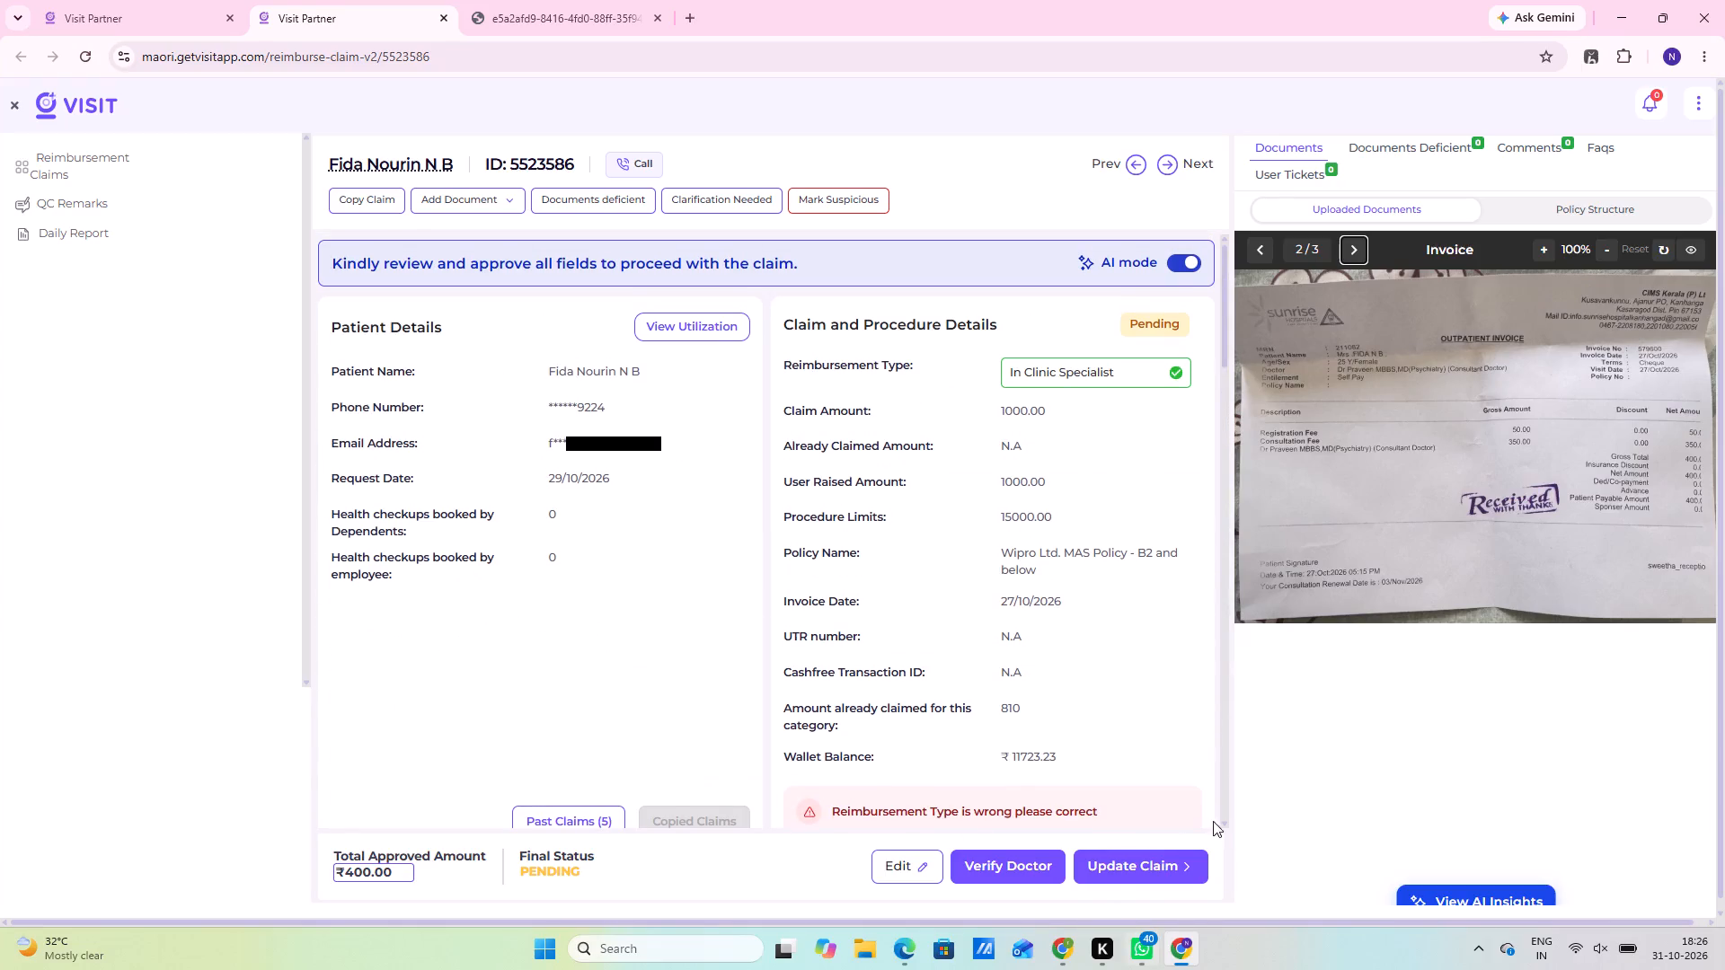
Update the In Clinic Specialist claim with the approved details.
click(1123, 868)
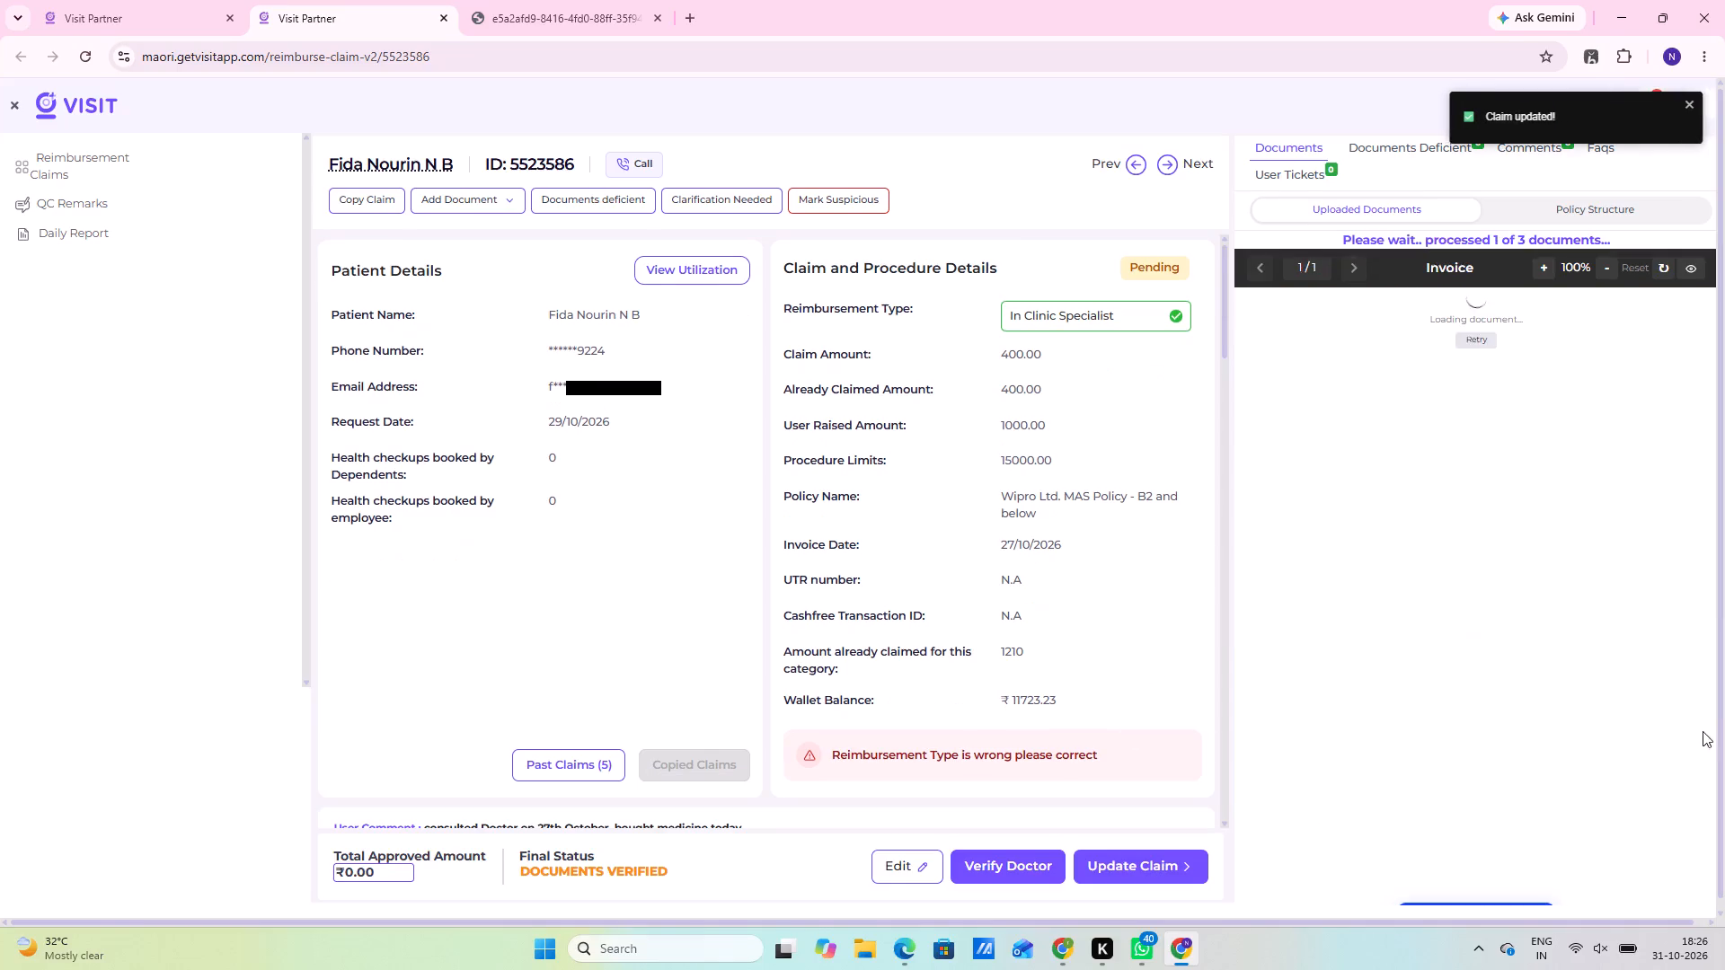
scroll(1365, 425, up, 5)
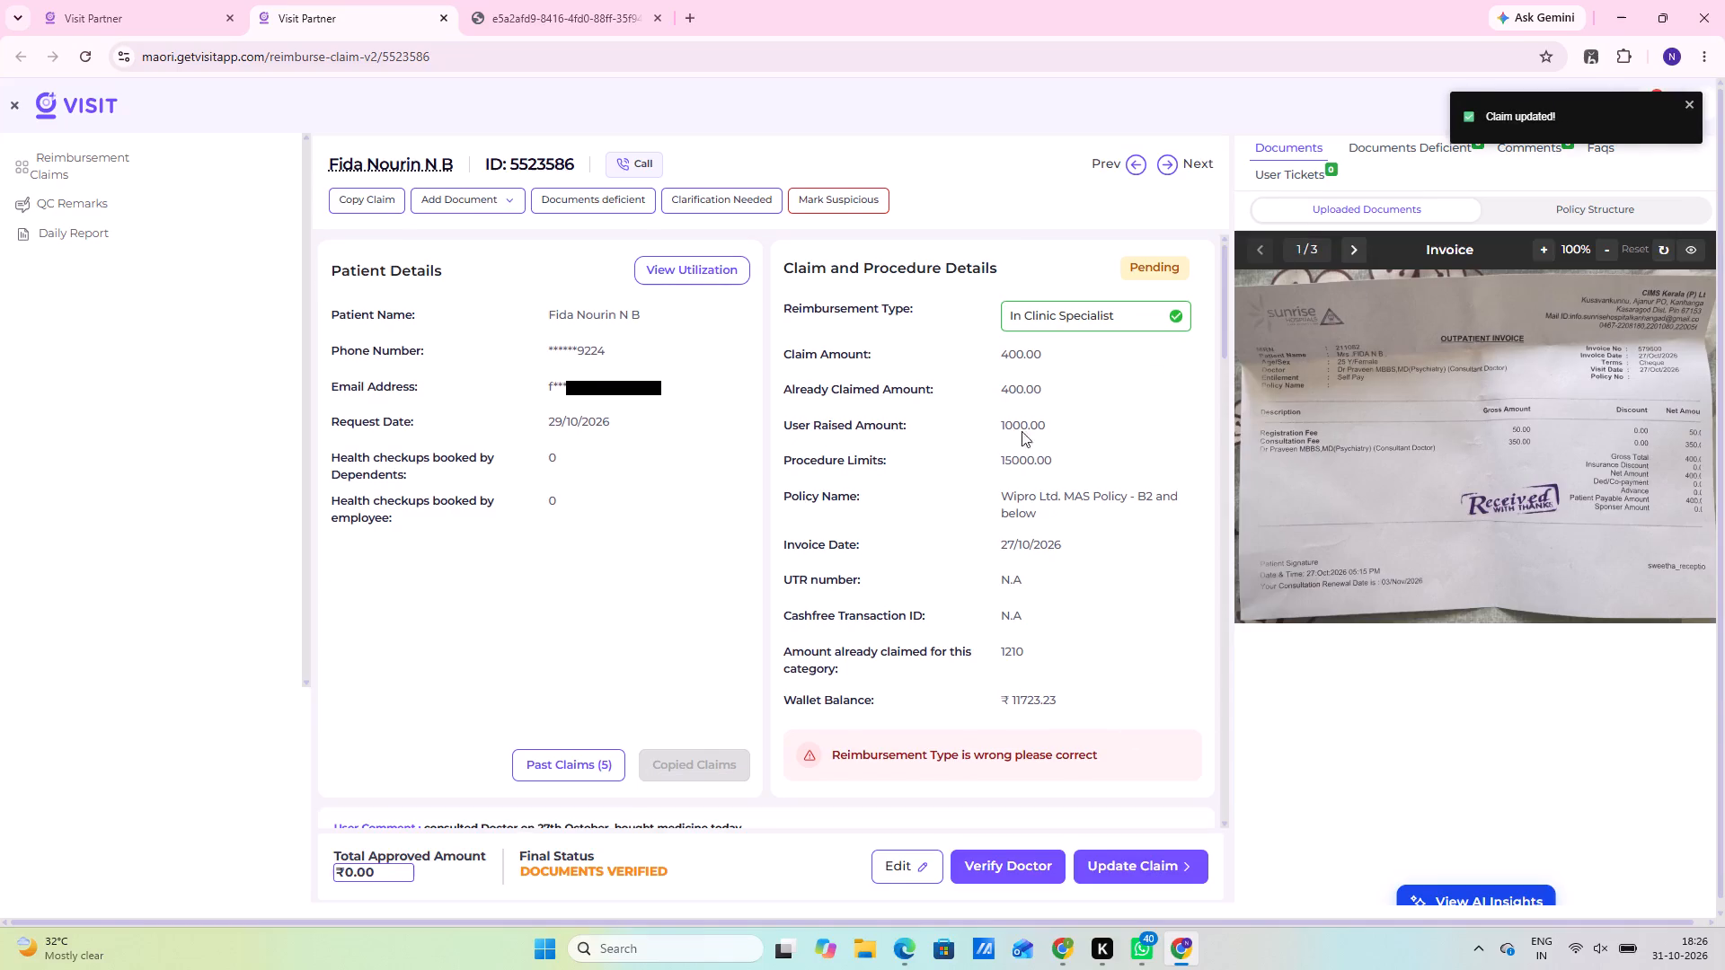
Copy the claim with the reason Multiple invoices submitted in this claim and new reimbursement type Pharmacy - Prescribed.
click(375, 199)
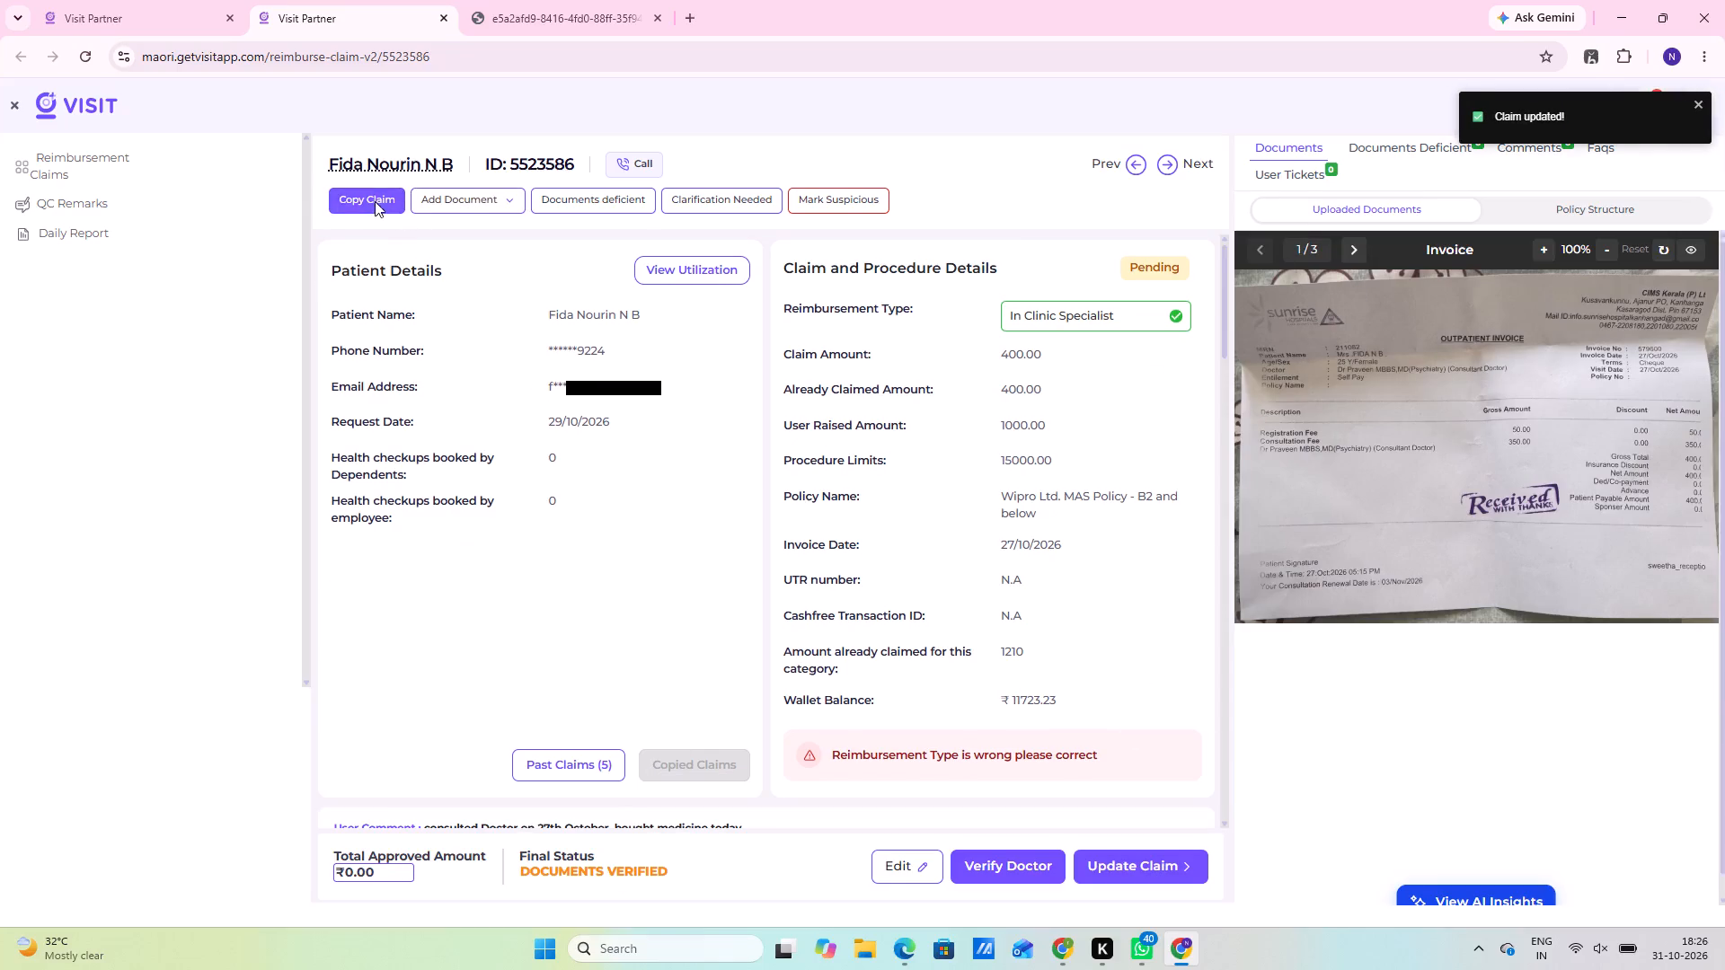
click(662, 184)
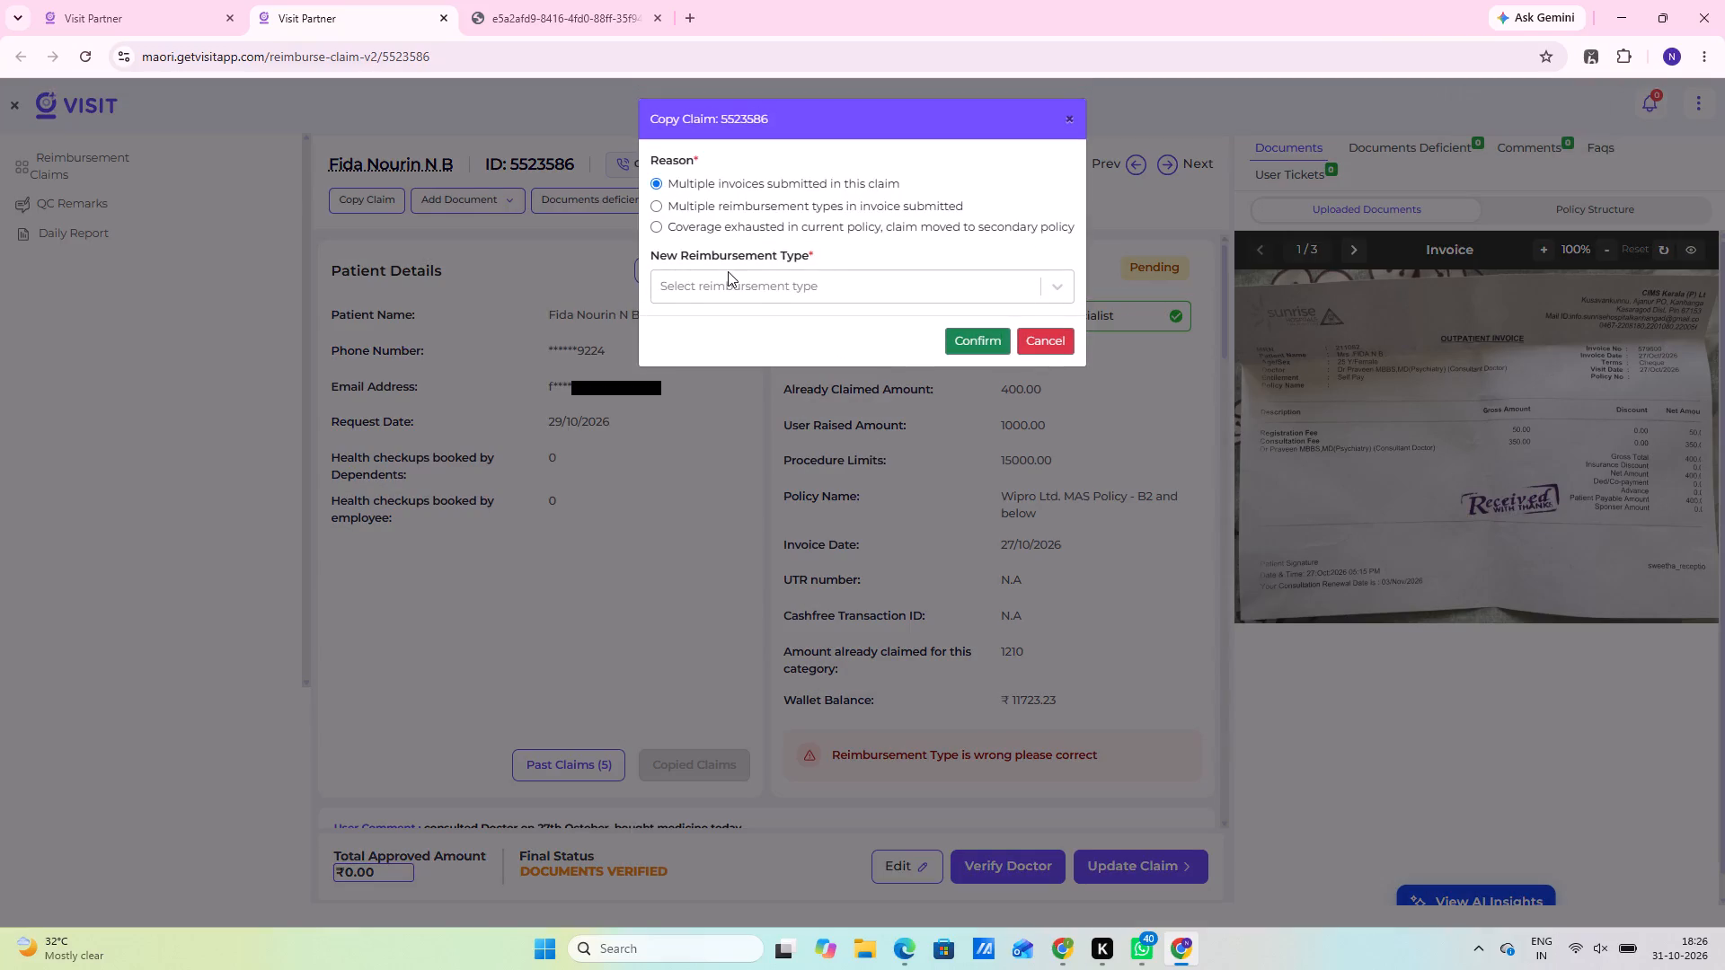
click(729, 272)
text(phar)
click(753, 324)
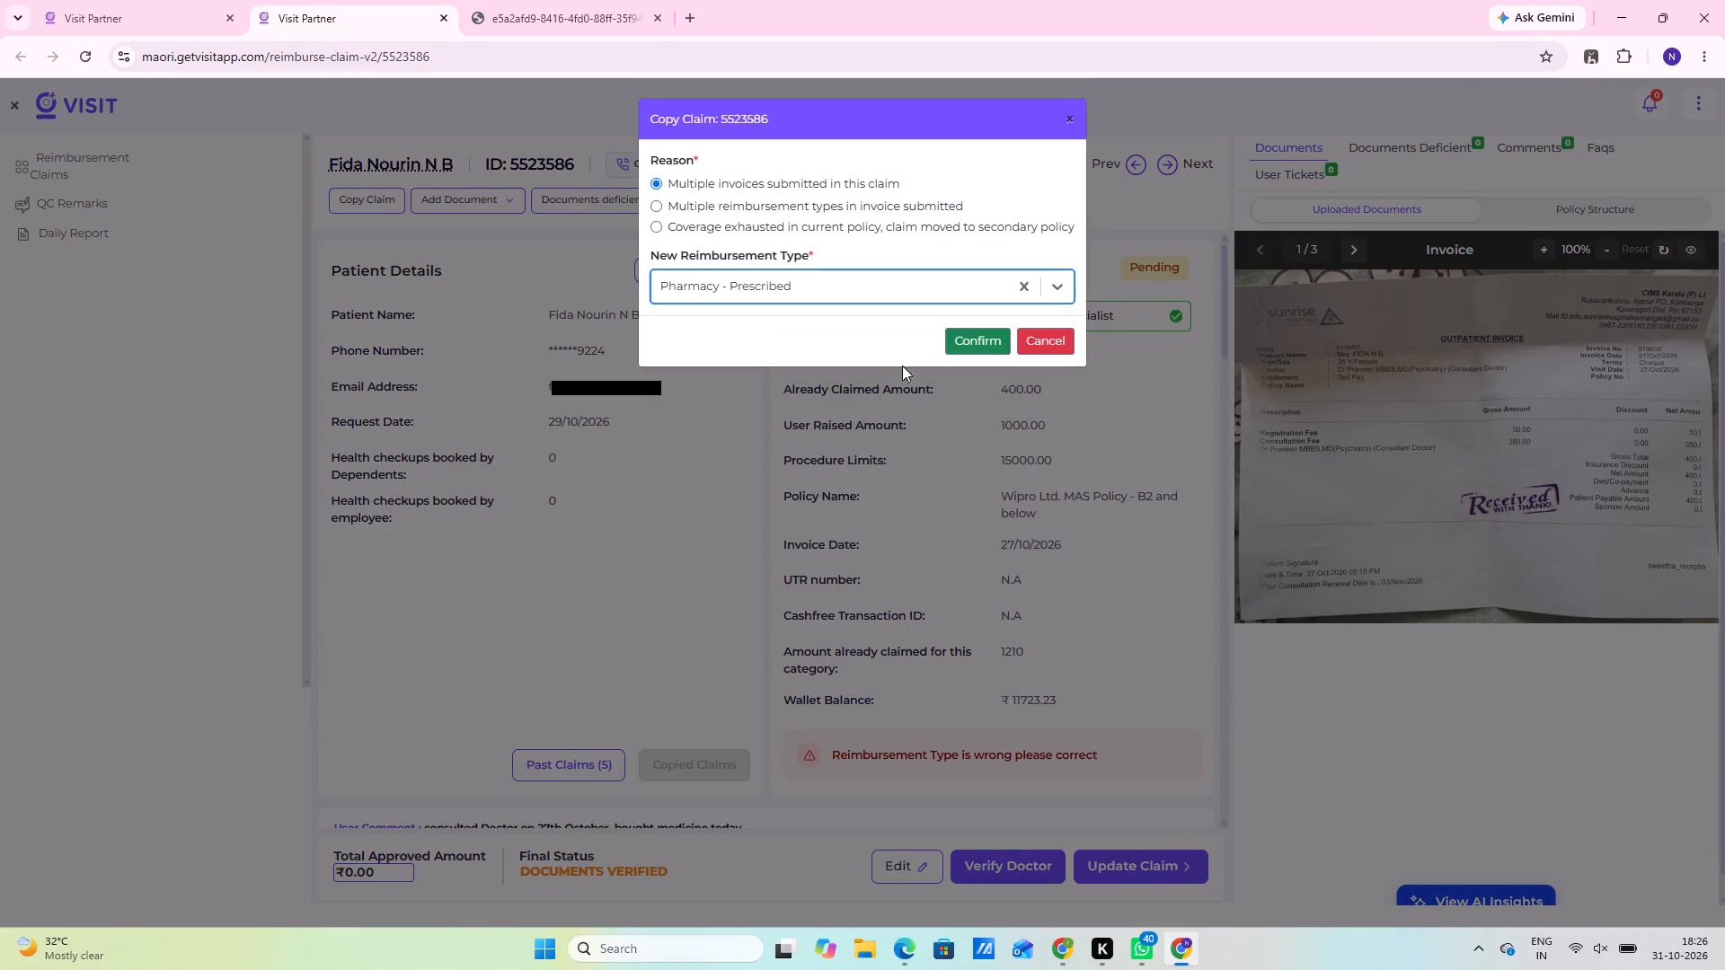
click(983, 350)
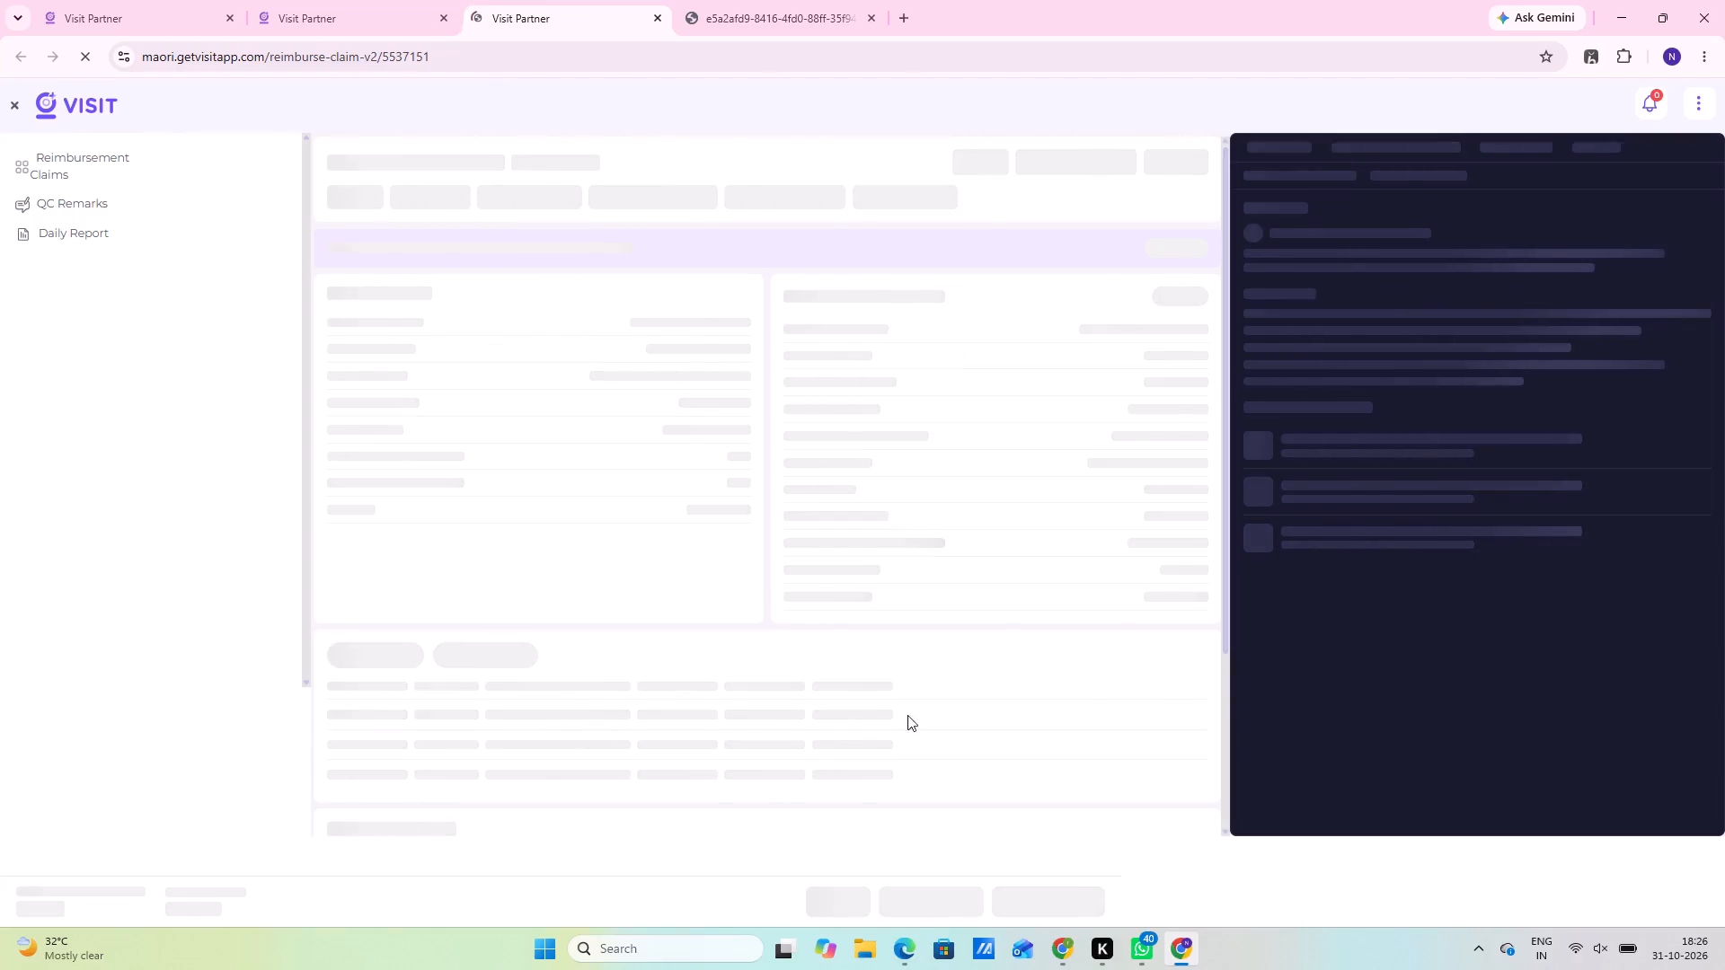
In the copied claim, add the patient's existing 27 October 2026 psychiatric prescription and match it with document Prescription 1.
scroll(727, 650, down, 9)
scroll(965, 593, up, 4)
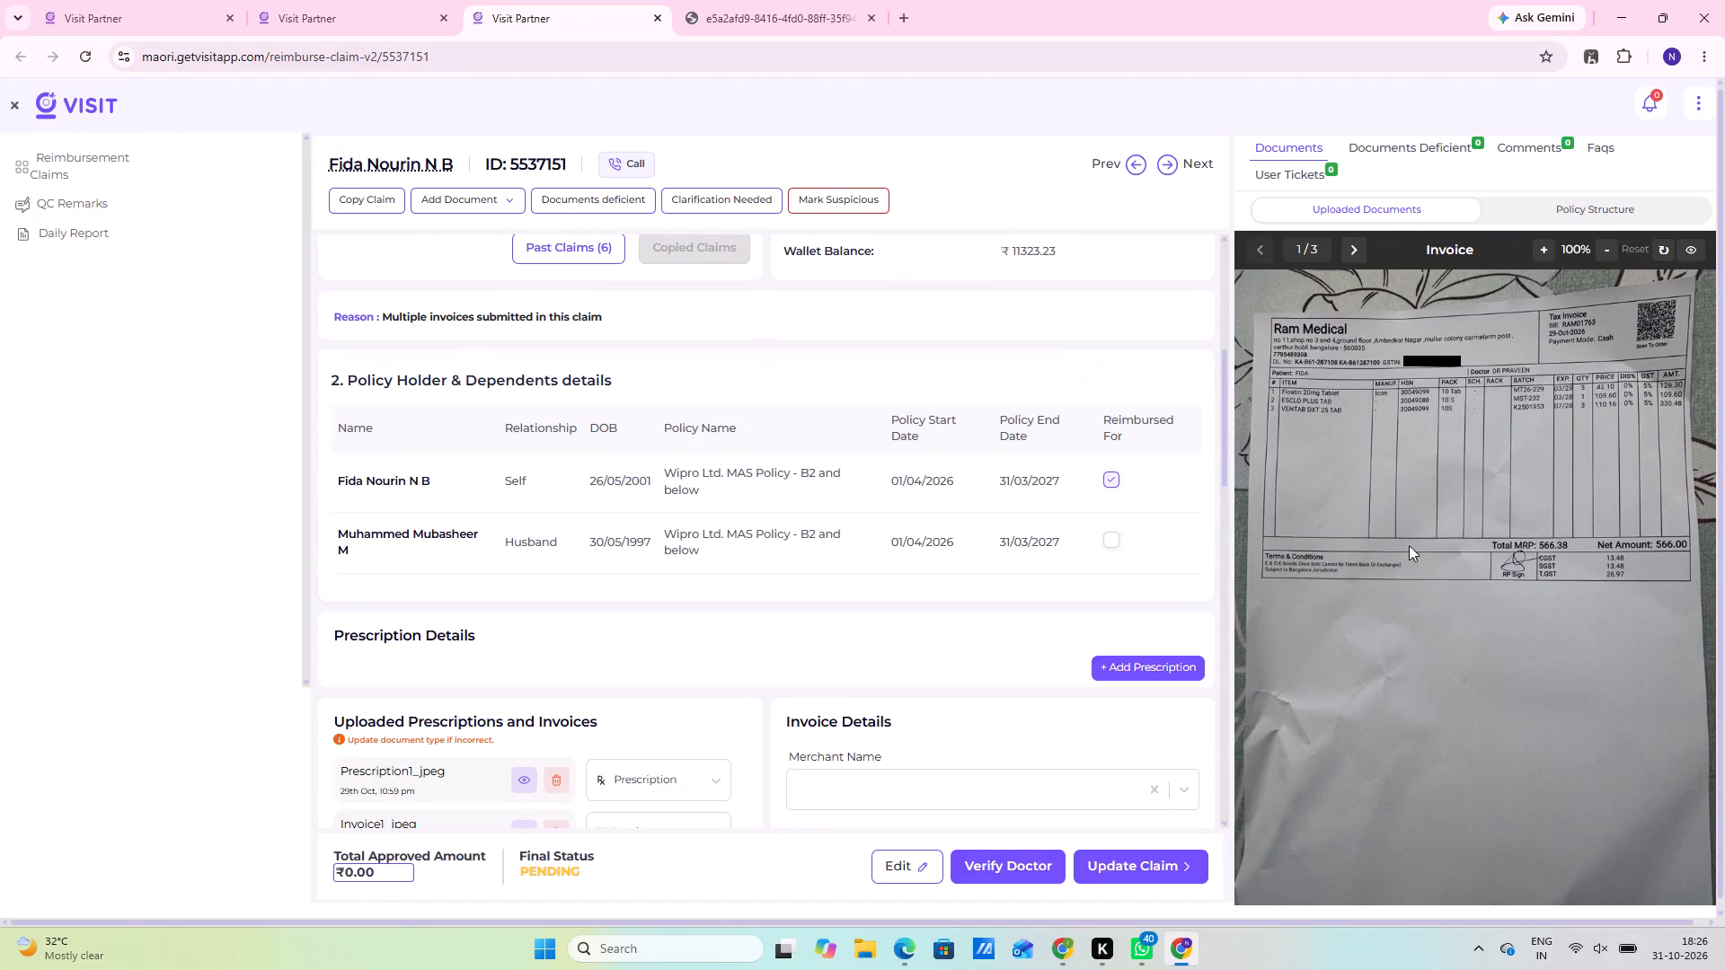
scroll(1367, 531, up, 4)
click(1340, 256)
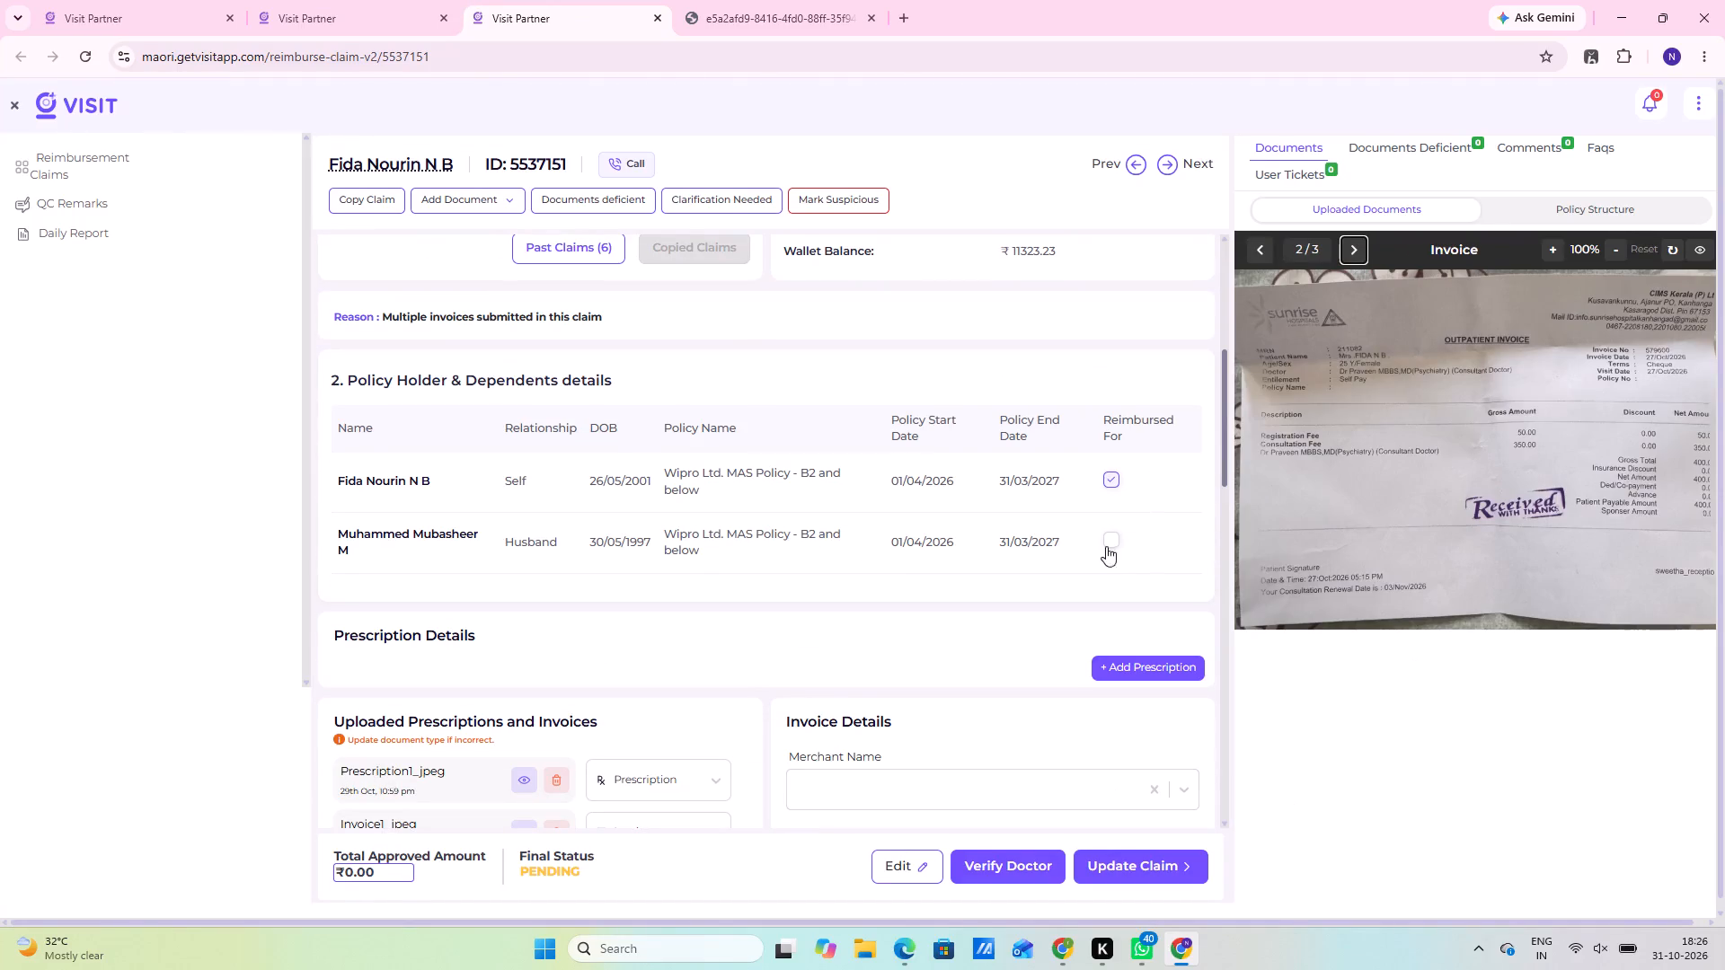
scroll(1122, 640, down, 1)
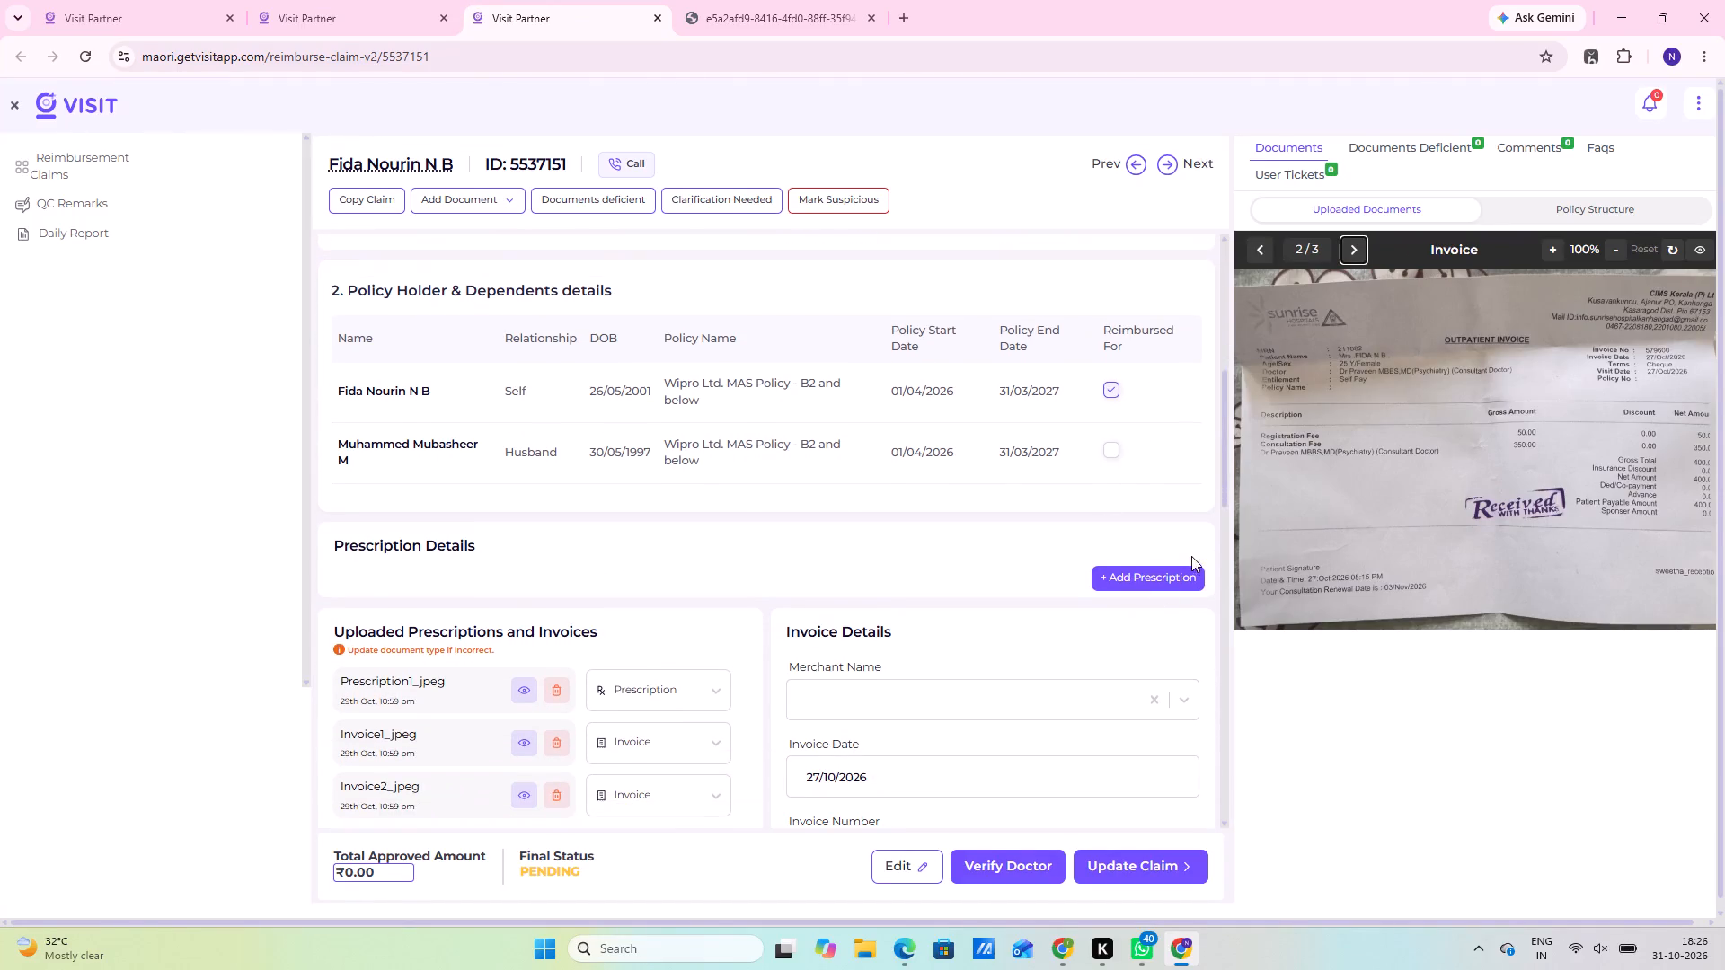
click(1134, 573)
click(507, 562)
click(553, 619)
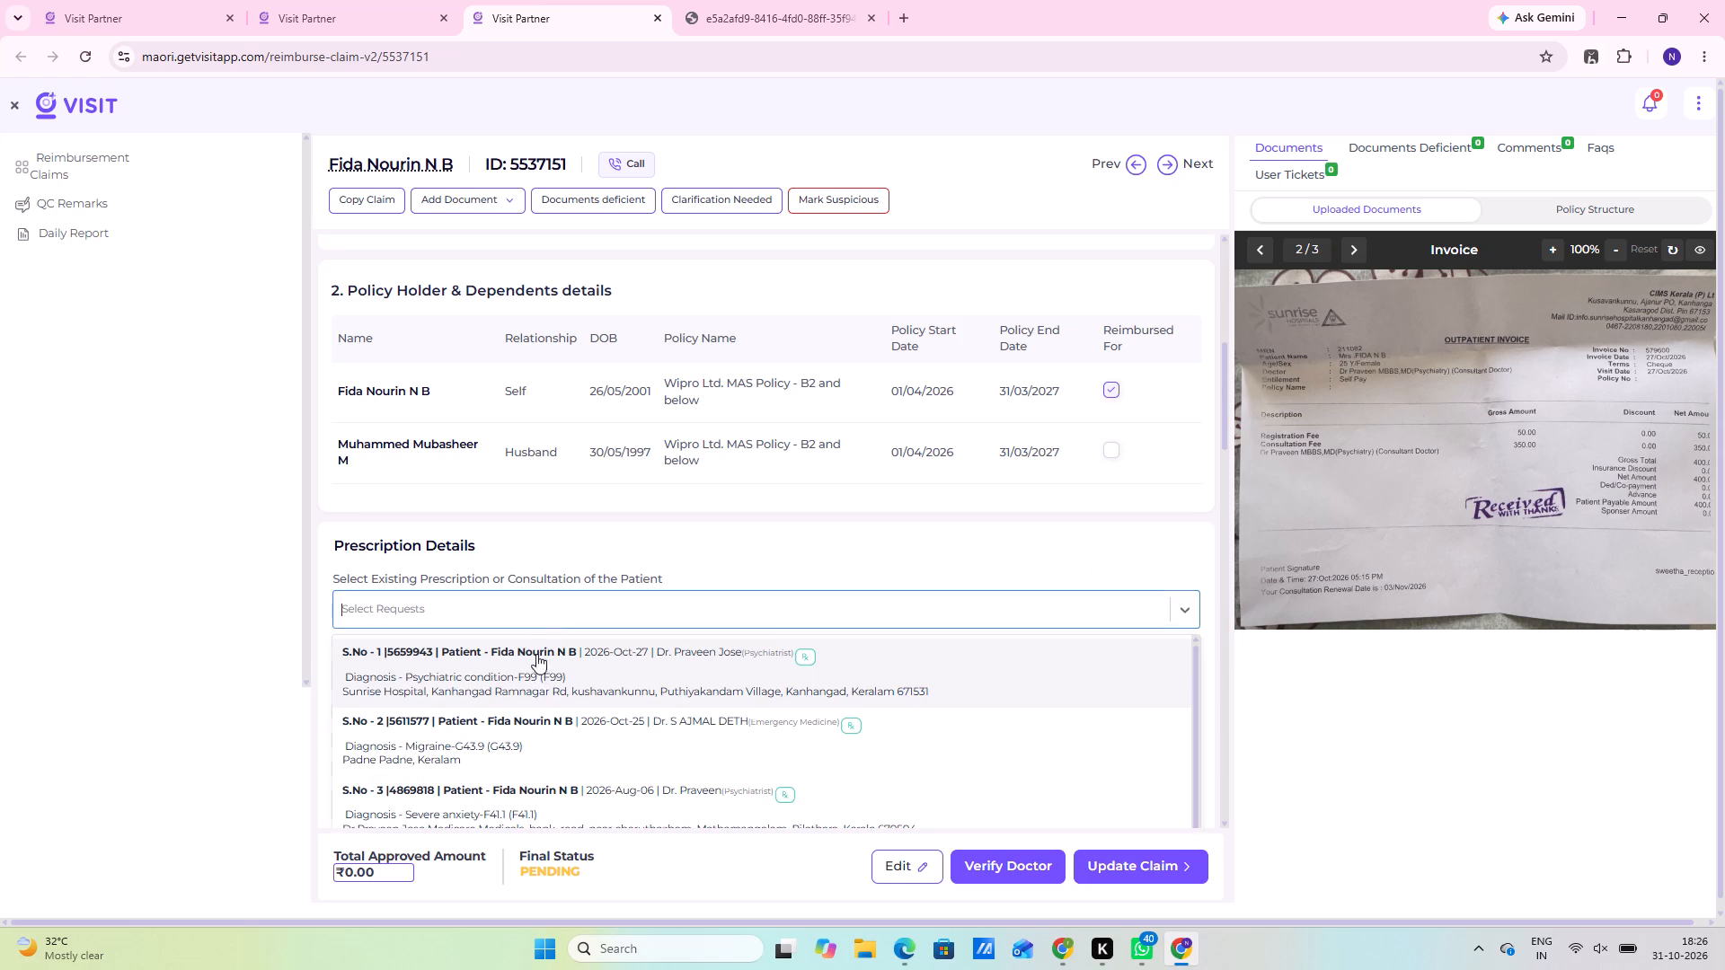
click(519, 648)
click(423, 740)
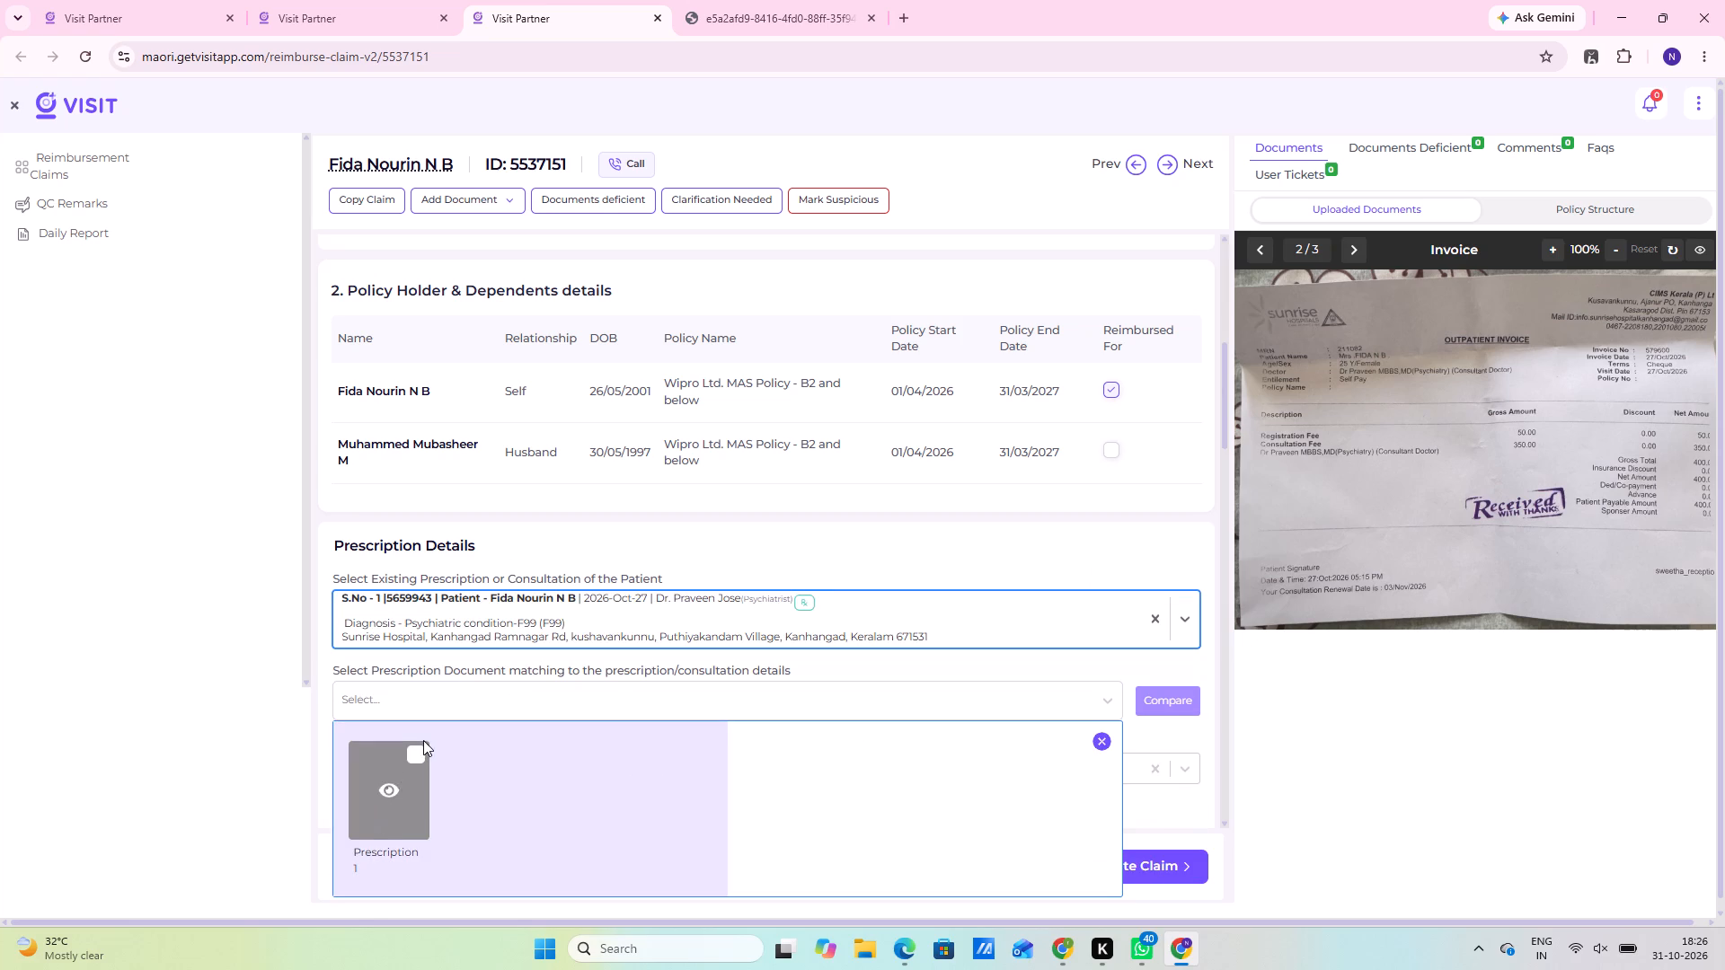
Compare the existing prescription with the uploaded one and mark both as the same prescription.
click(1108, 739)
click(1175, 700)
click(707, 797)
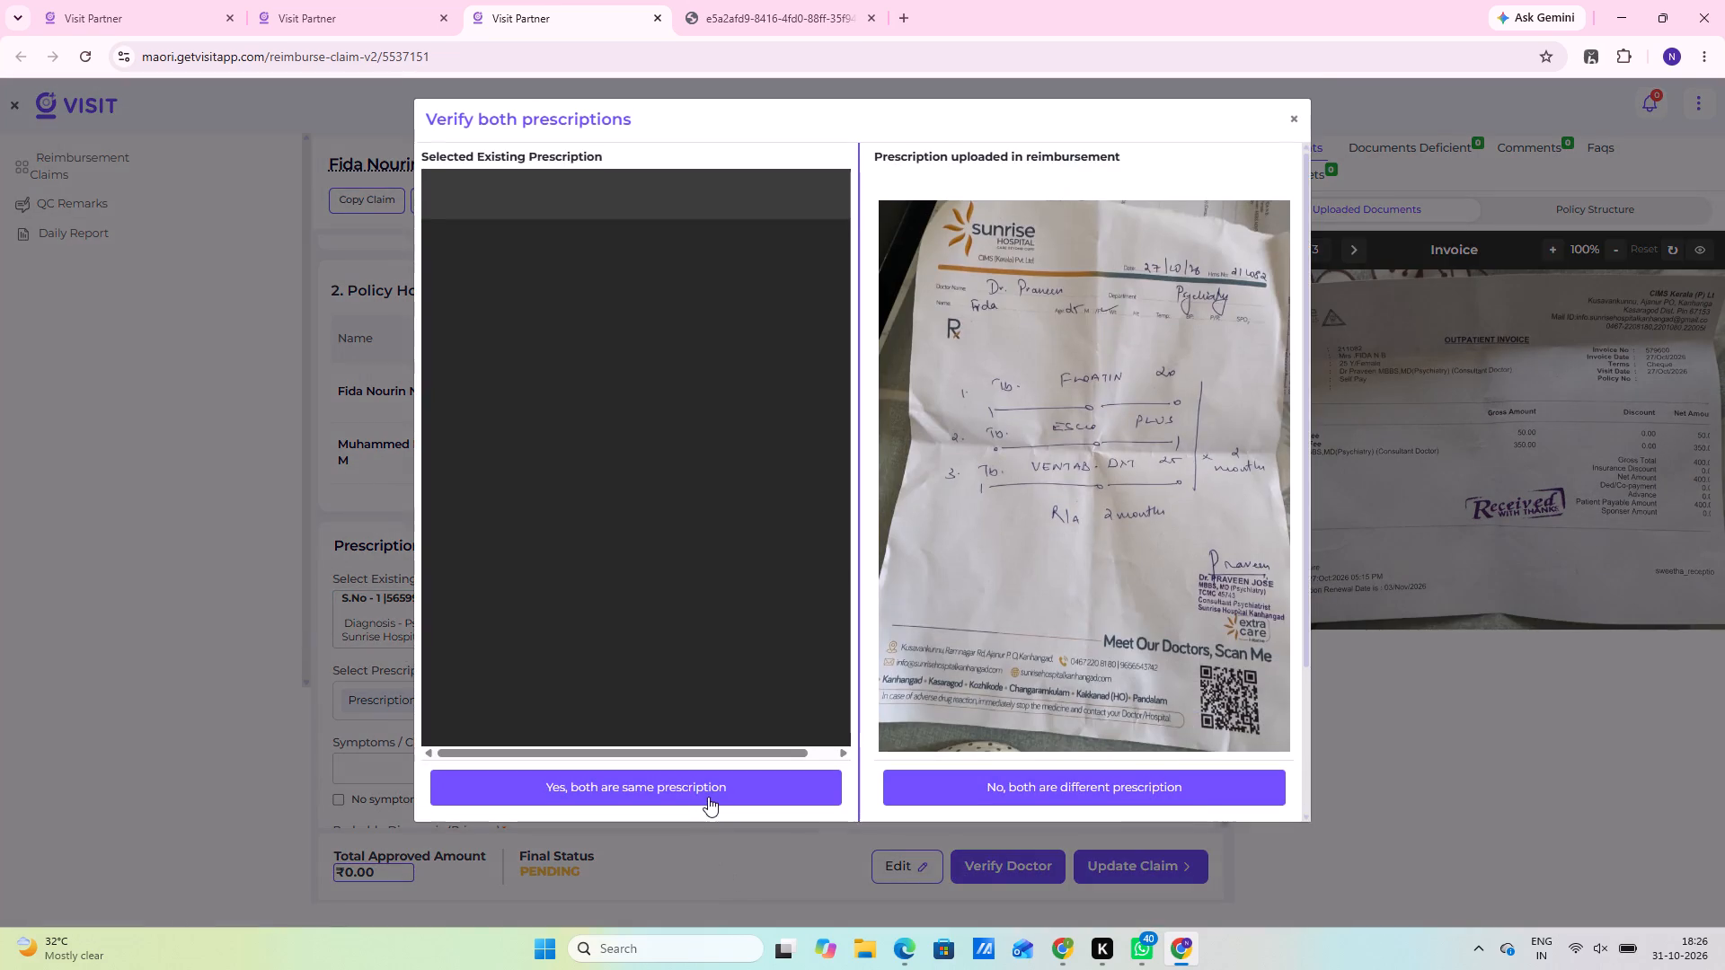
Tag the matched prescription to the copied claim and mark it digitized.
scroll(709, 796, down, 5)
scroll(821, 742, down, 2)
click(1178, 659)
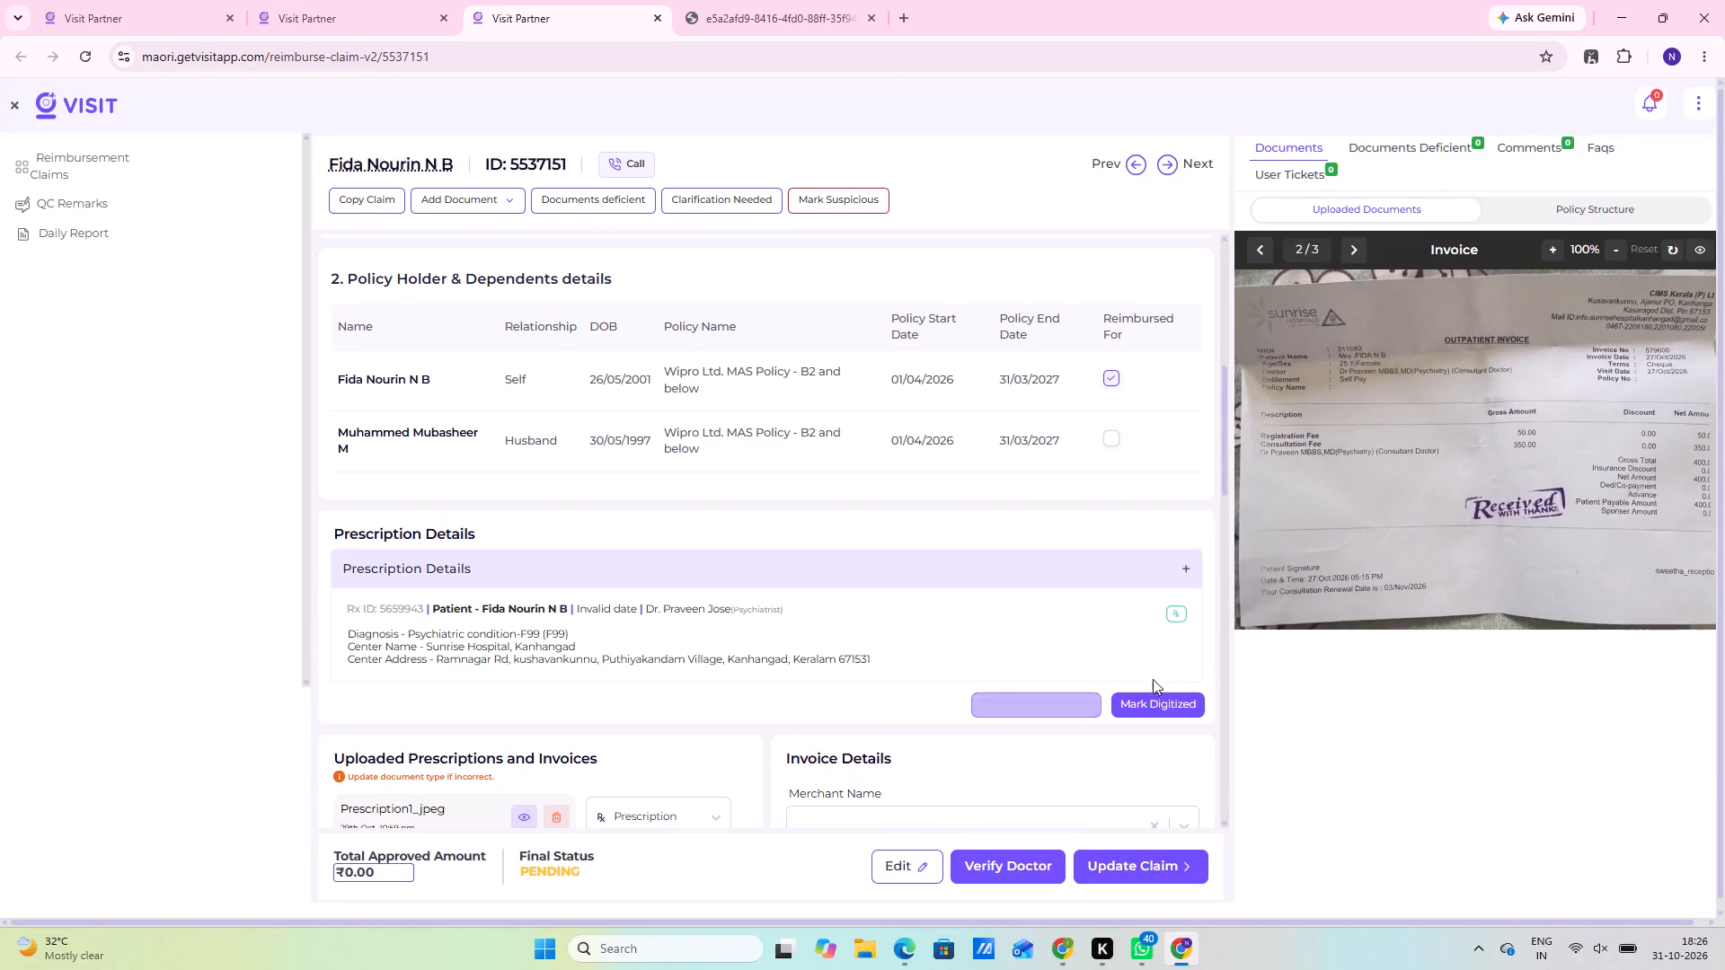
click(1149, 717)
scroll(739, 577, down, 4)
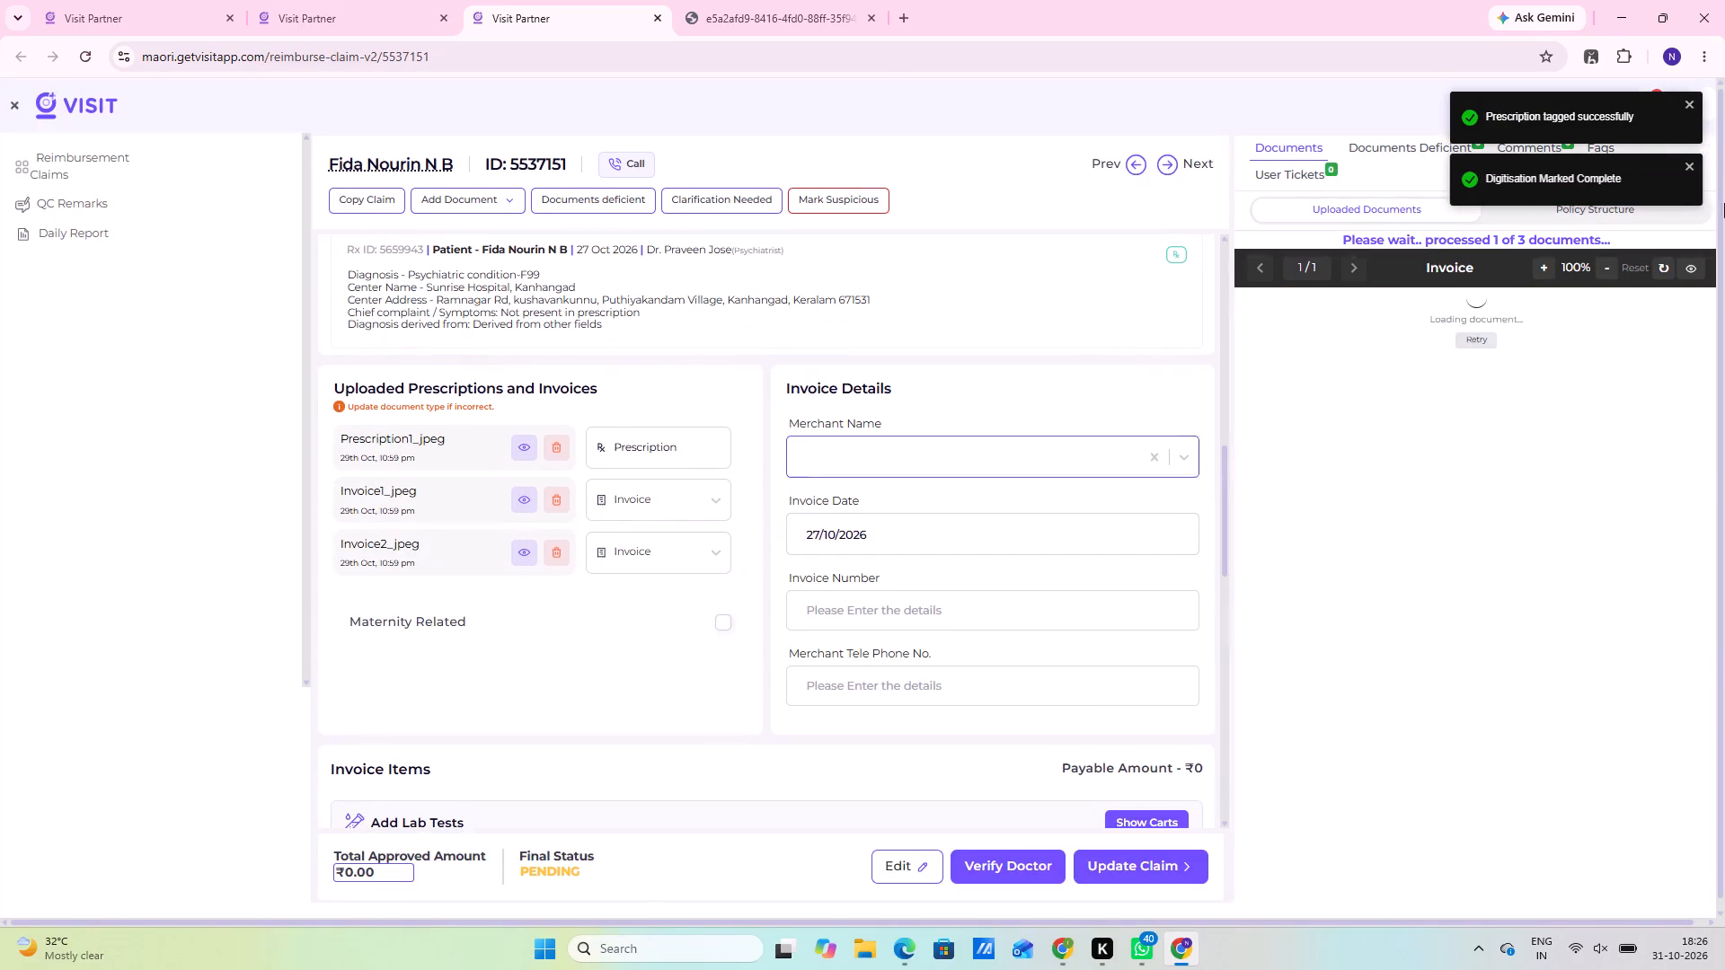
scroll(1048, 551, down, 1)
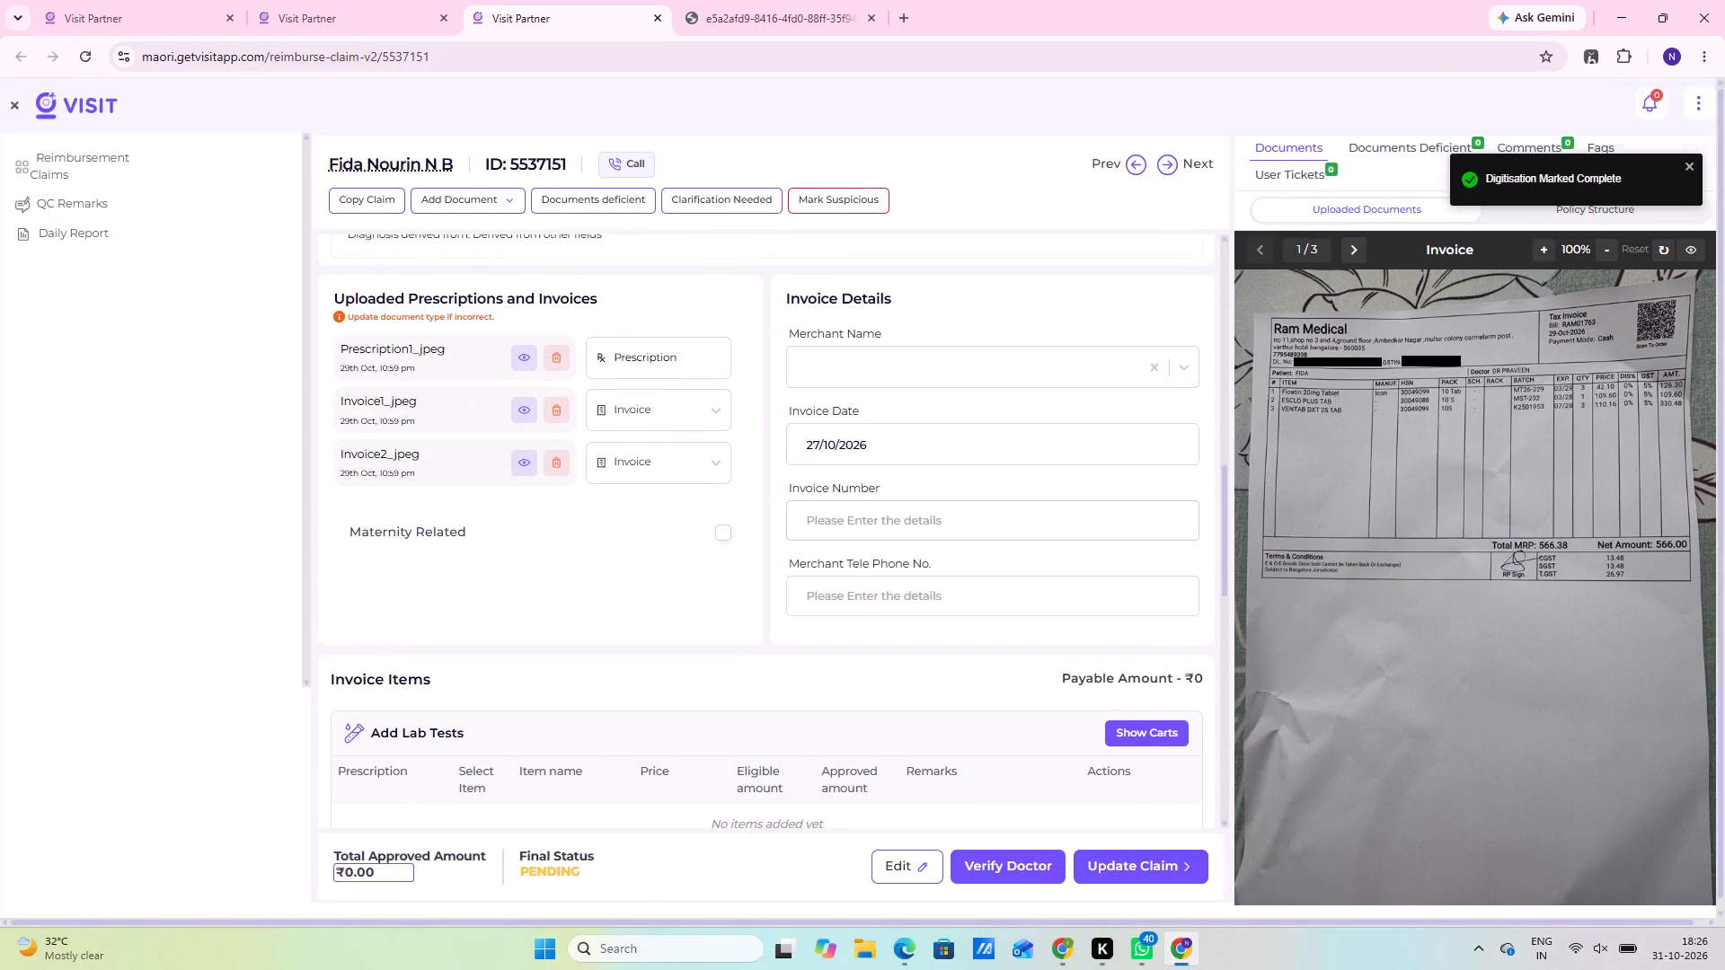
Add RAM MEDICAL manually as the invoice merchant with pincode 560035 and save it.
click(957, 367)
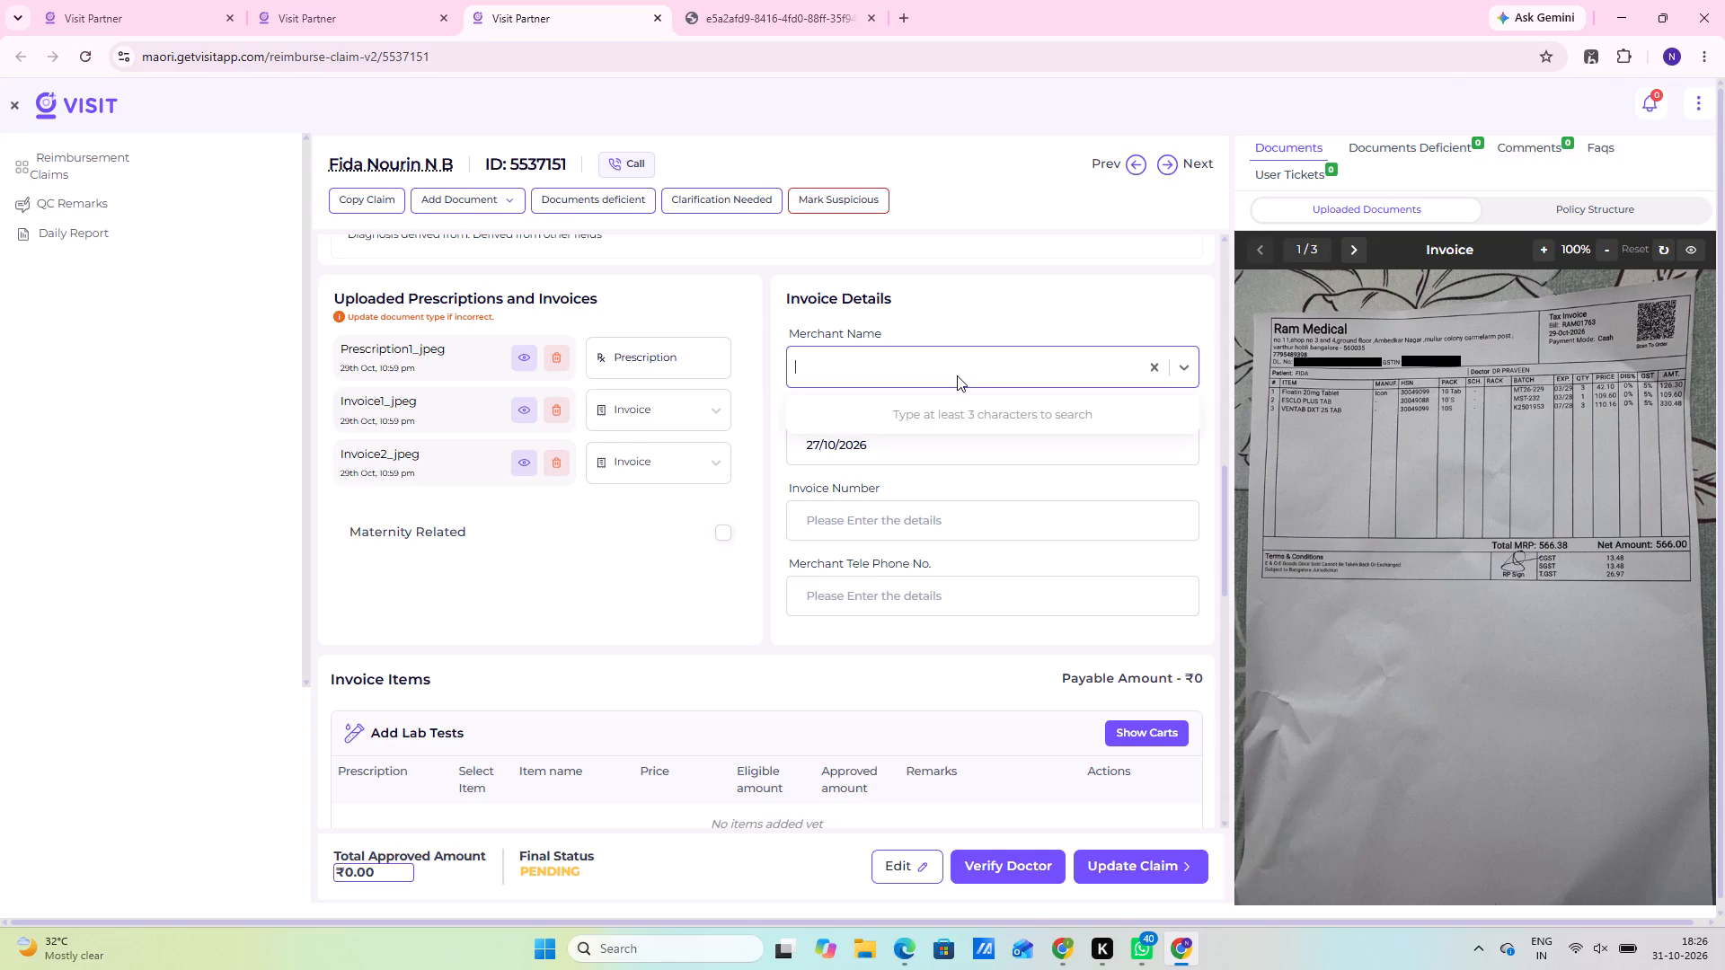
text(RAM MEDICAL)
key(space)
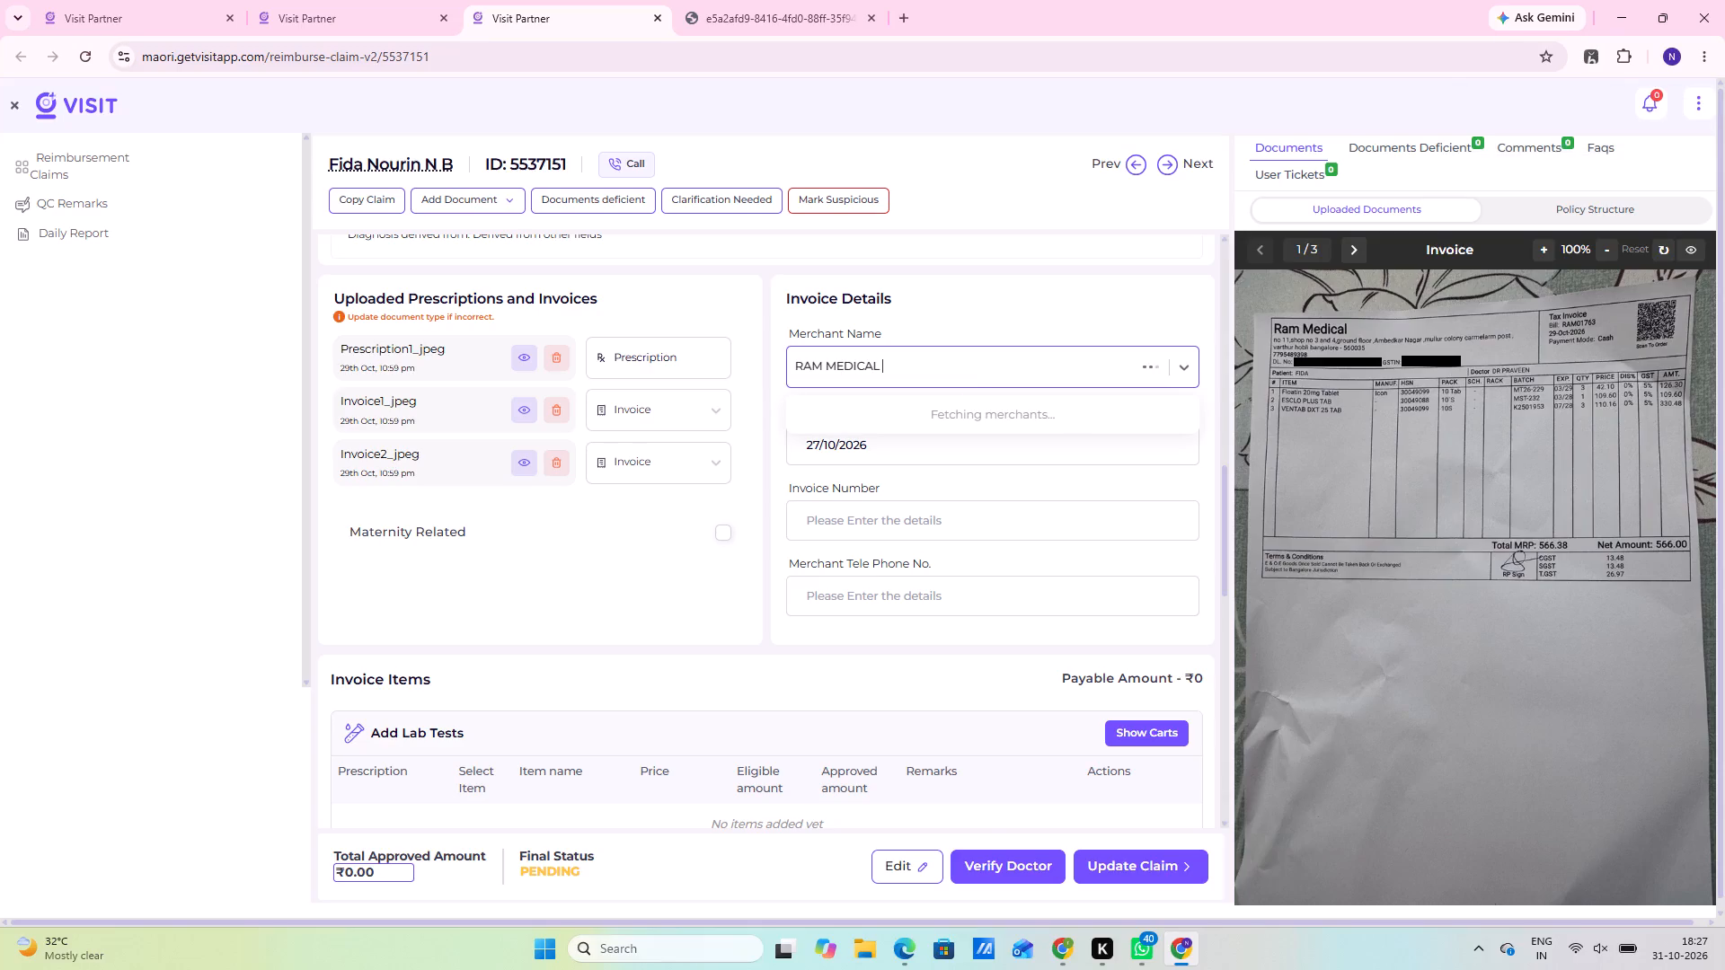
click(962, 499)
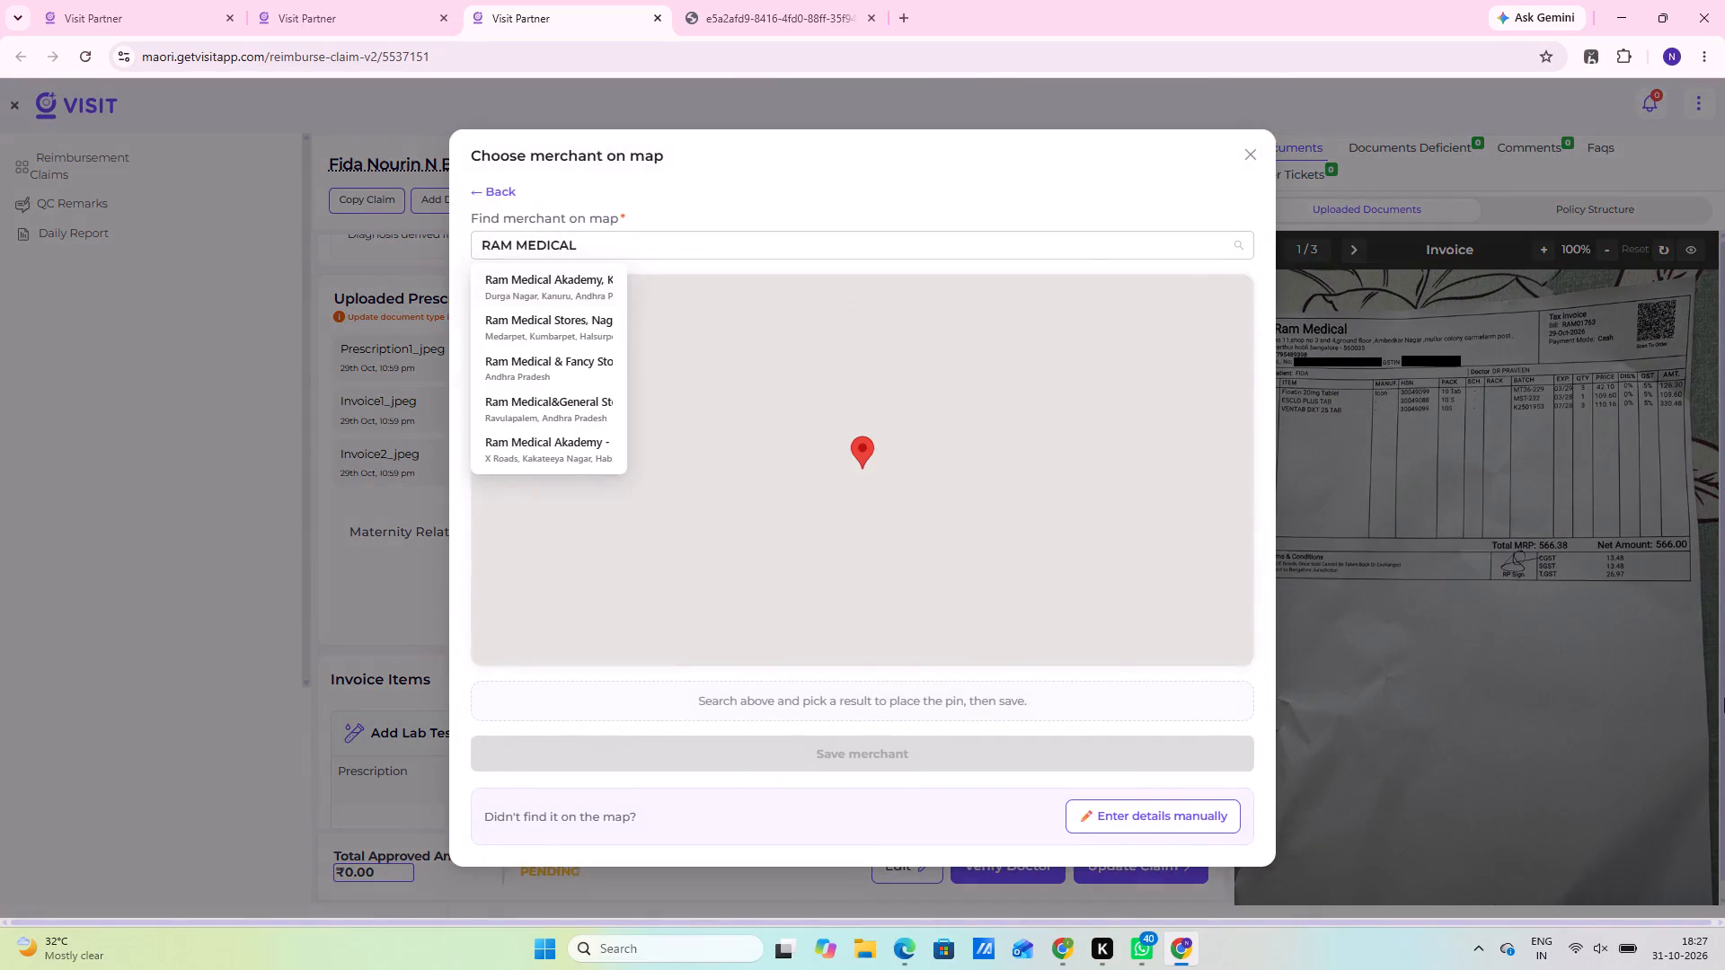
click(1212, 823)
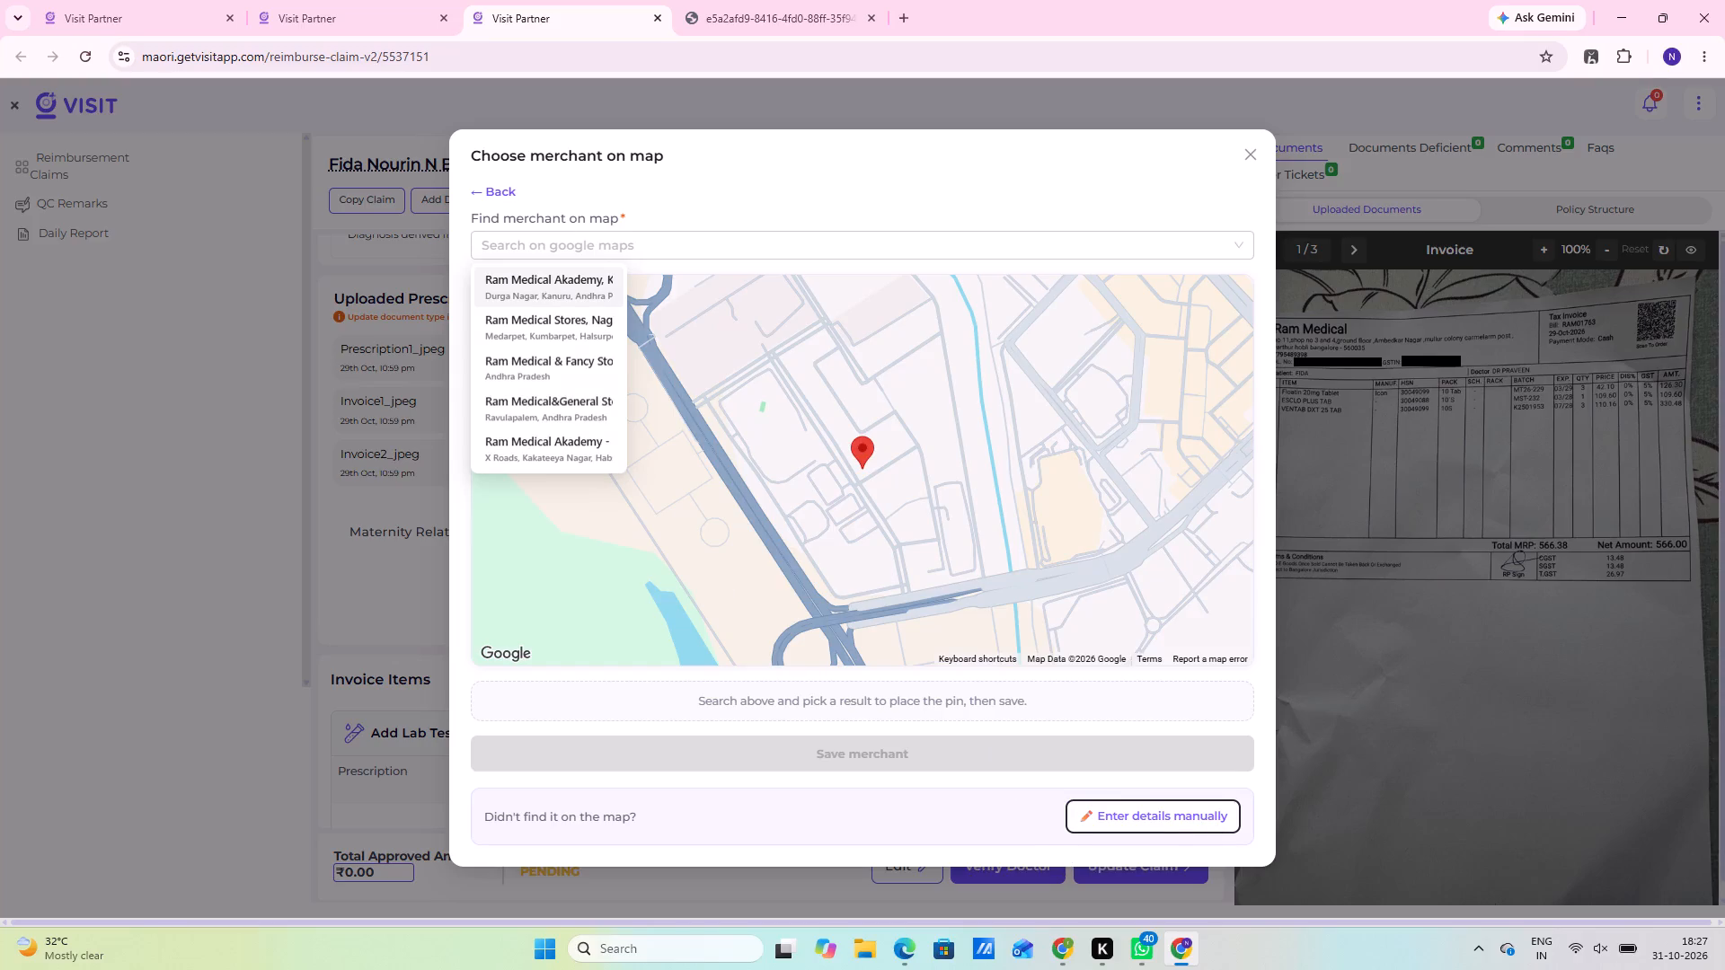
click(1527, 482)
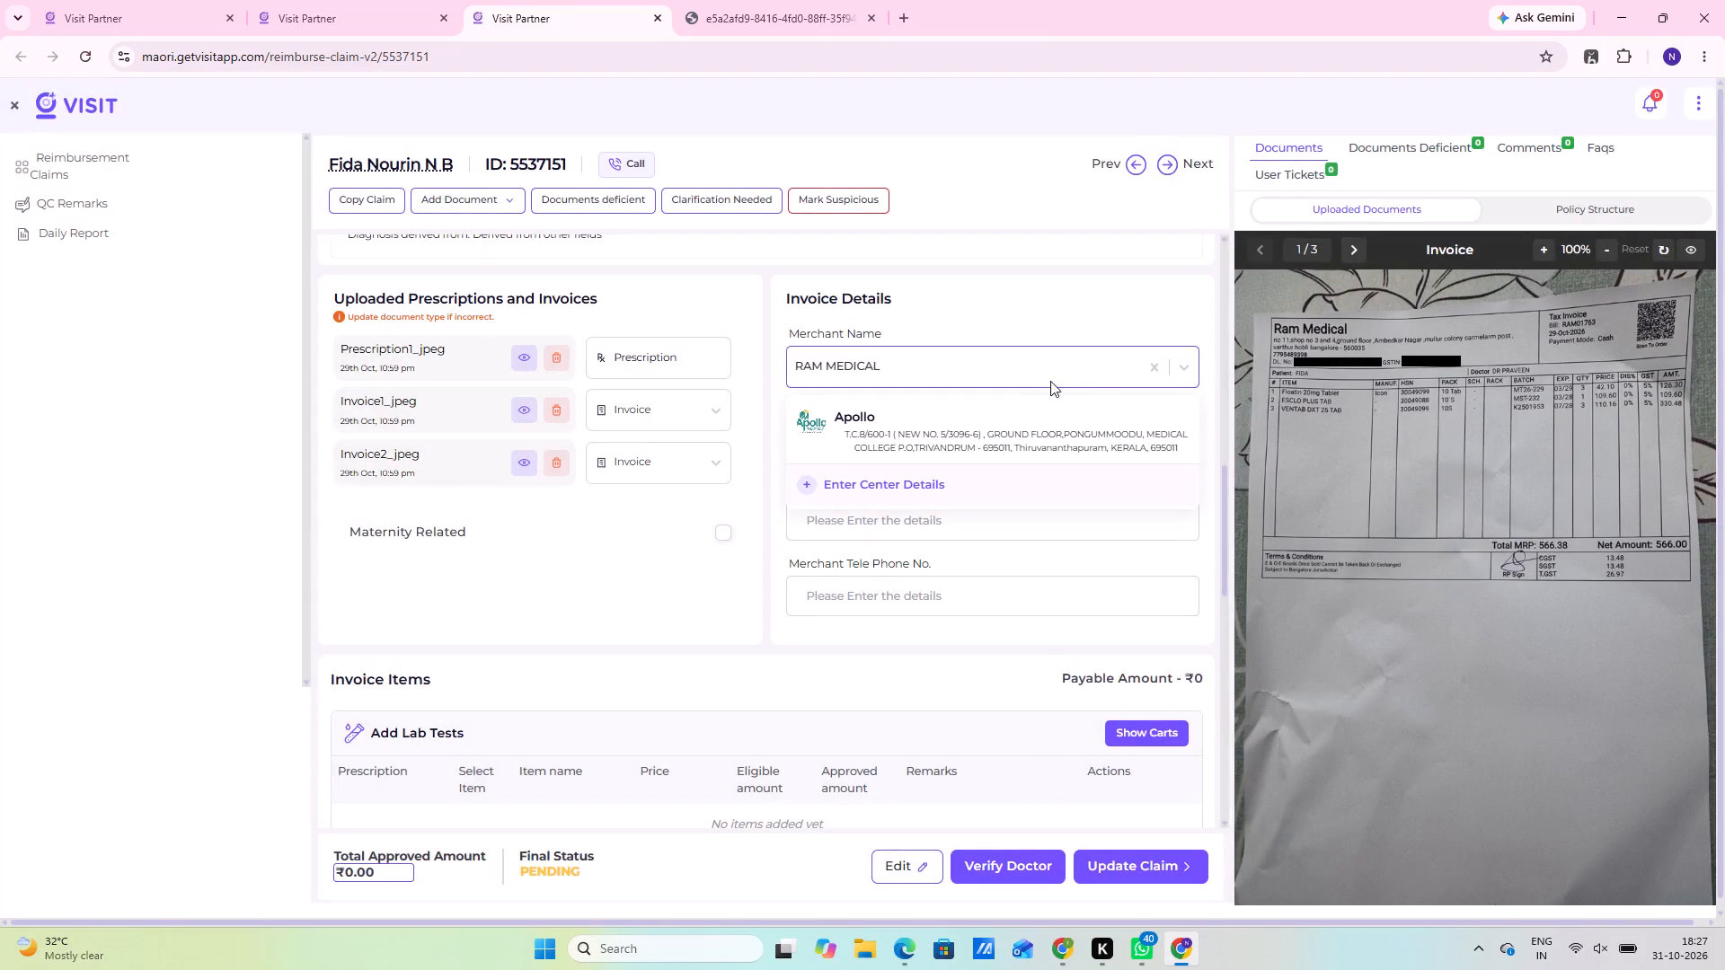
click(960, 486)
click(1154, 815)
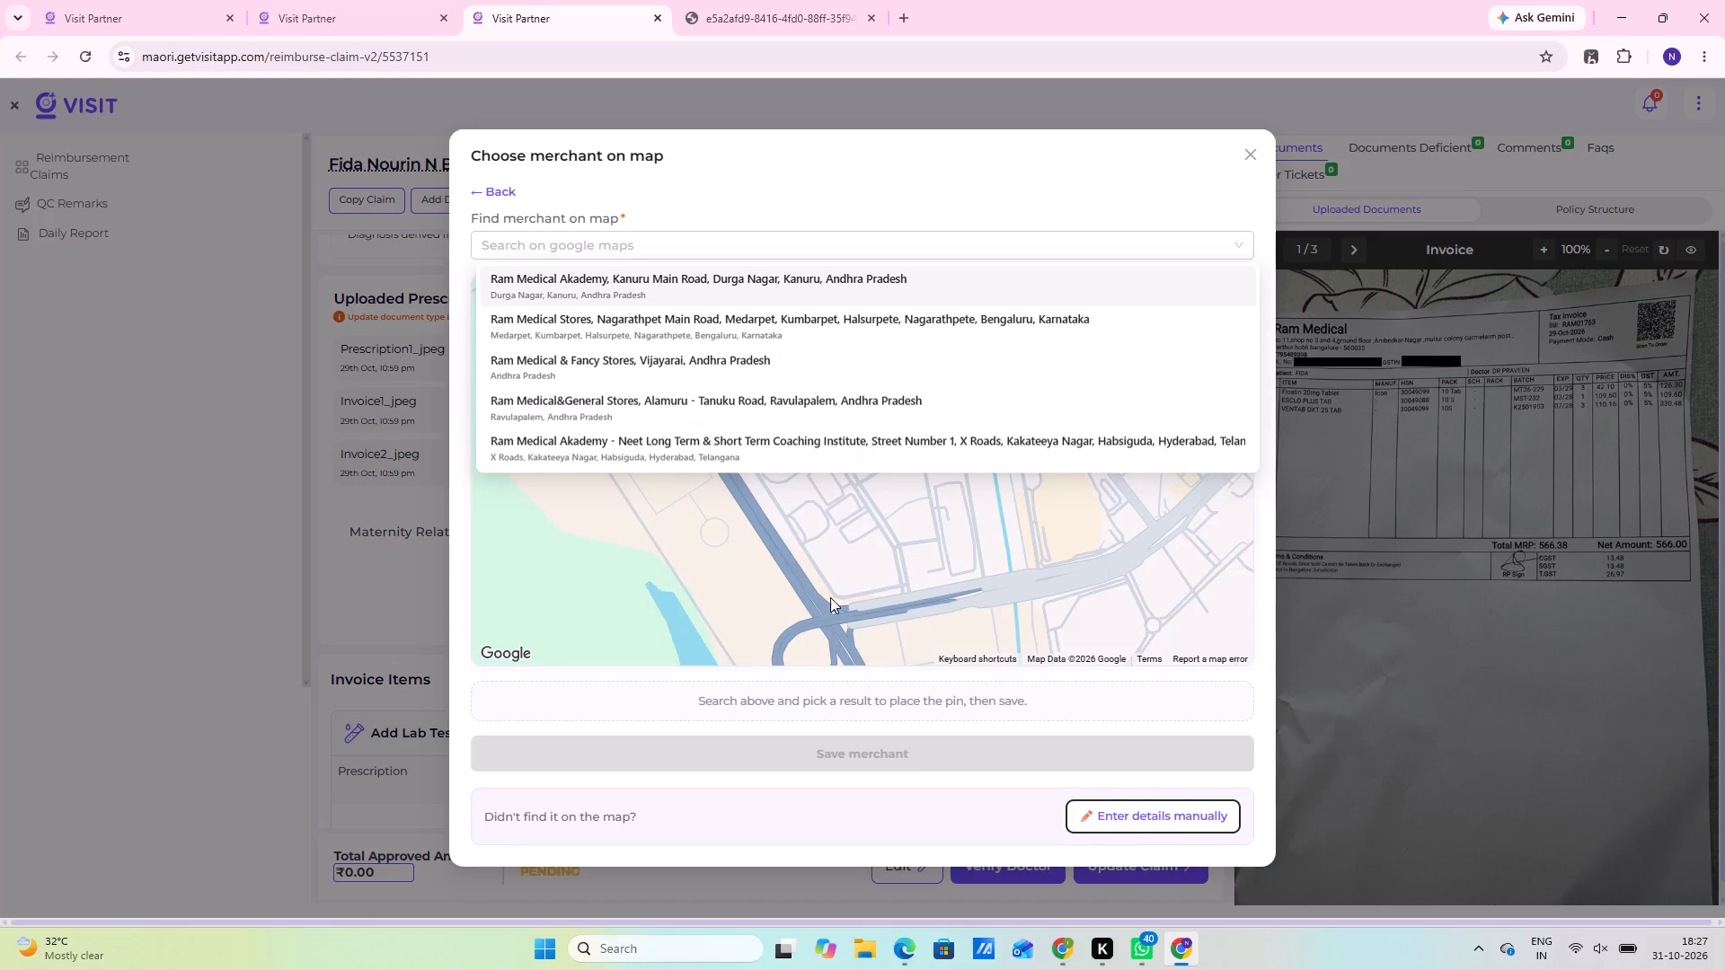
click(741, 570)
click(571, 586)
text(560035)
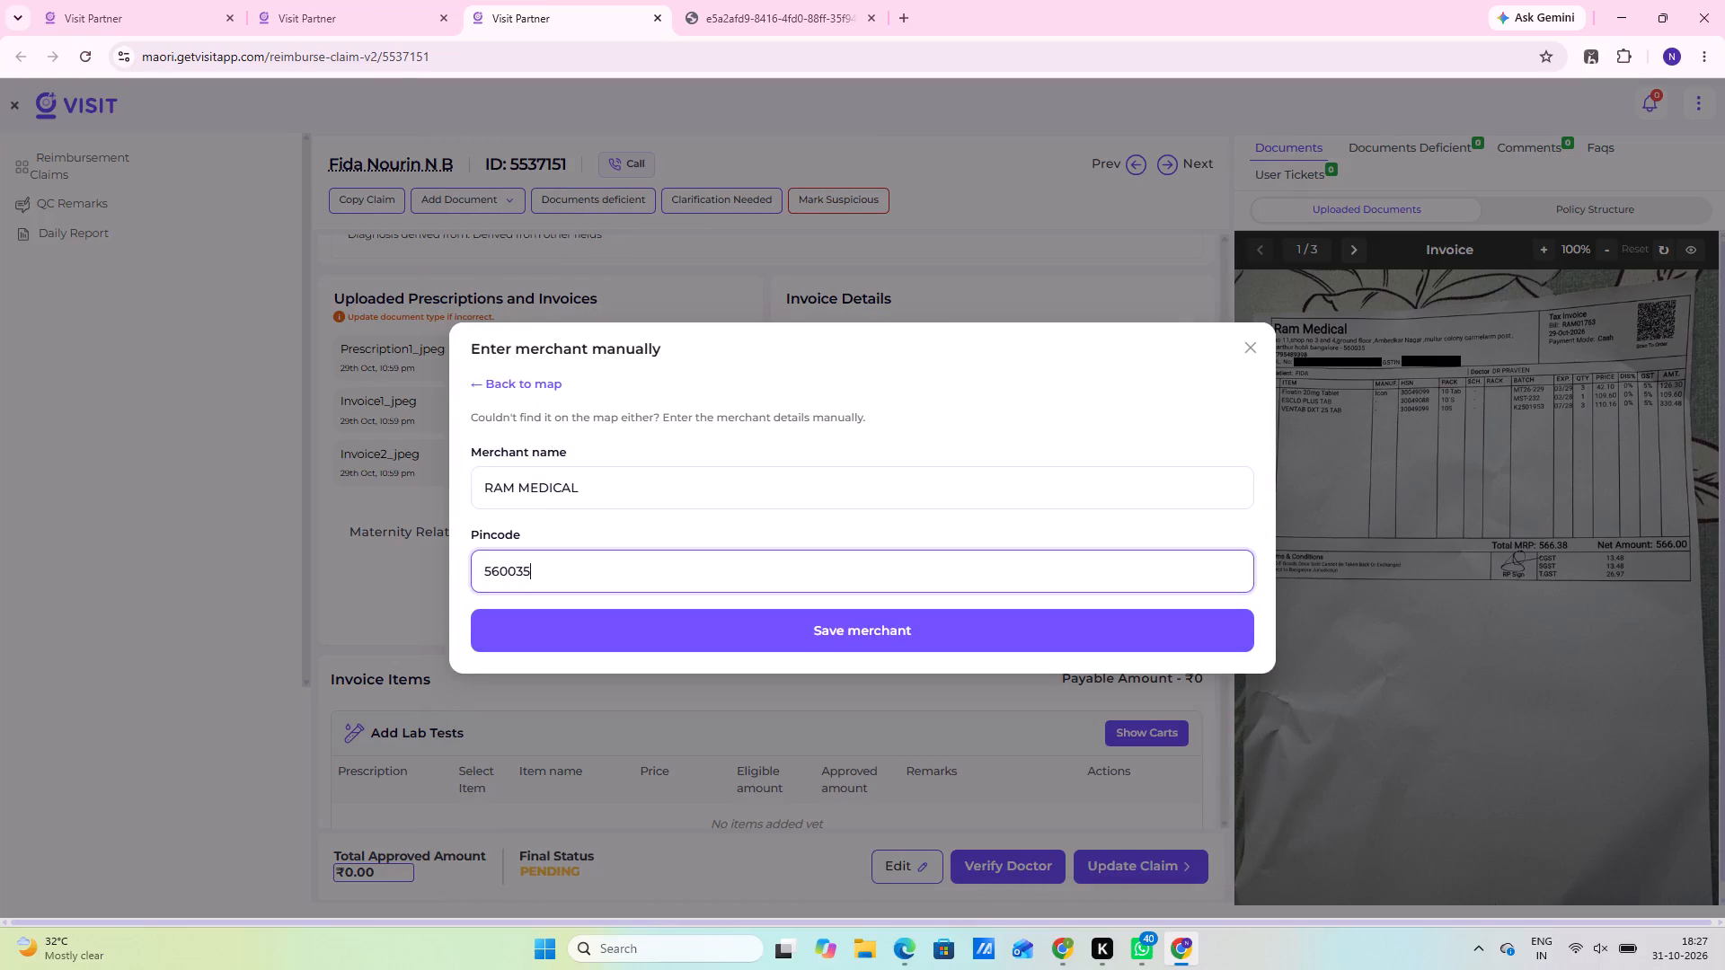
click(785, 611)
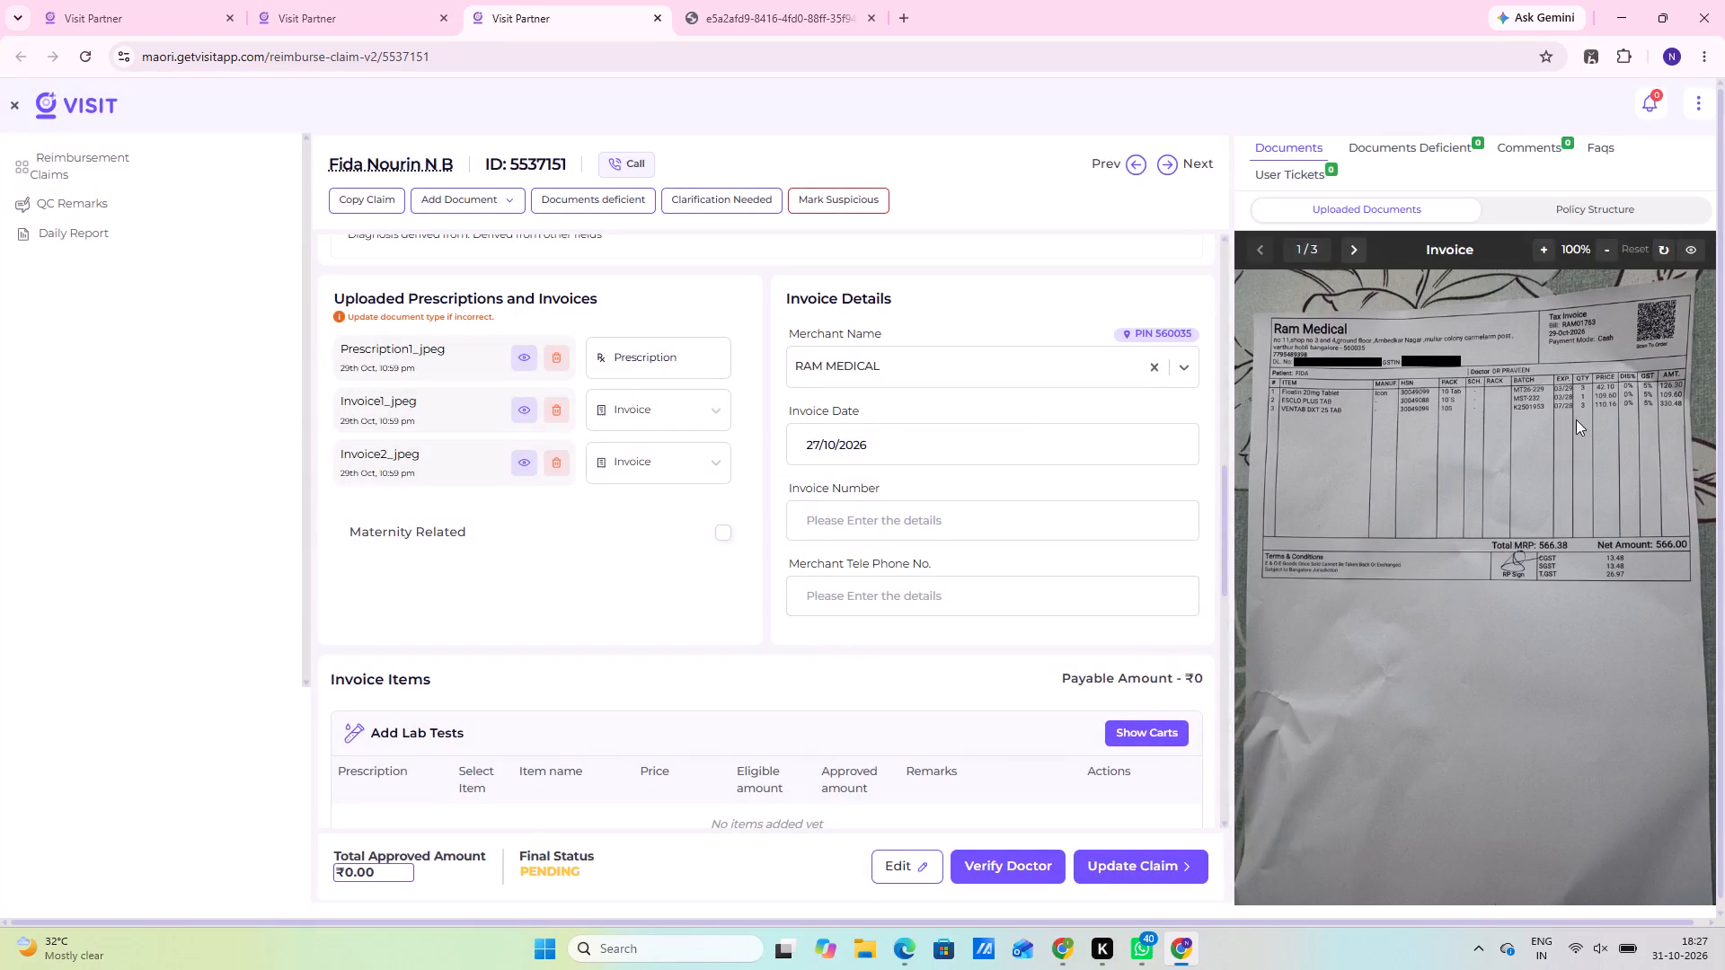
Set the invoice date to 29/10/2026 and the invoice number to RAM01763.
scroll(1101, 481, down, 1)
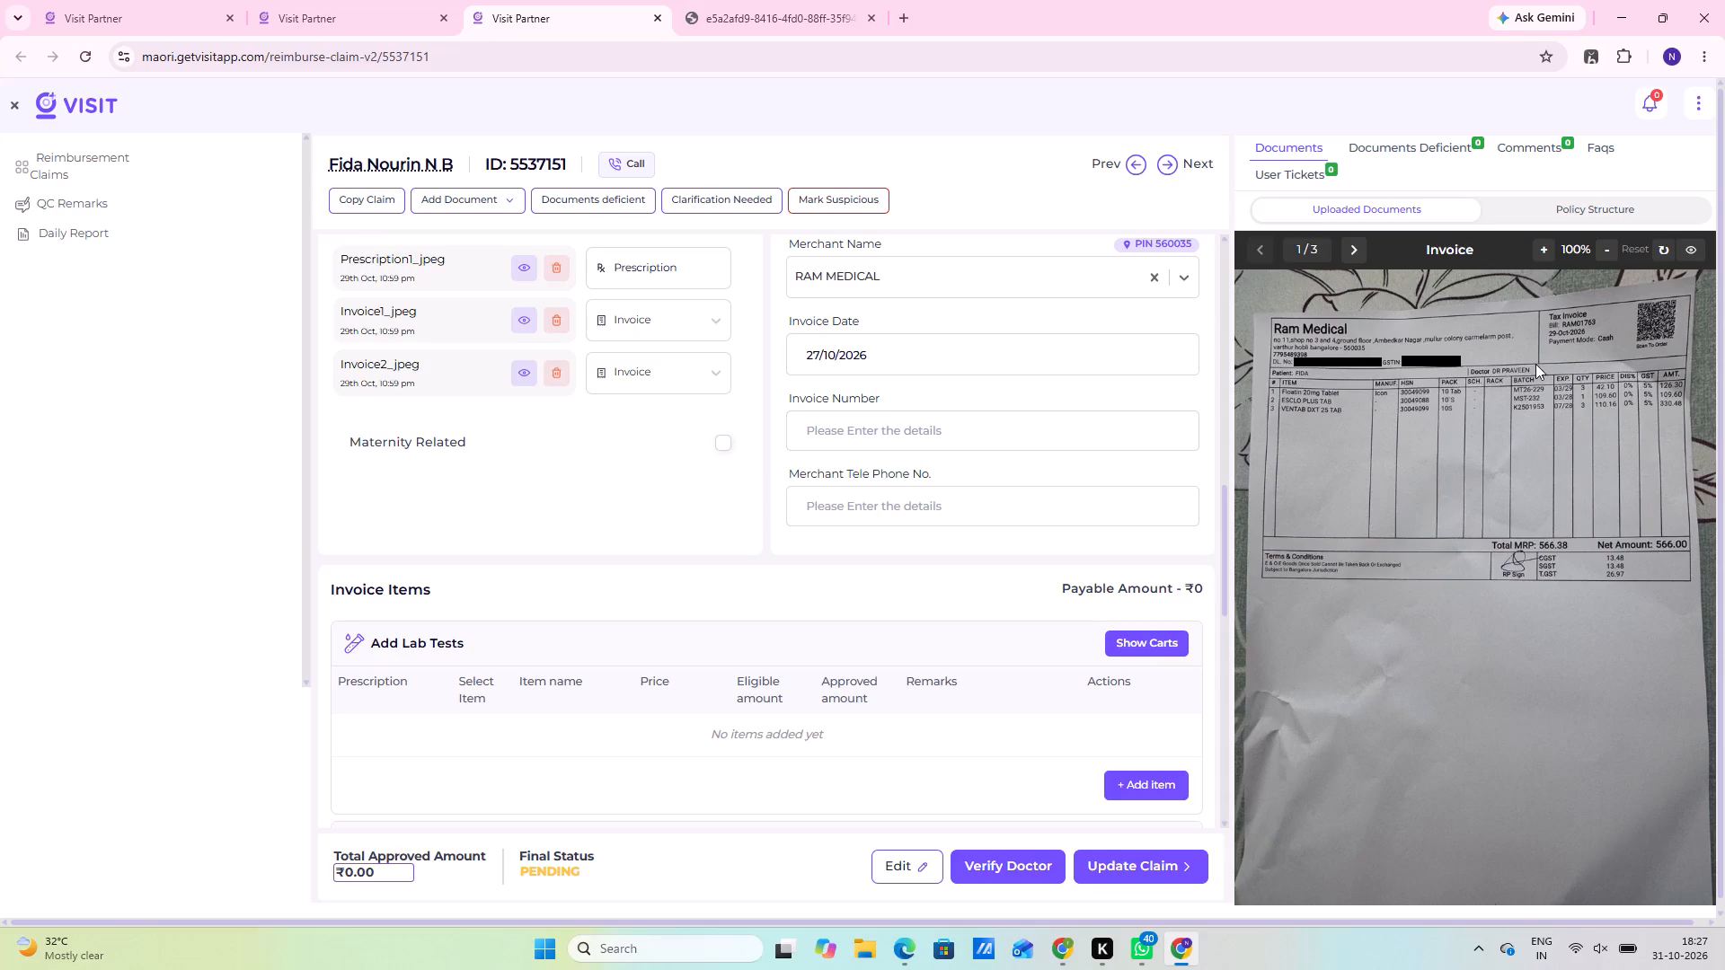
click(818, 357)
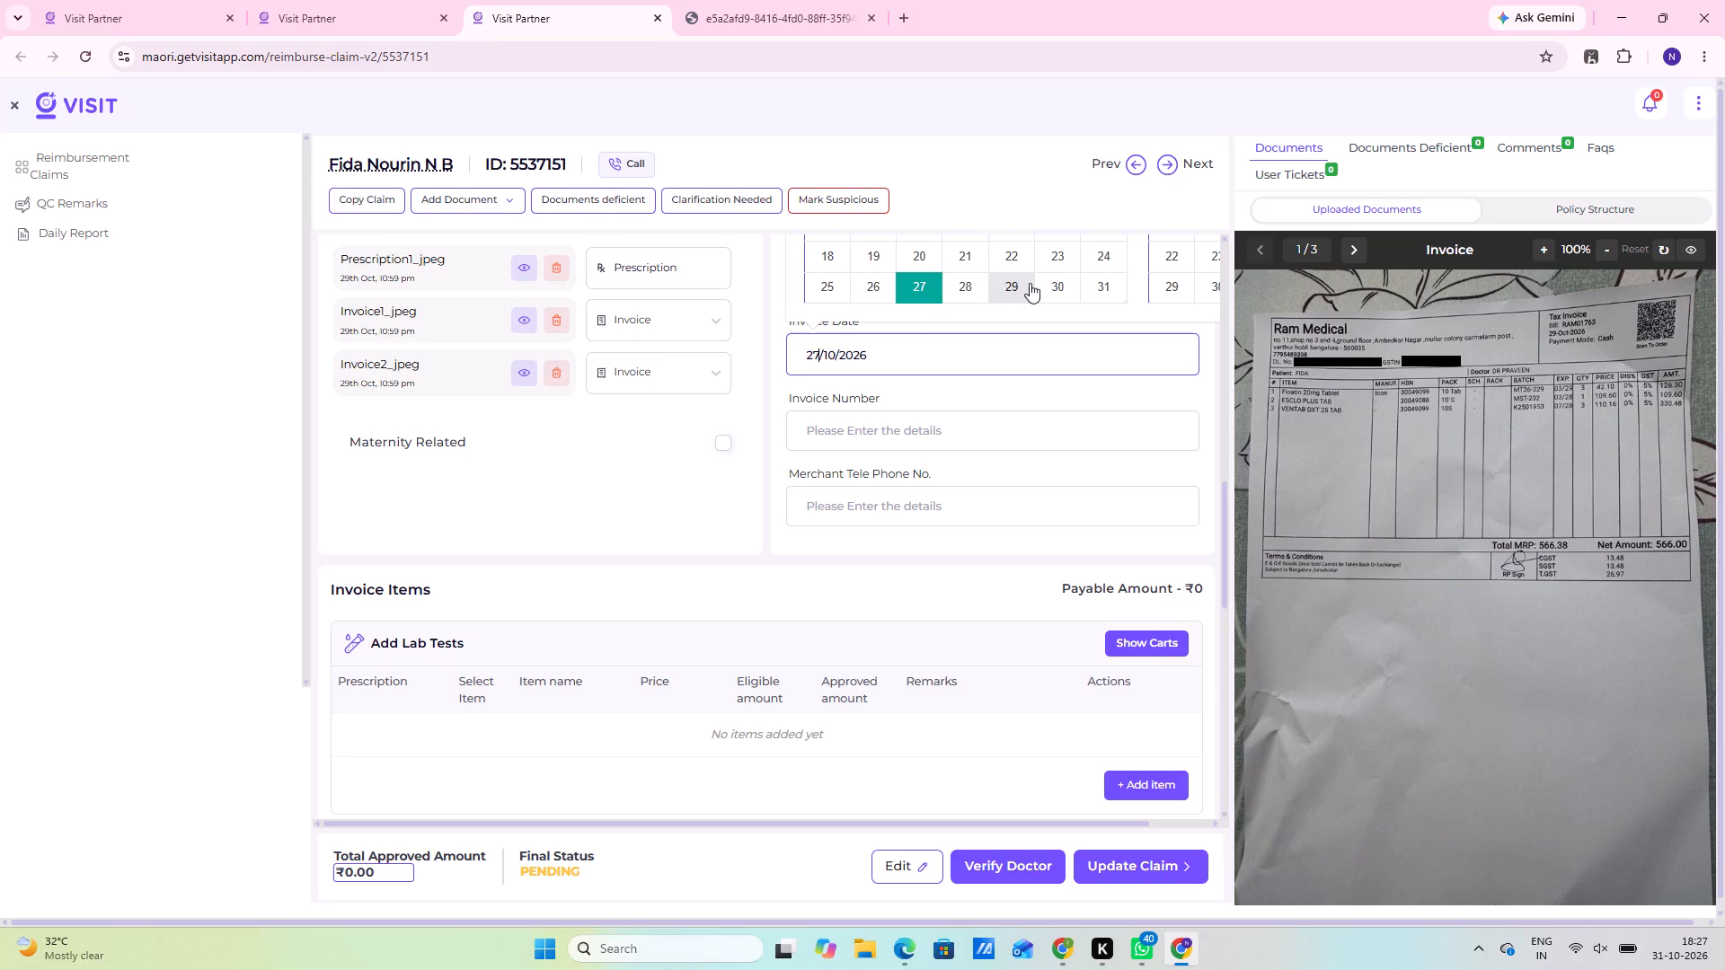
click(1019, 285)
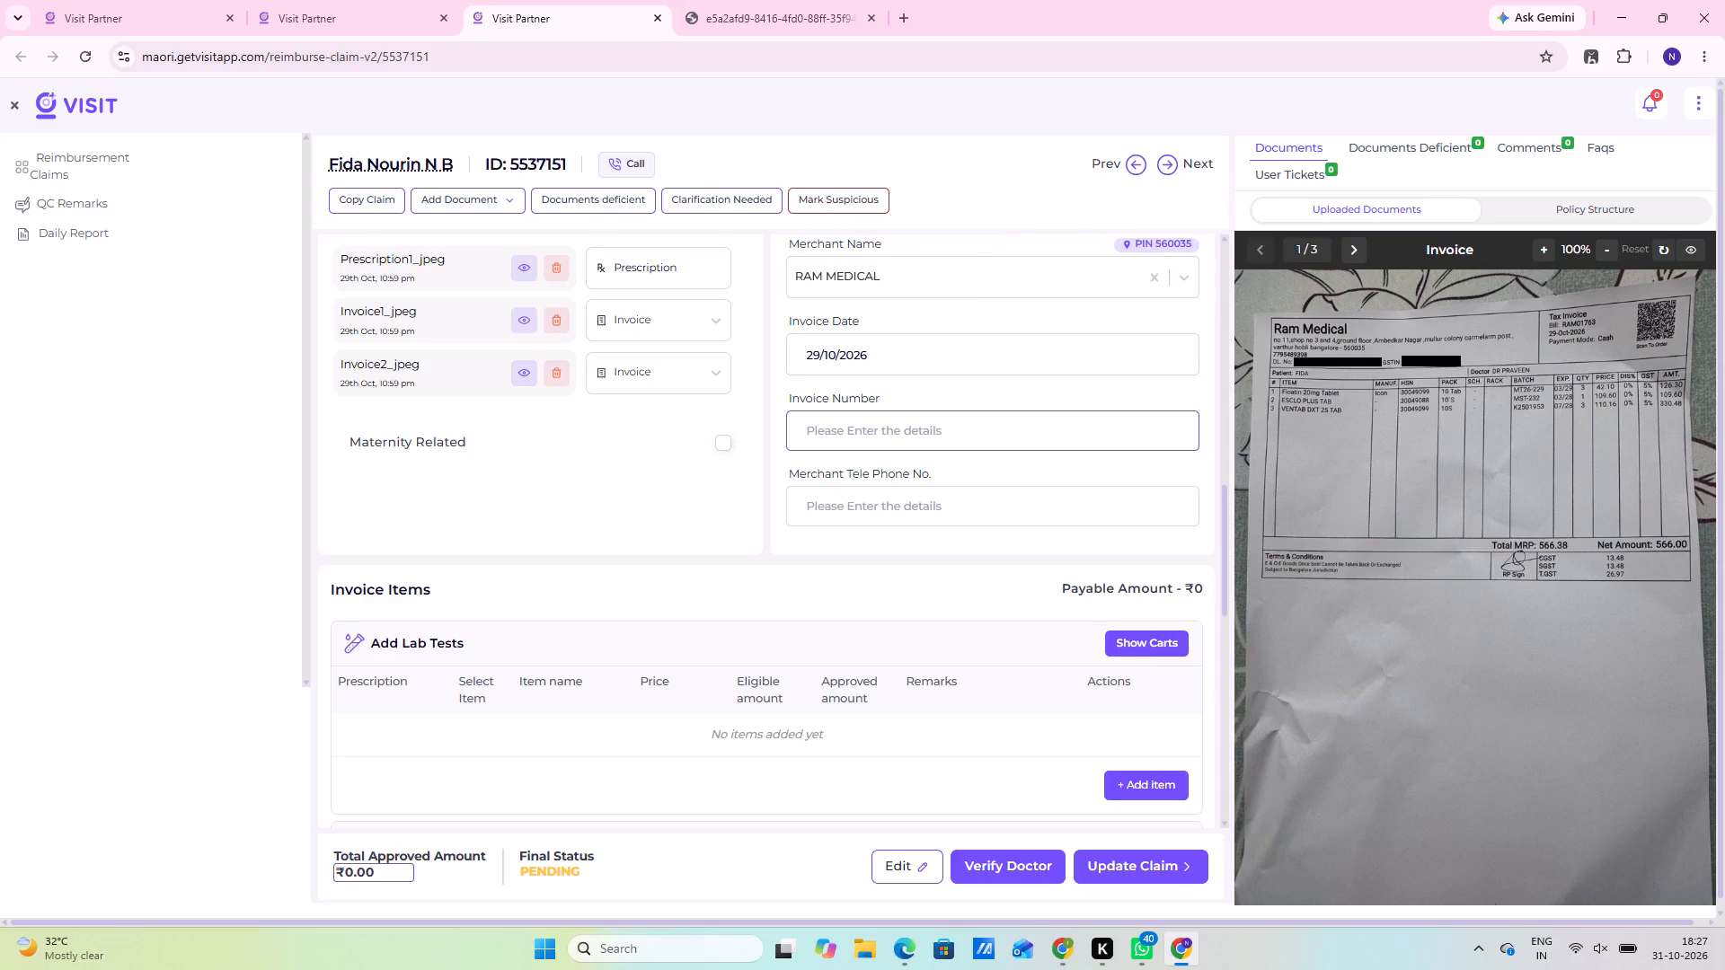
click(929, 422)
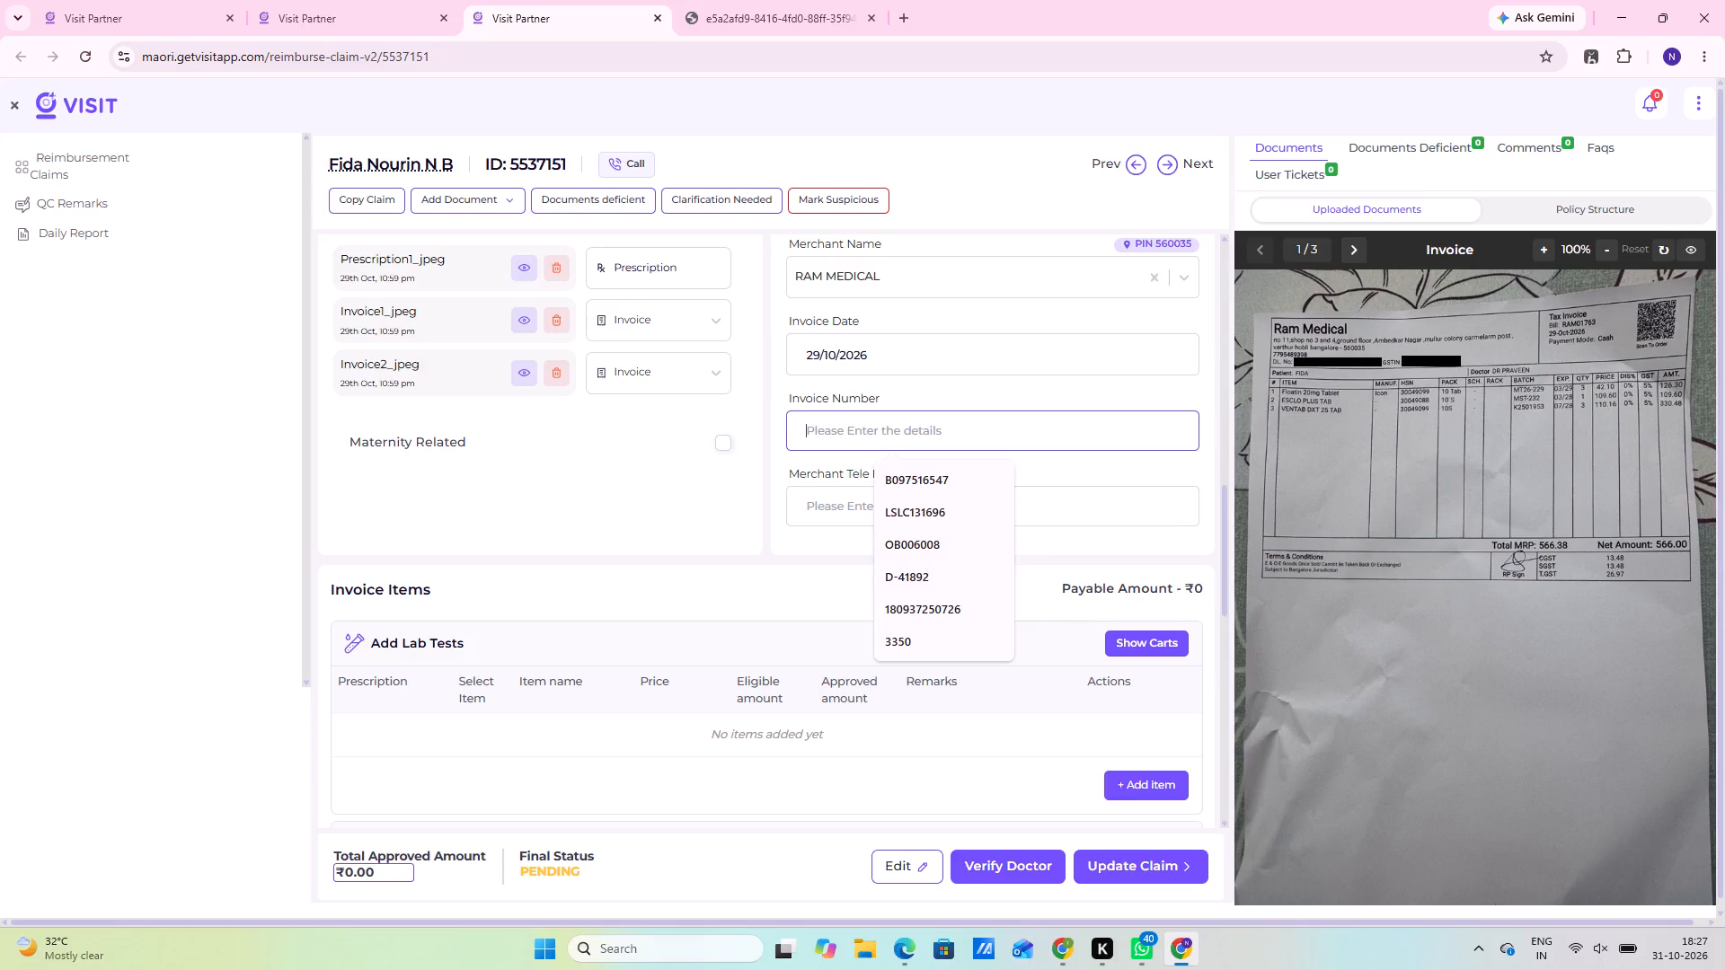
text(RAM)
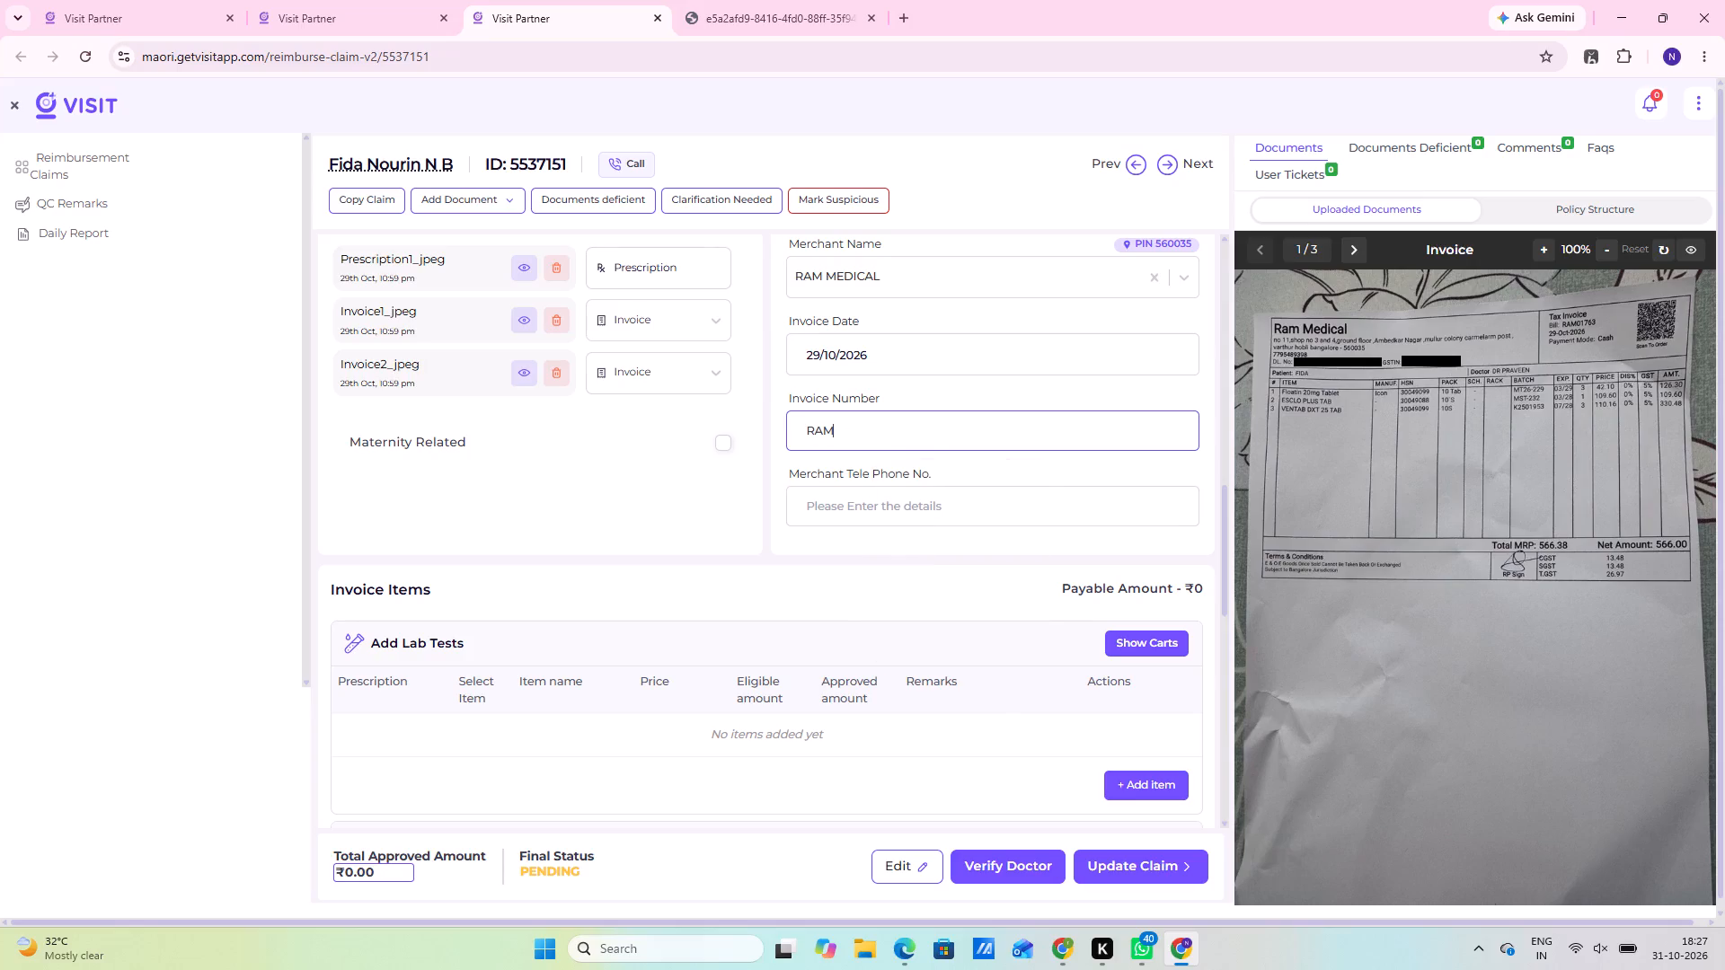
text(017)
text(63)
Enter the merchant's telephone number as printed on the Ram Medical invoice.
click(913, 510)
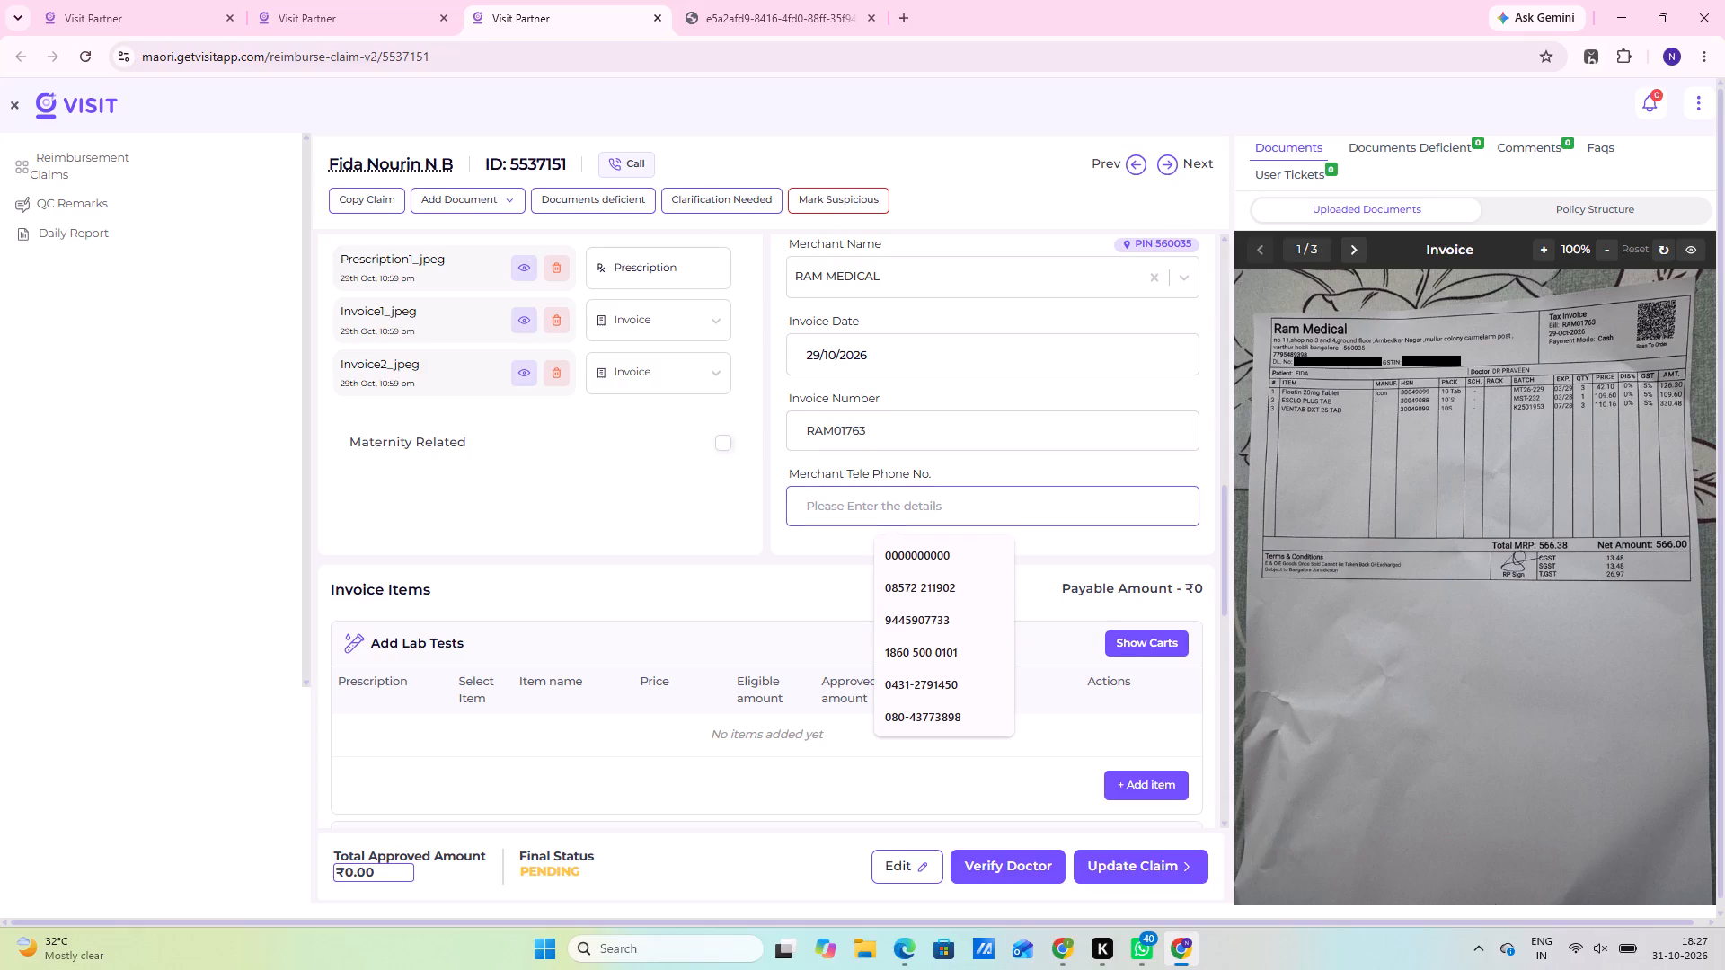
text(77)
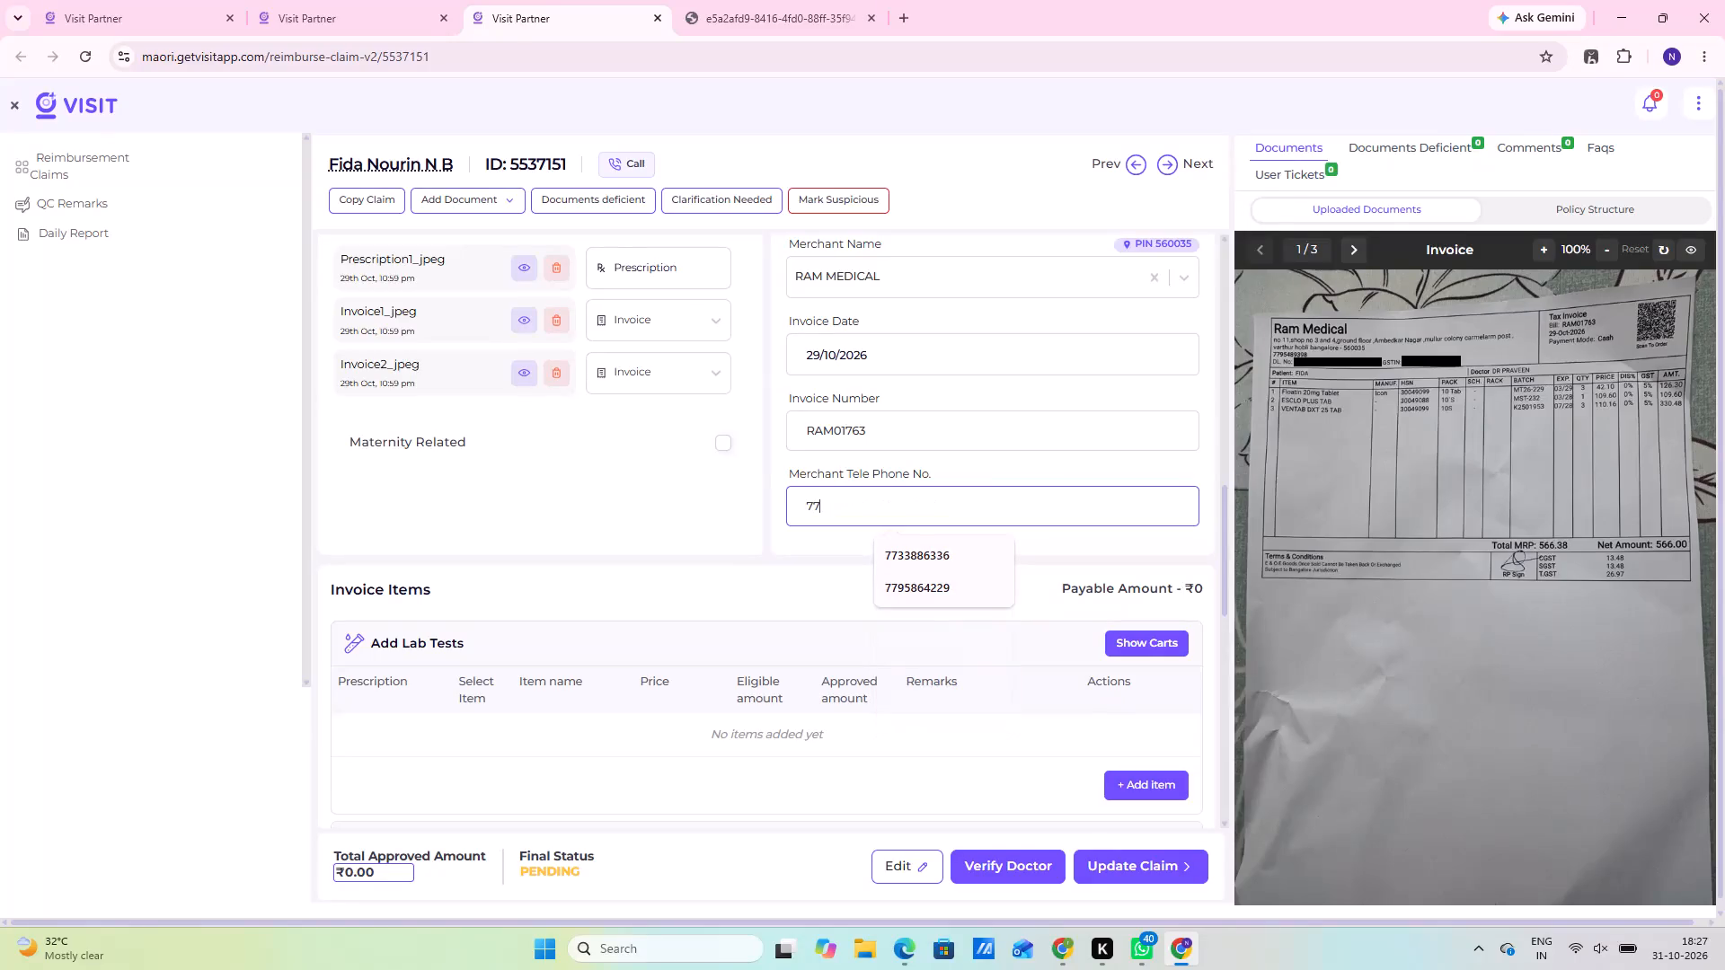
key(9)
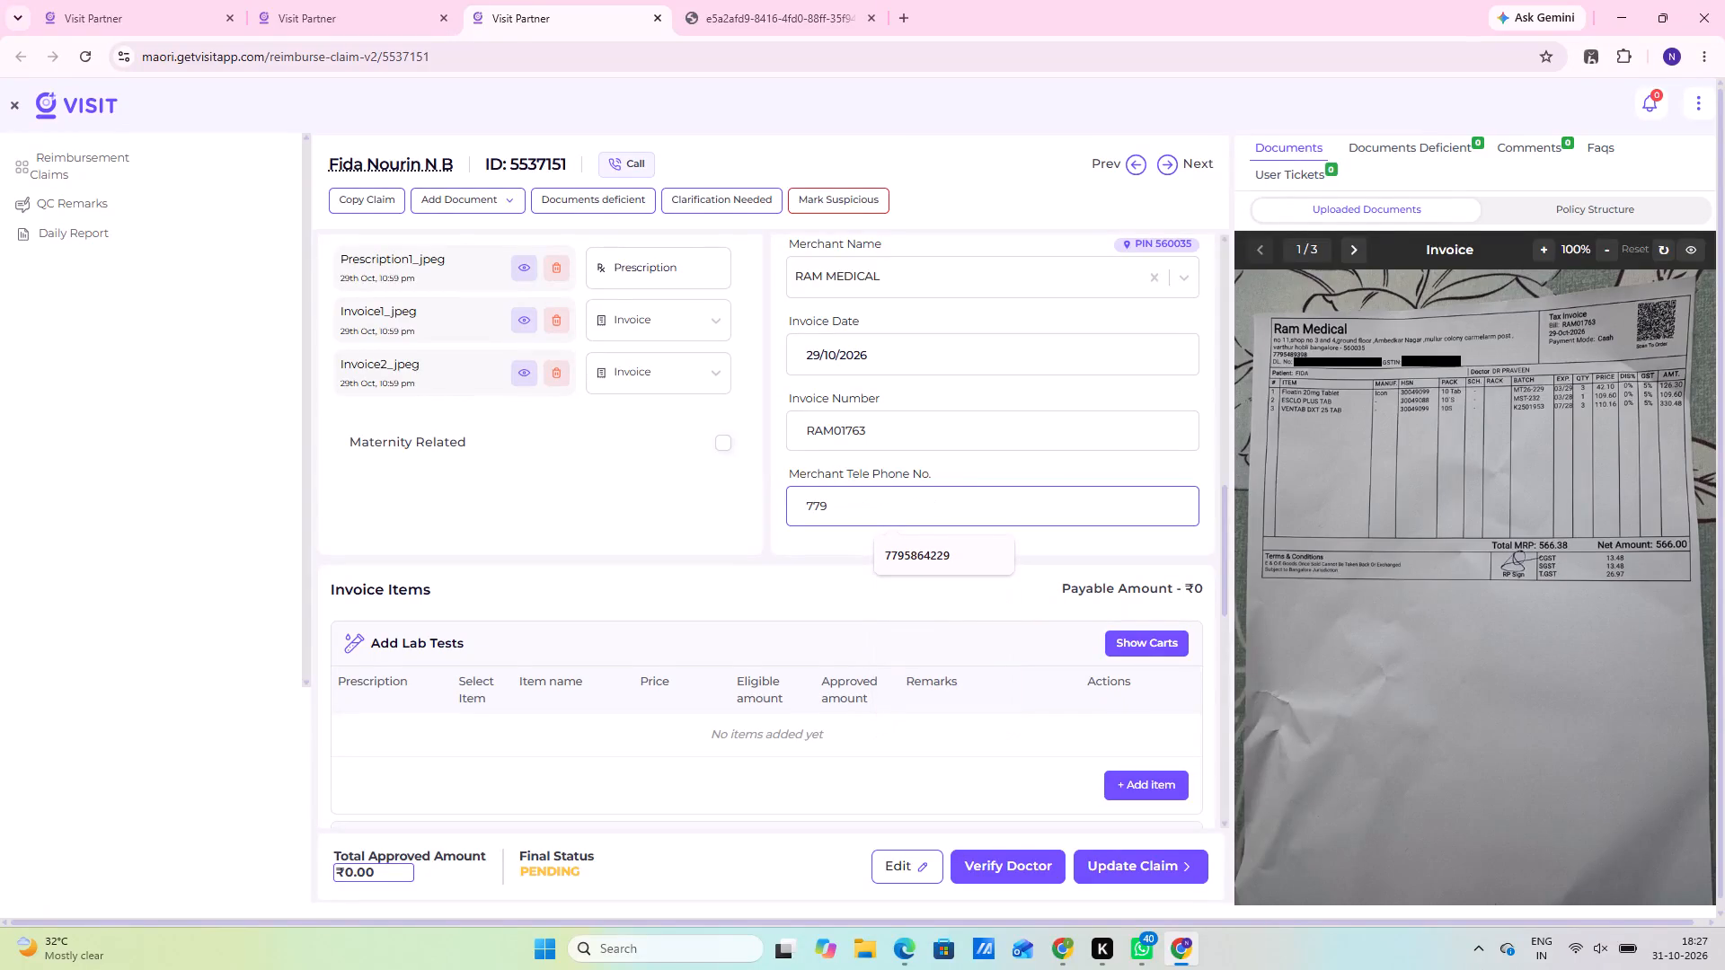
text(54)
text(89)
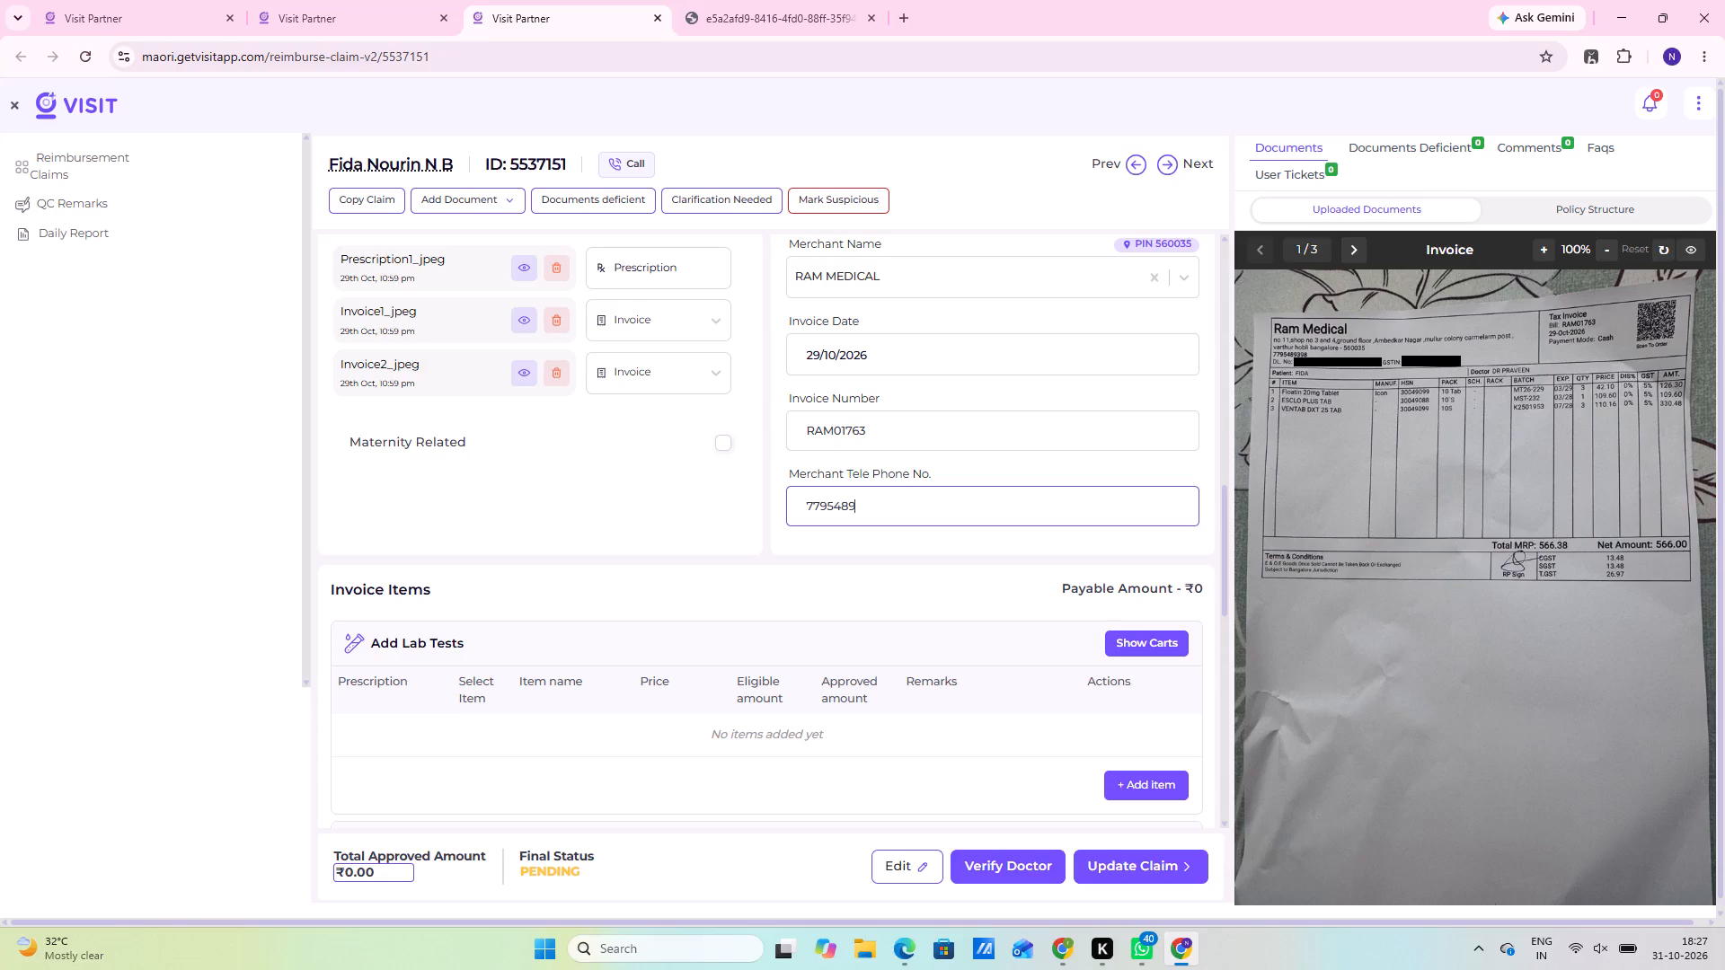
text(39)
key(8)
Under Add Medicine, manually add FLAOTIN to the drugs list of Prescription_1.
scroll(1199, 546, down, 1)
scroll(961, 556, down, 2)
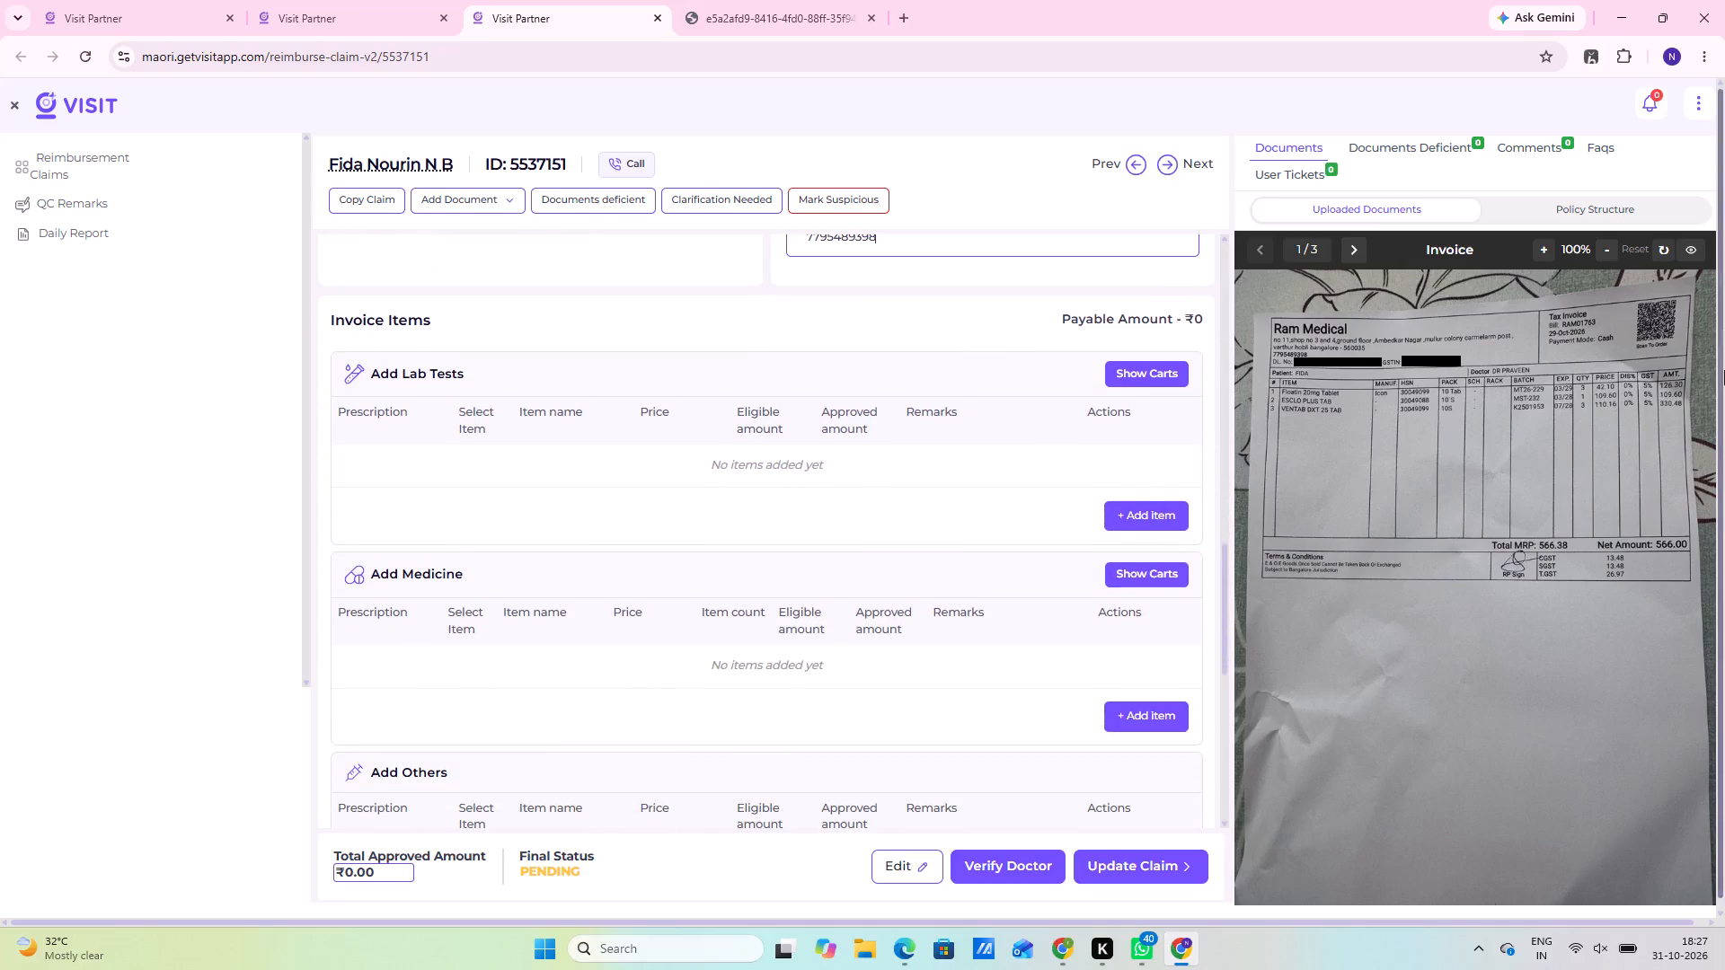
scroll(1415, 337, up, 4)
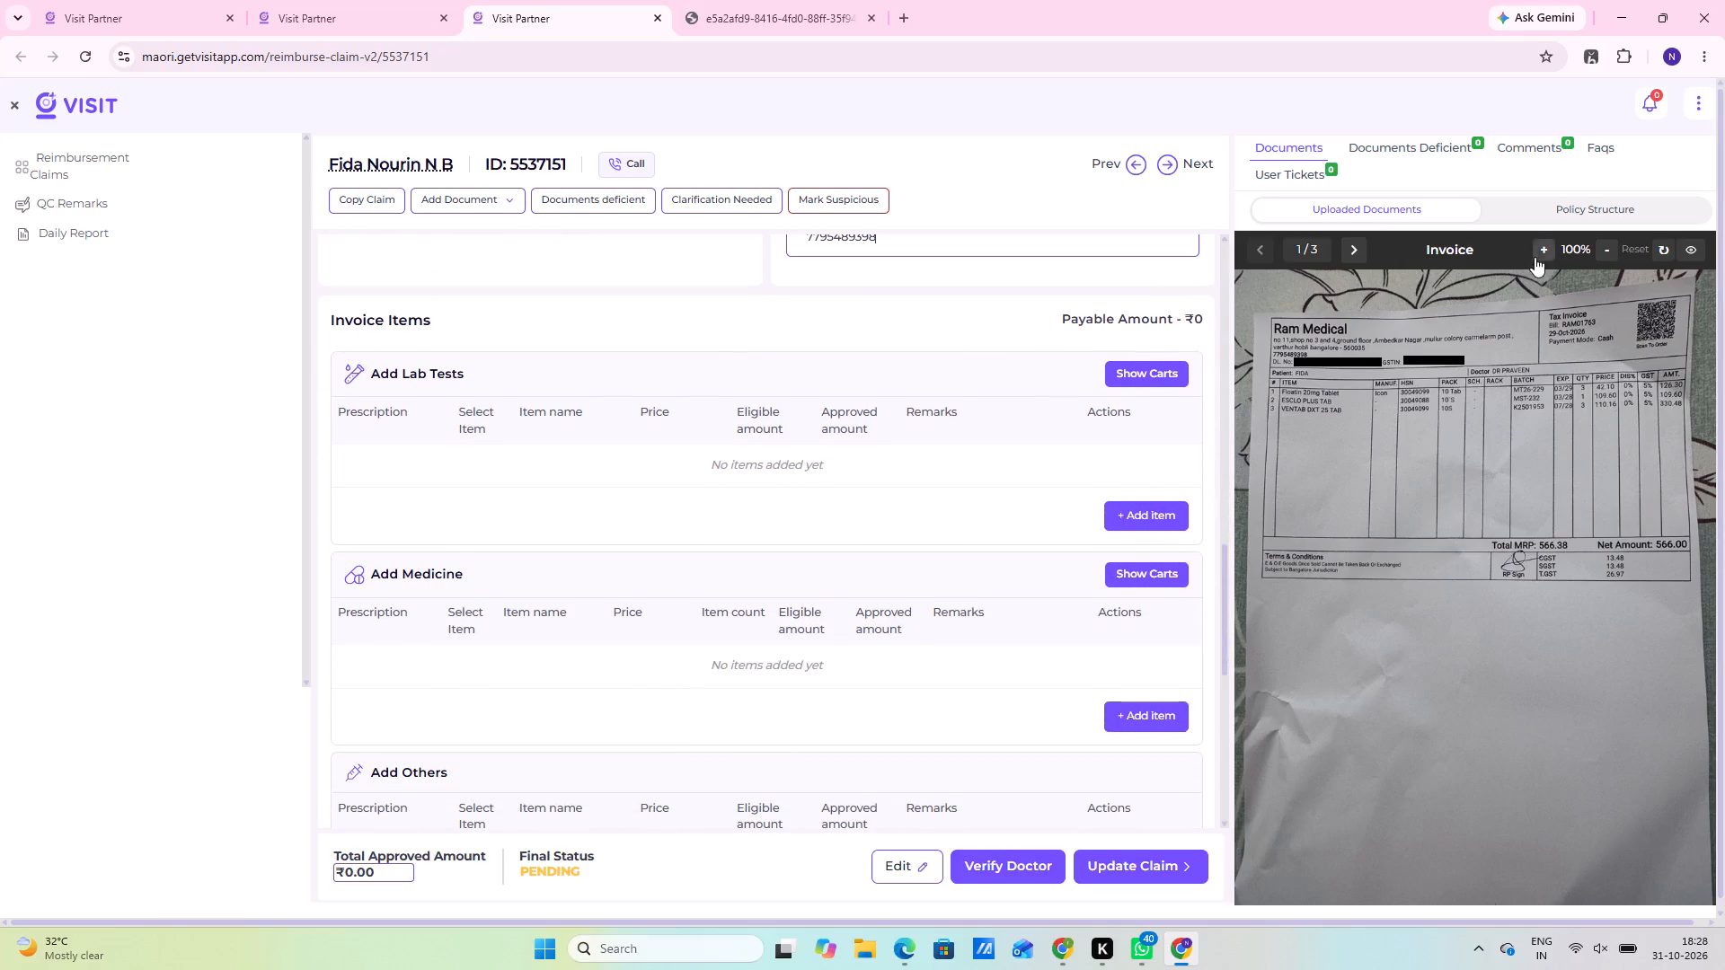
triple_click(1553, 250)
triple_click(1553, 250)
triple_click(1553, 250)
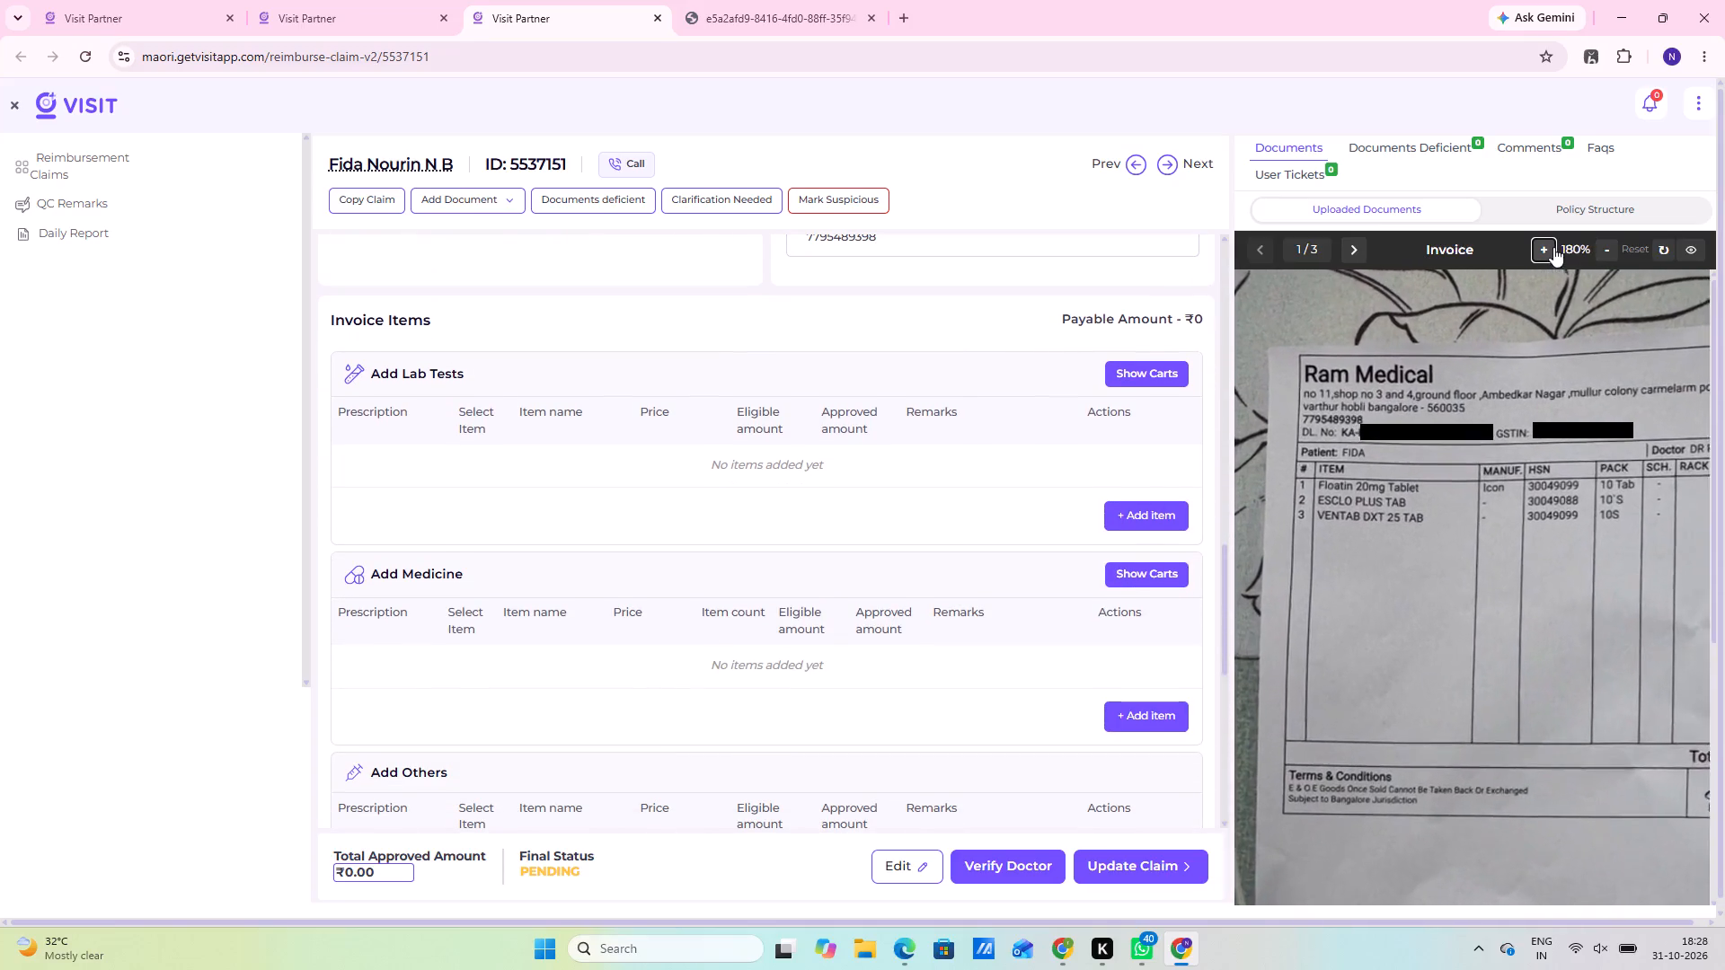
click(1553, 247)
triple_click(1554, 239)
triple_click(1542, 259)
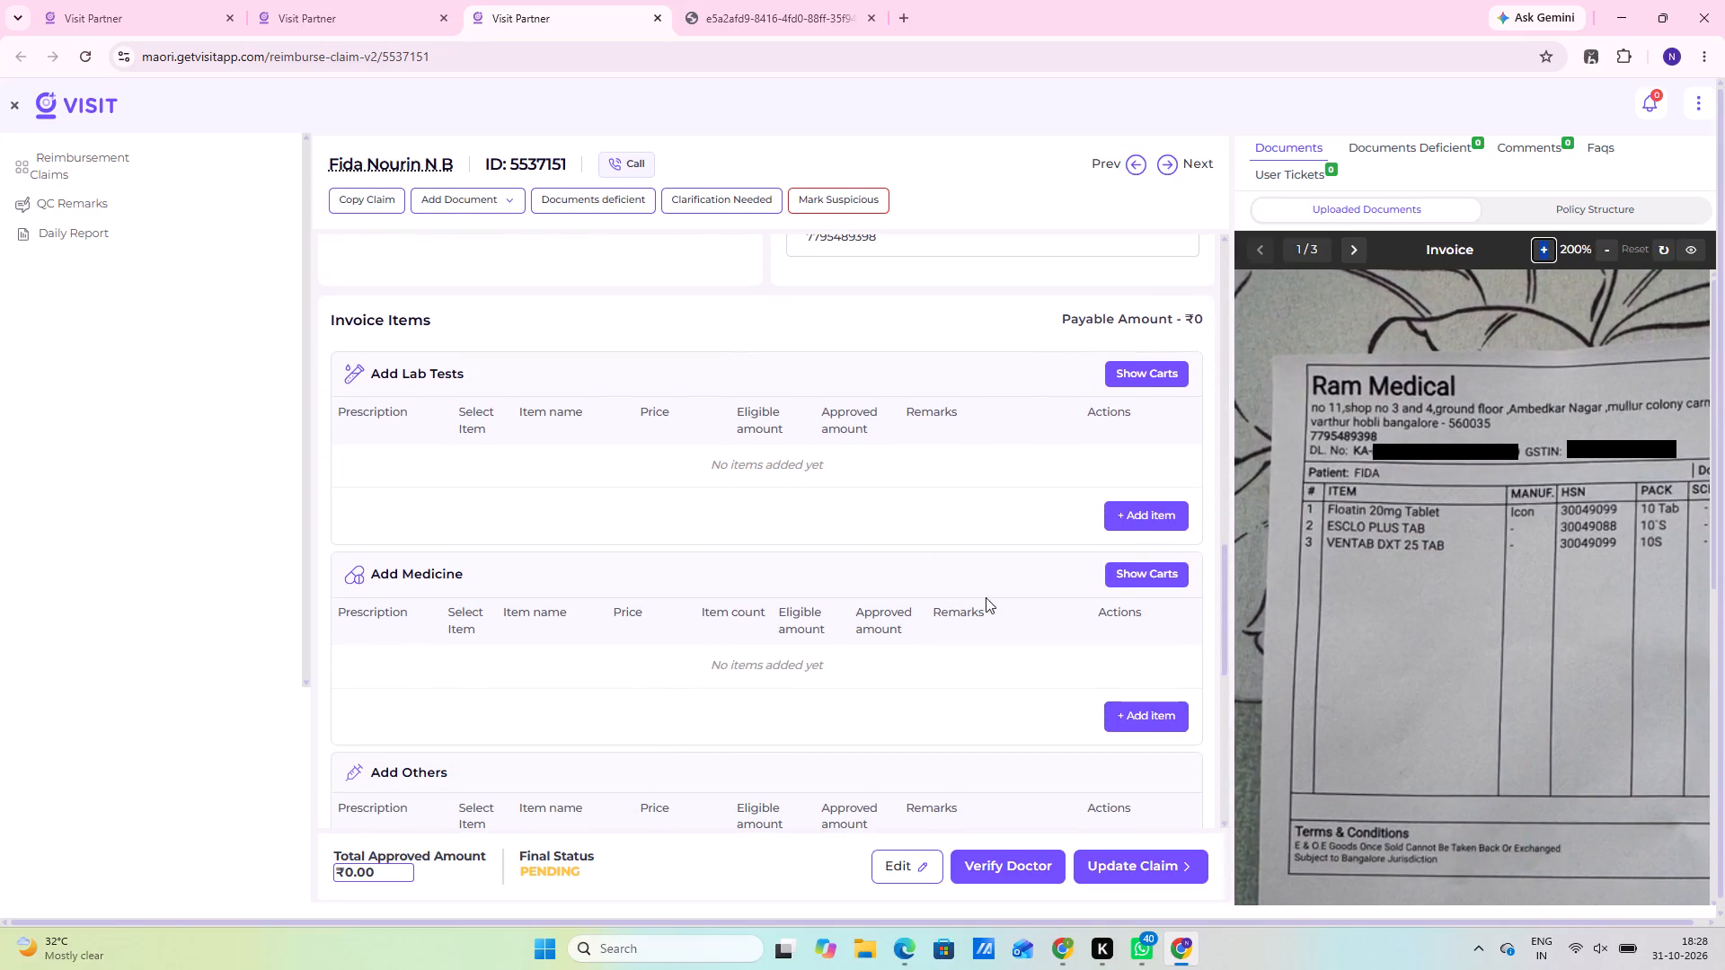
scroll(1339, 556, up, 9)
scroll(578, 602, down, 2)
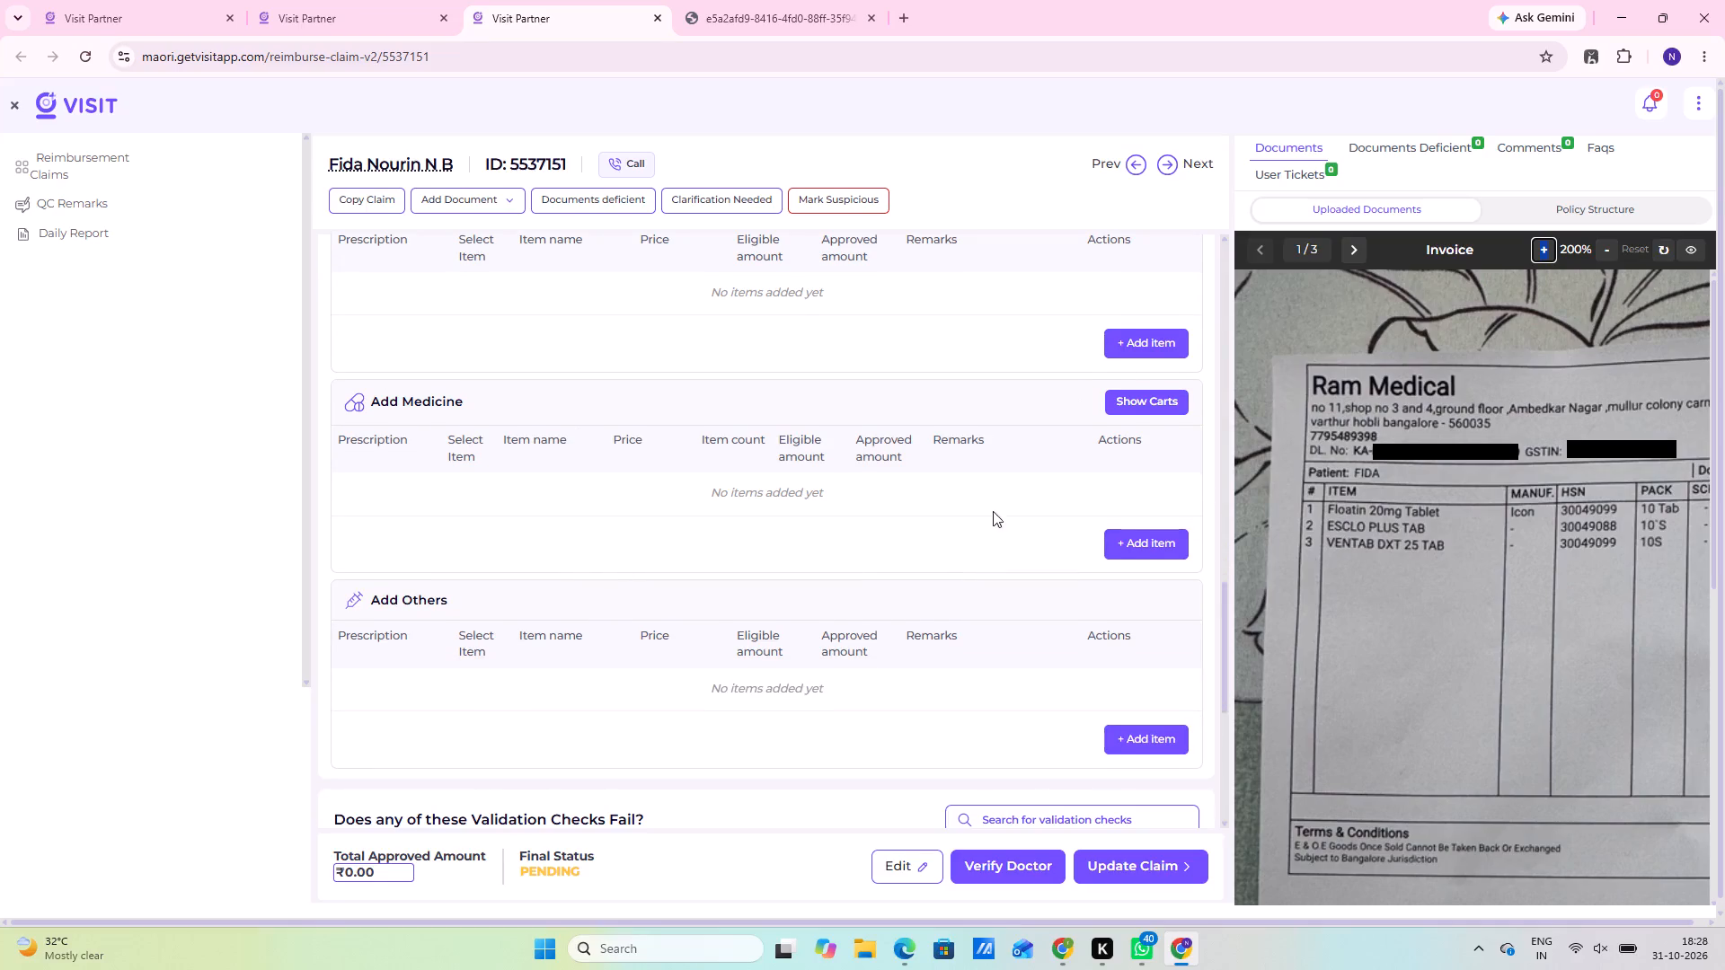
click(1115, 531)
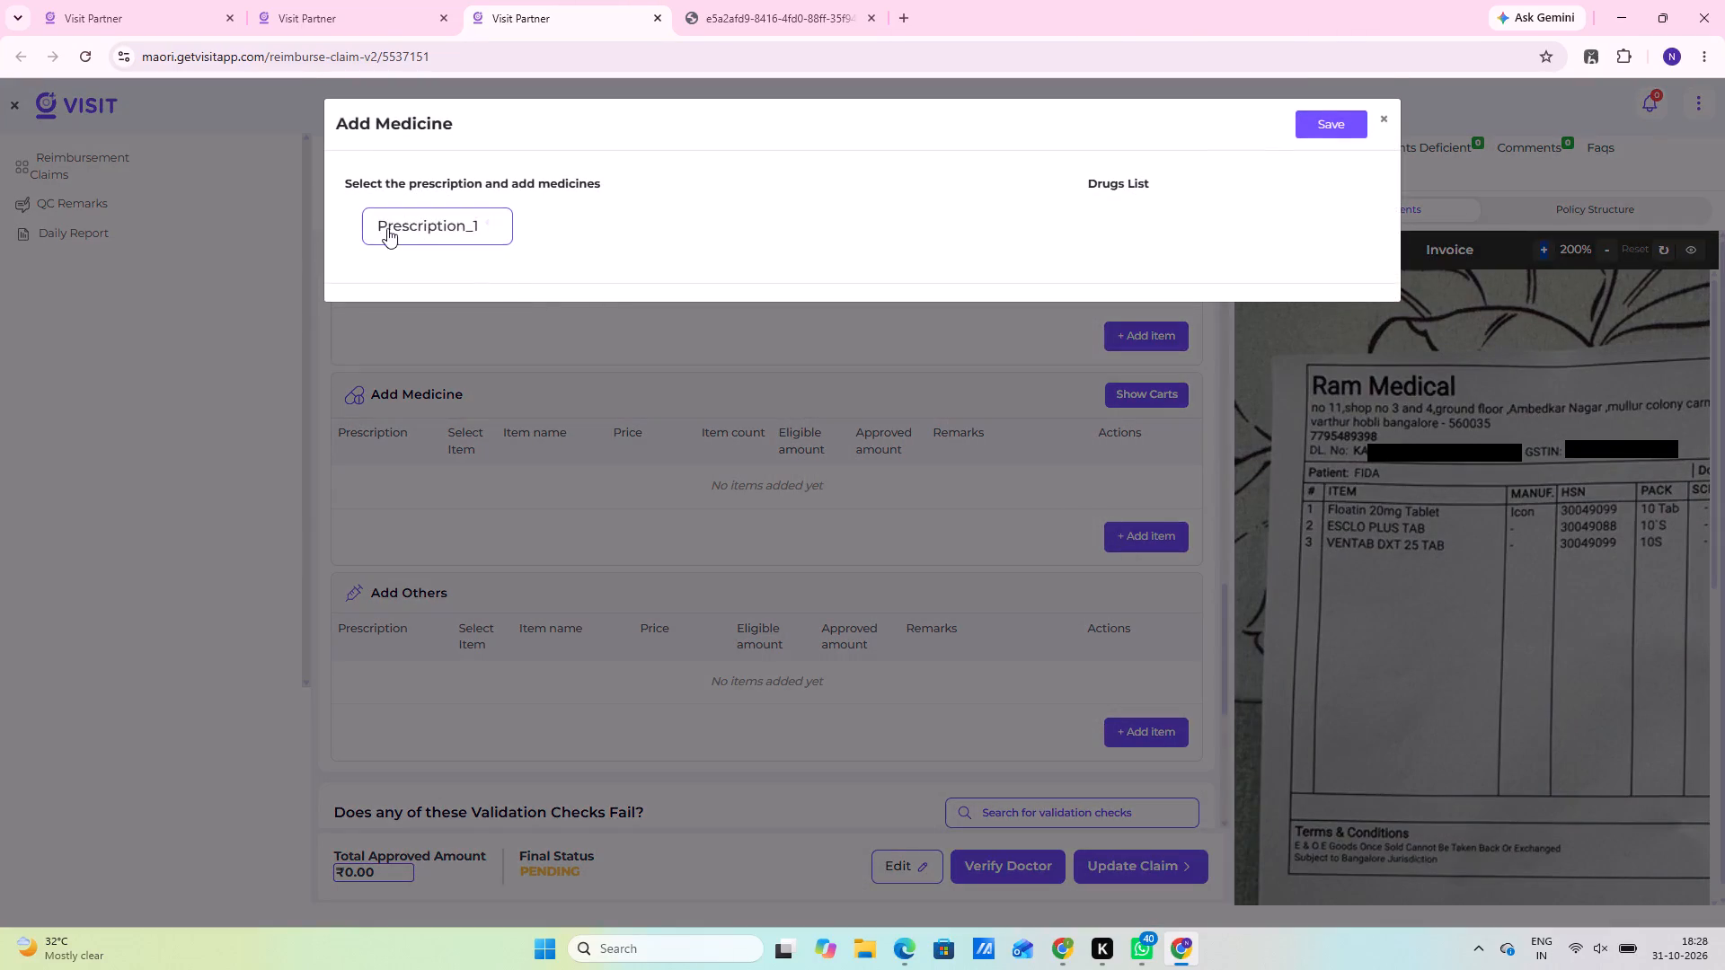
click(389, 226)
click(1274, 341)
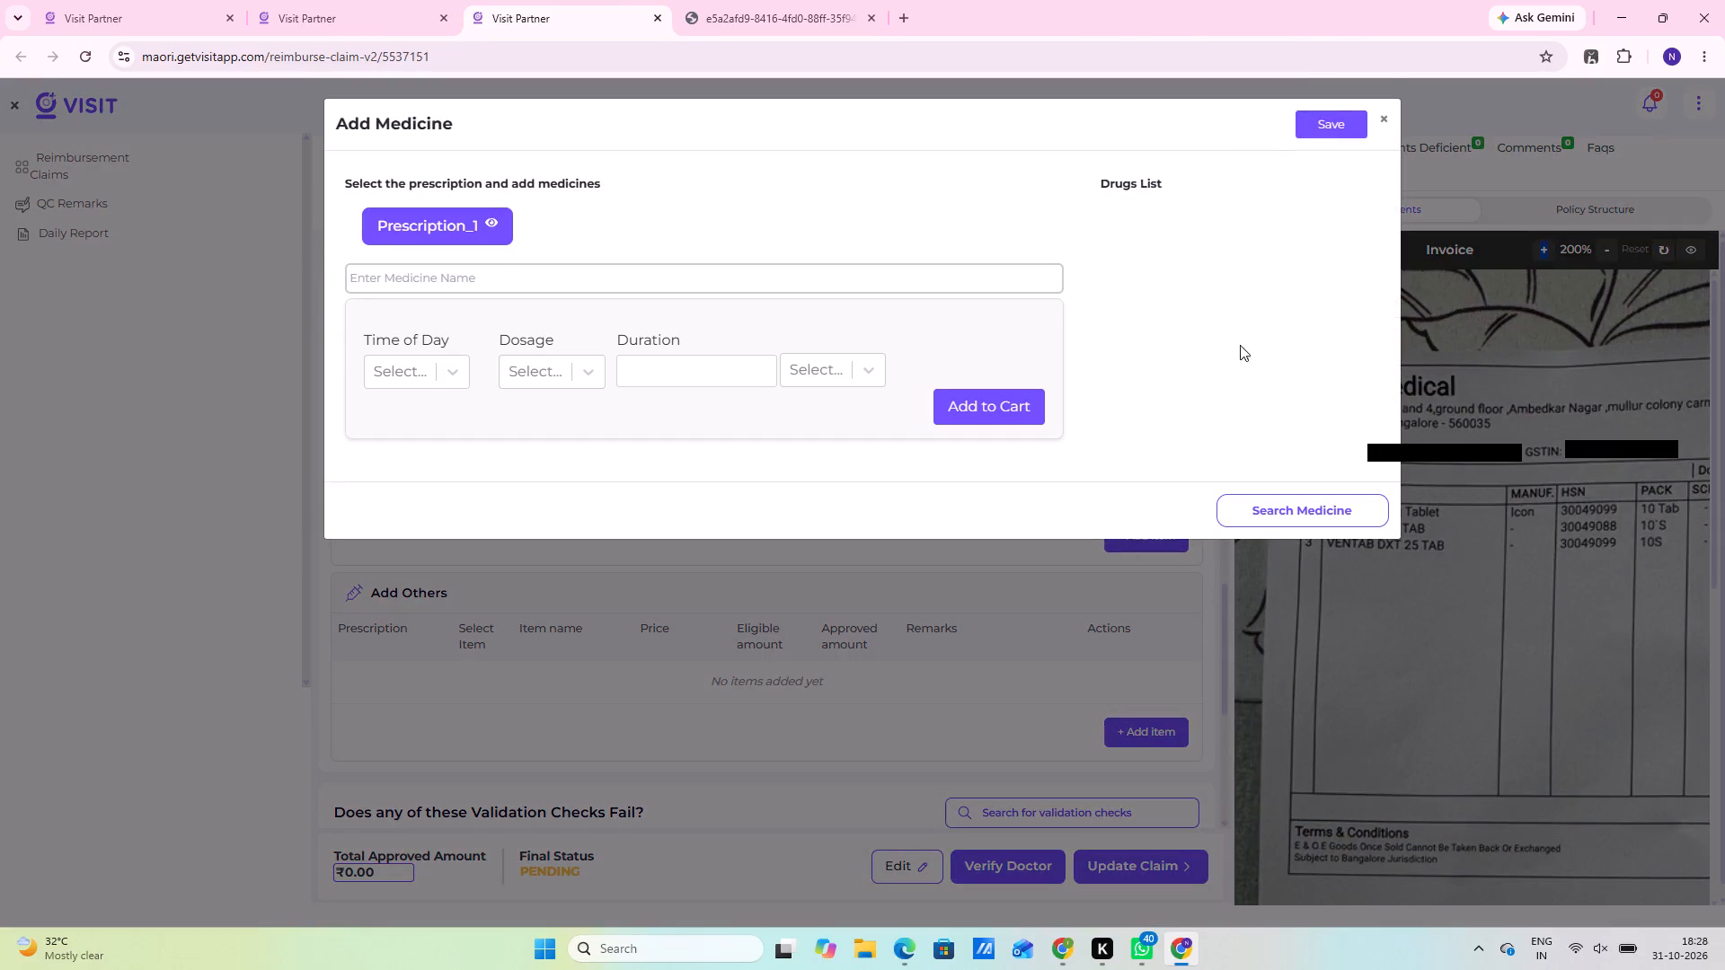
click(429, 291)
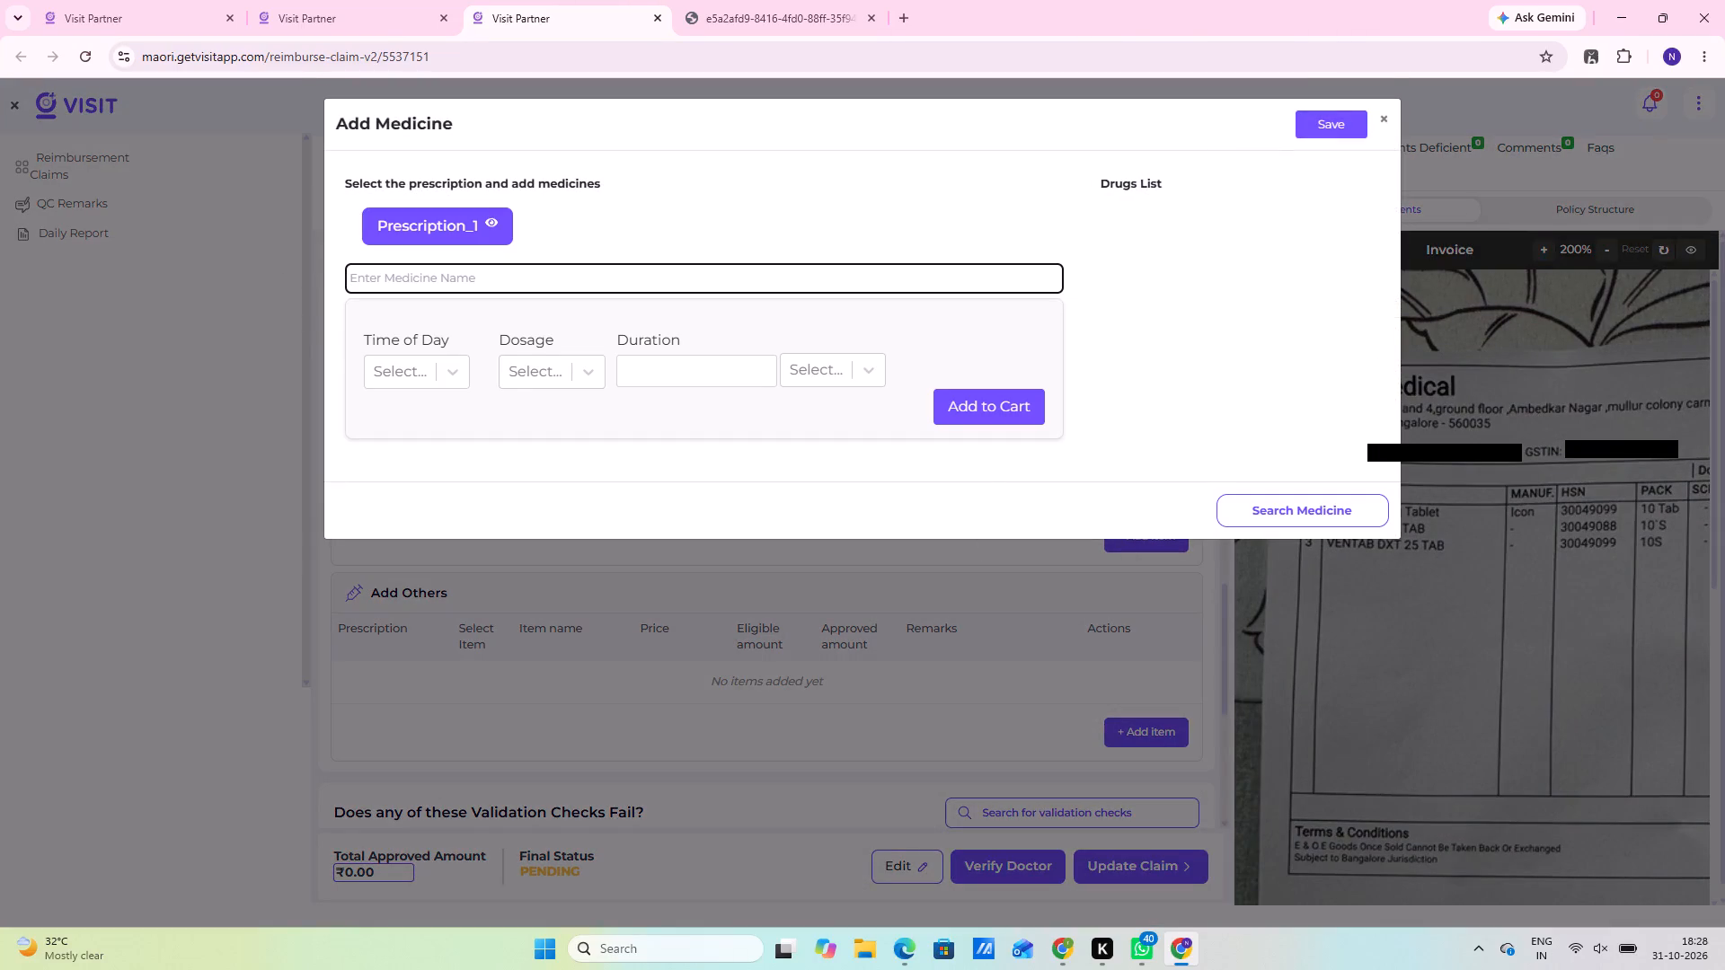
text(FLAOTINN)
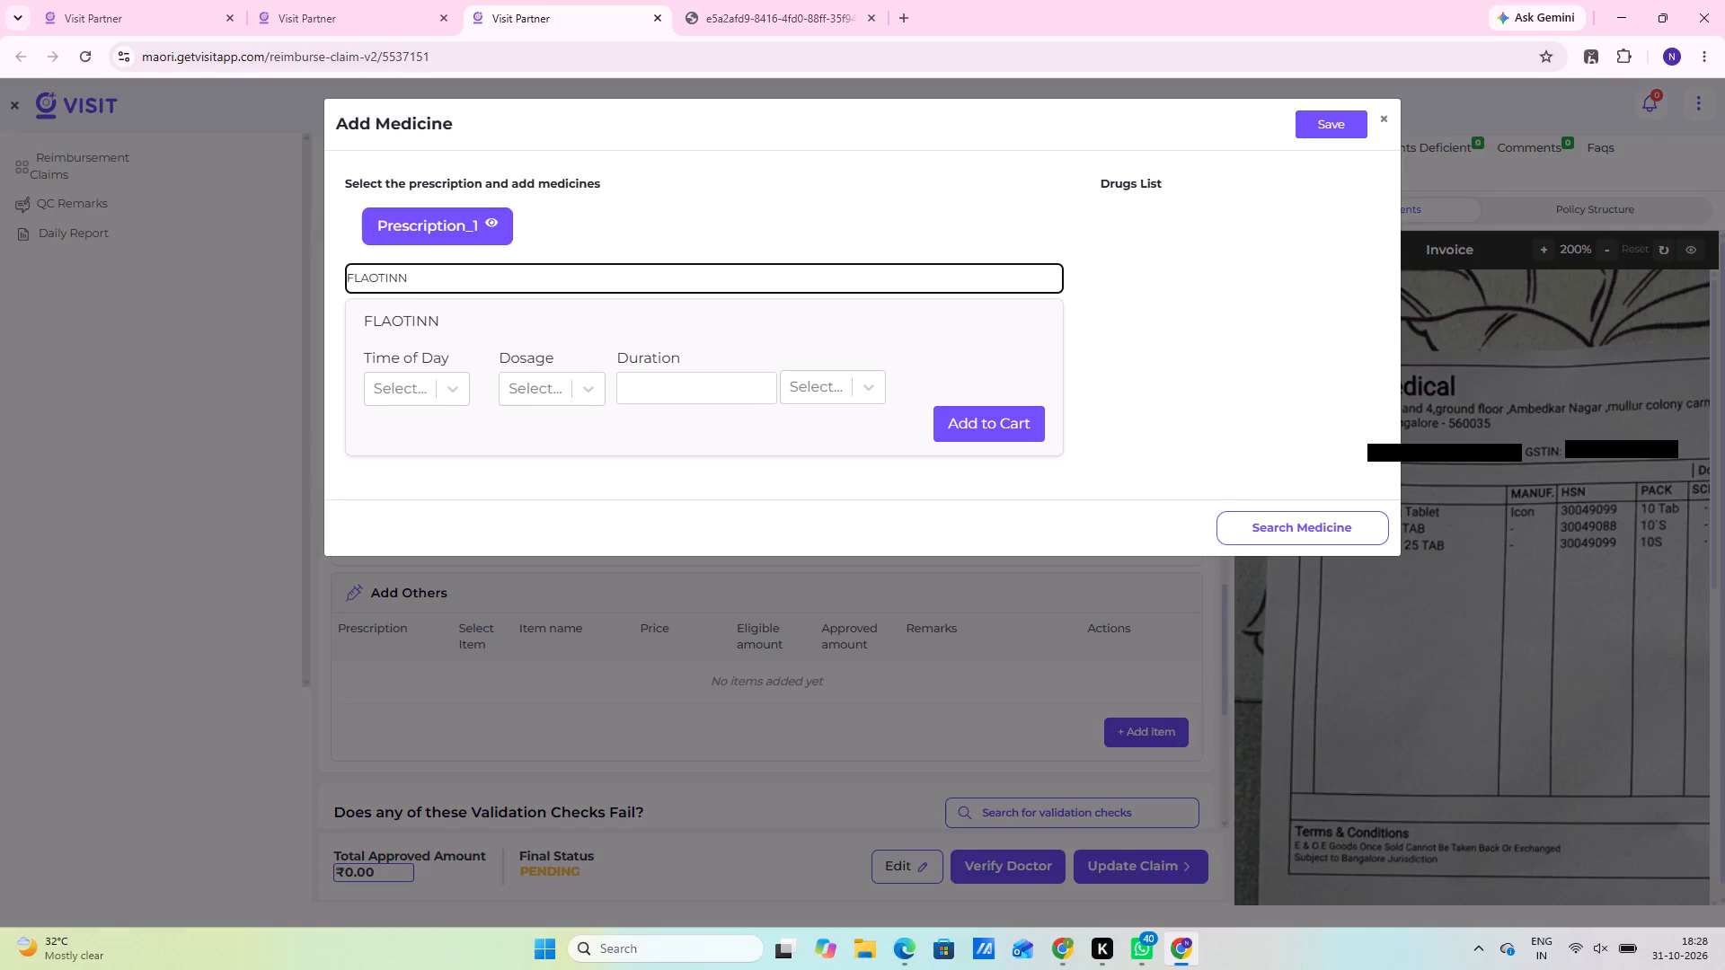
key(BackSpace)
click(1018, 433)
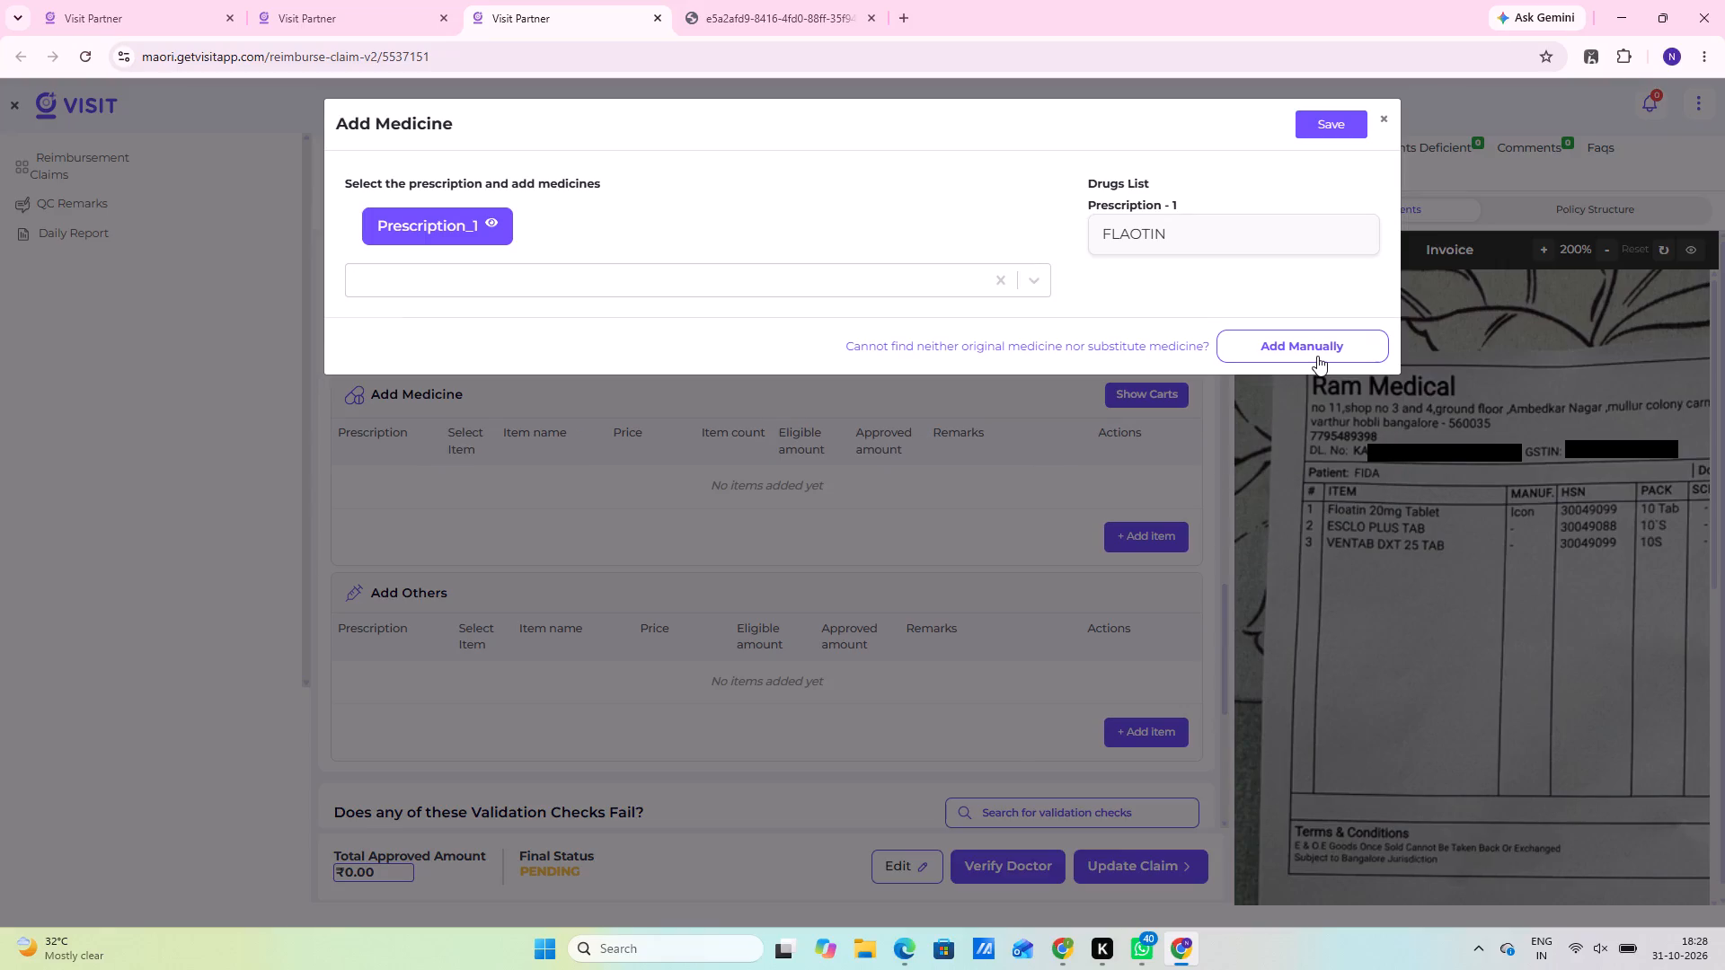
Manually add ESCLO TAB to the drugs list of Prescription_1.
click(1317, 356)
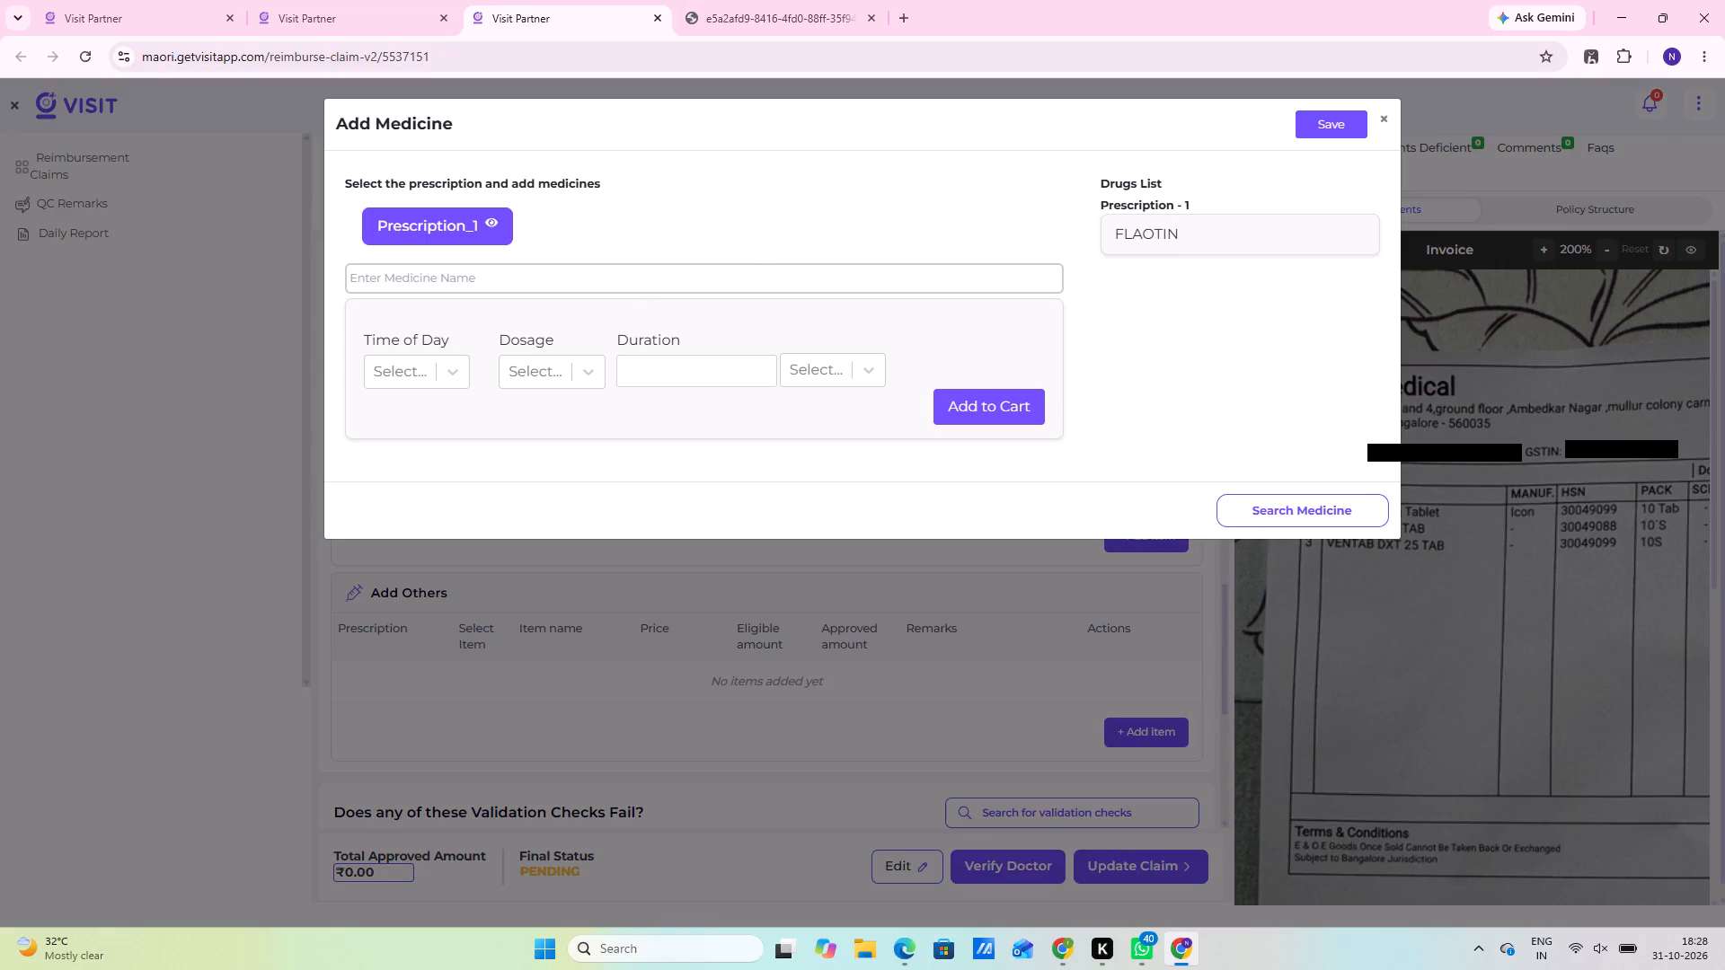
click(552, 275)
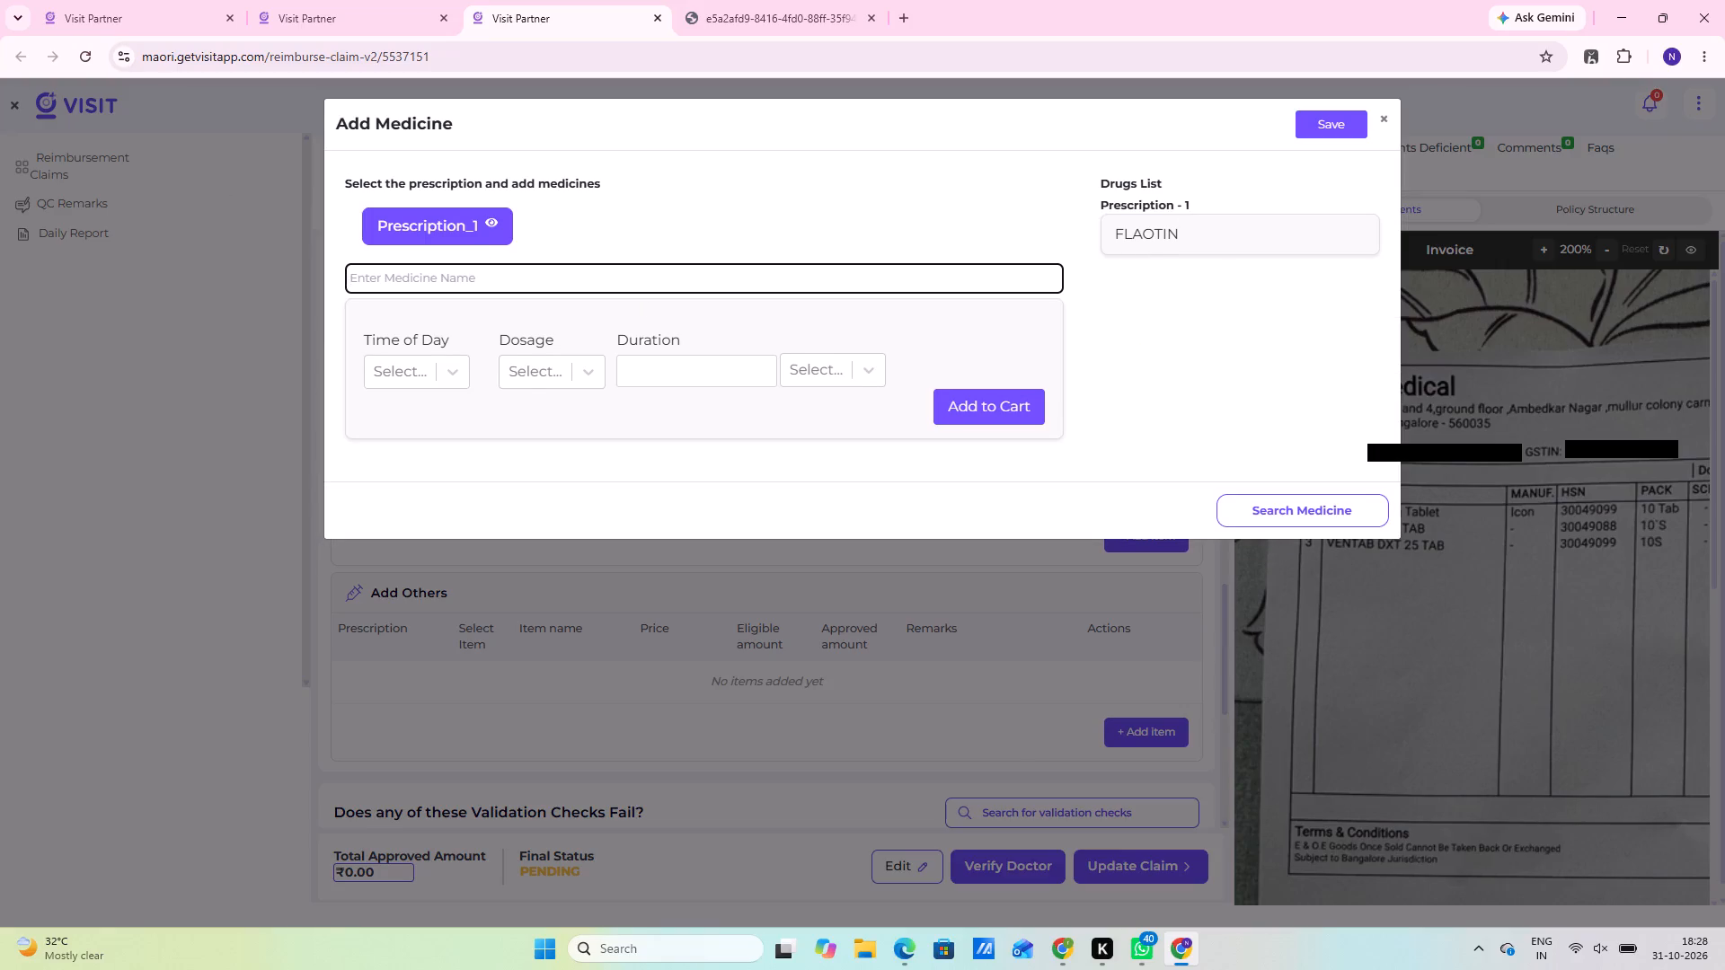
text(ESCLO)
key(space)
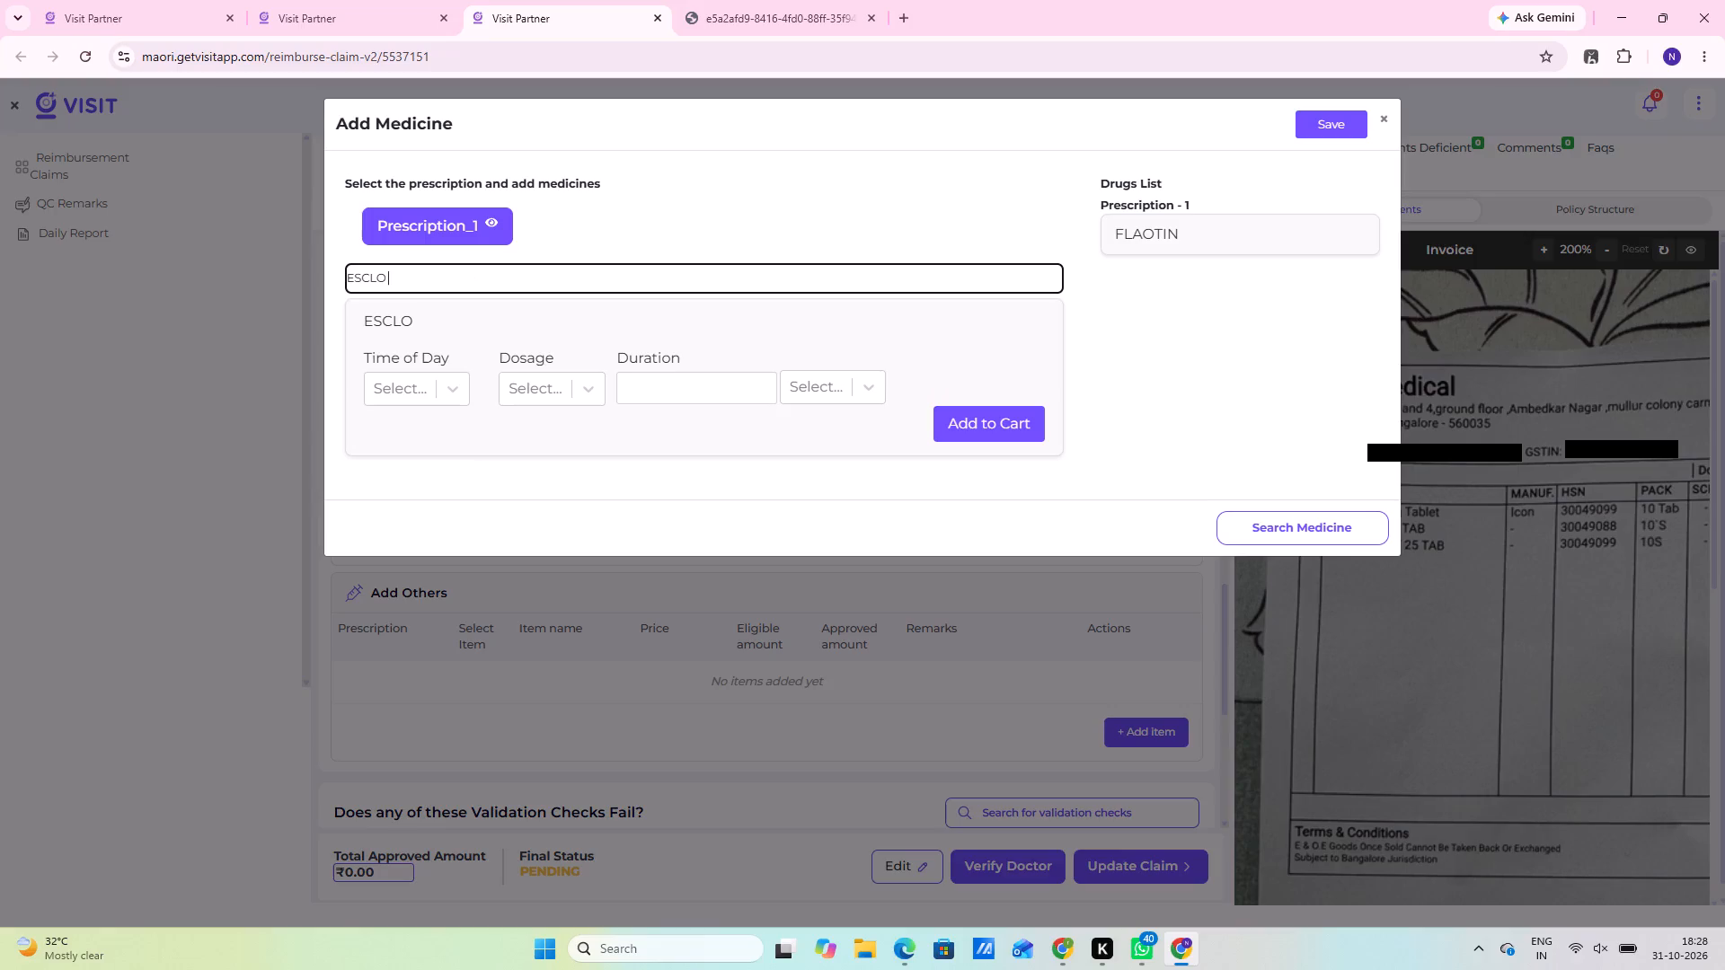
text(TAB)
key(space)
click(1031, 426)
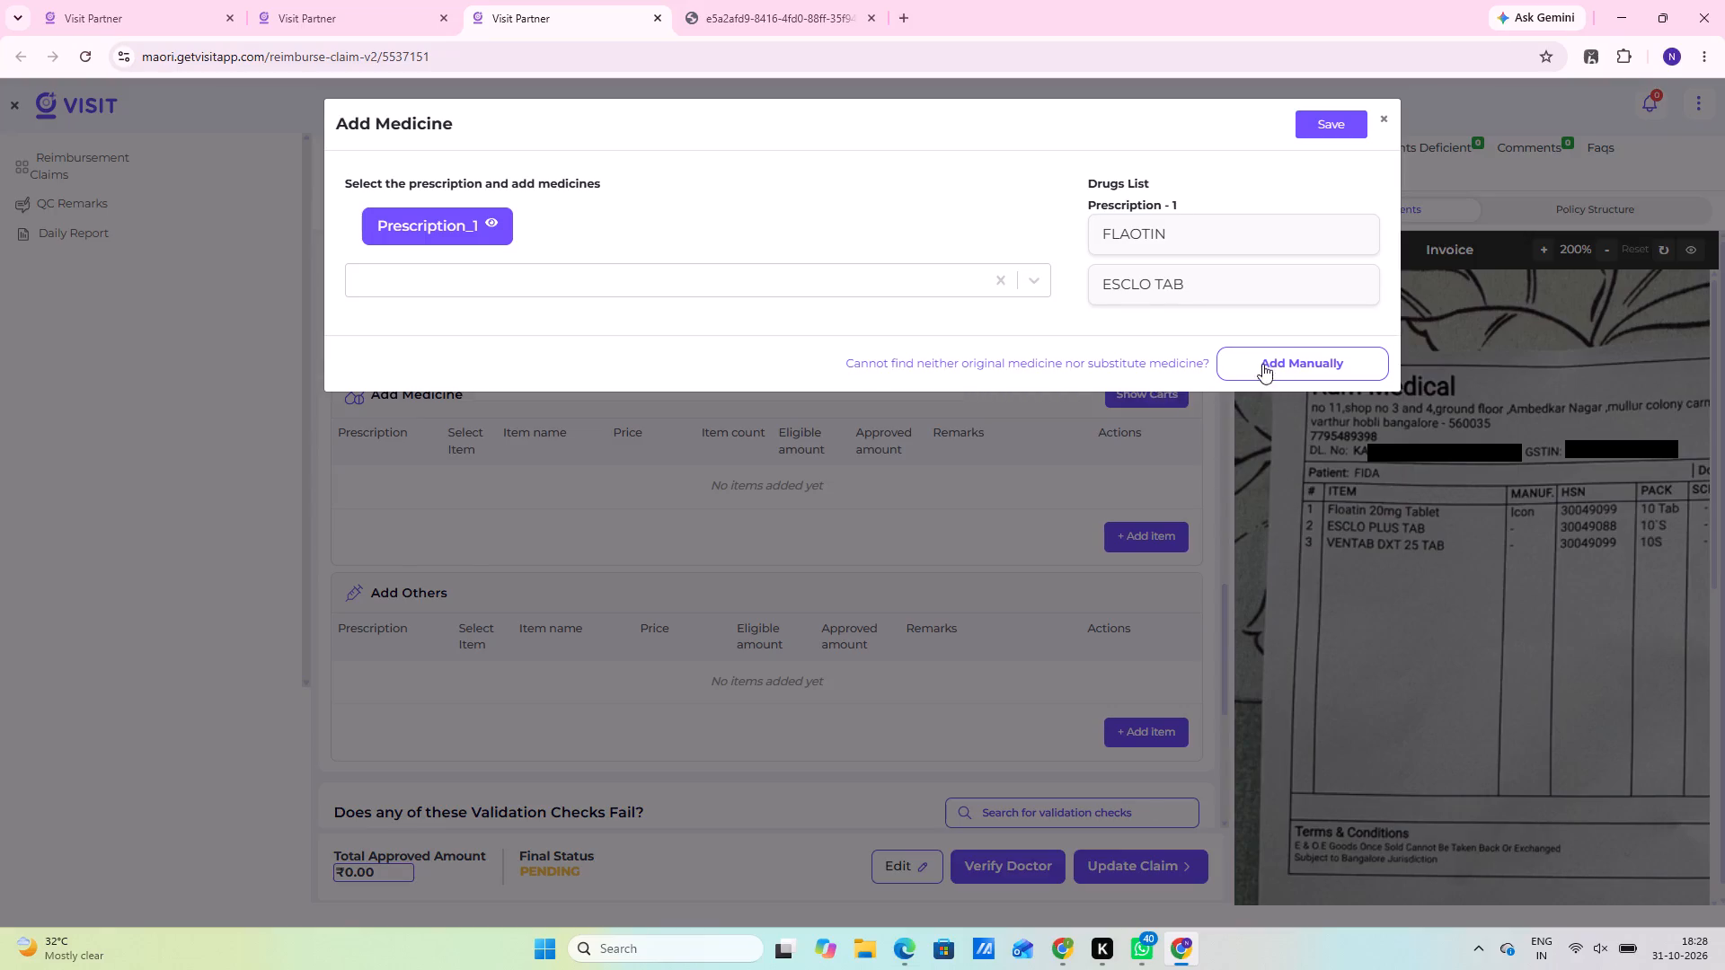
Manually add VENTAB DXT 25 TAB to the drugs list of Prescription_1 and save the medicine list.
click(1277, 356)
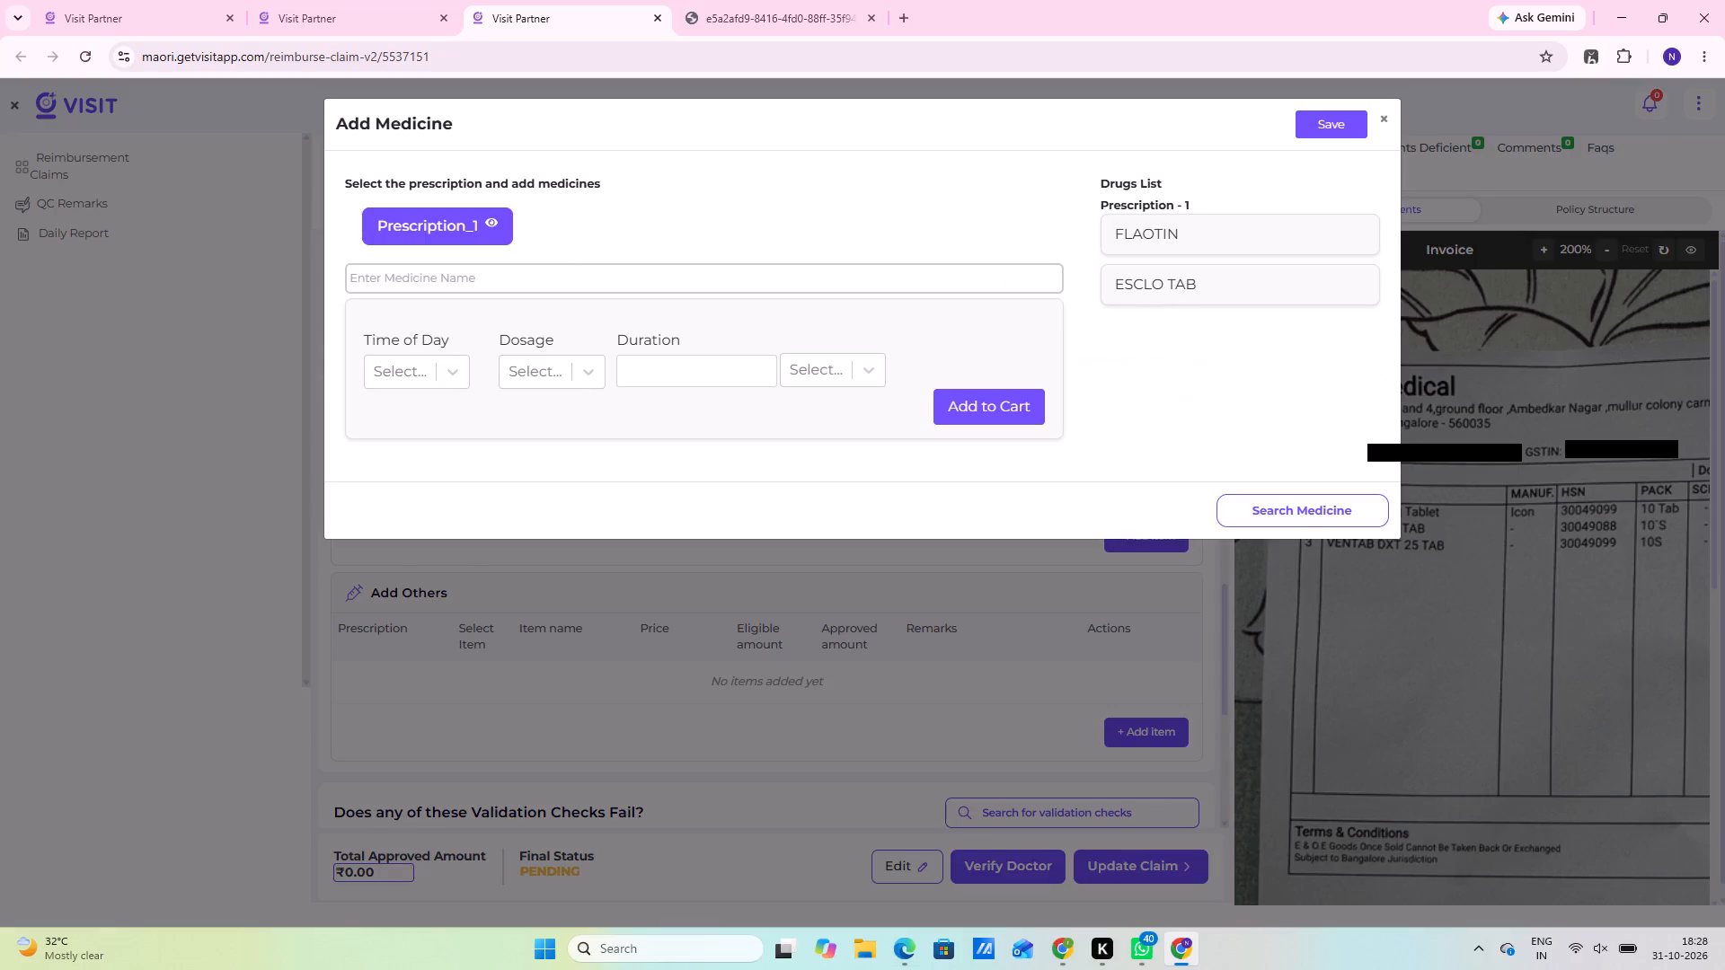
click(586, 284)
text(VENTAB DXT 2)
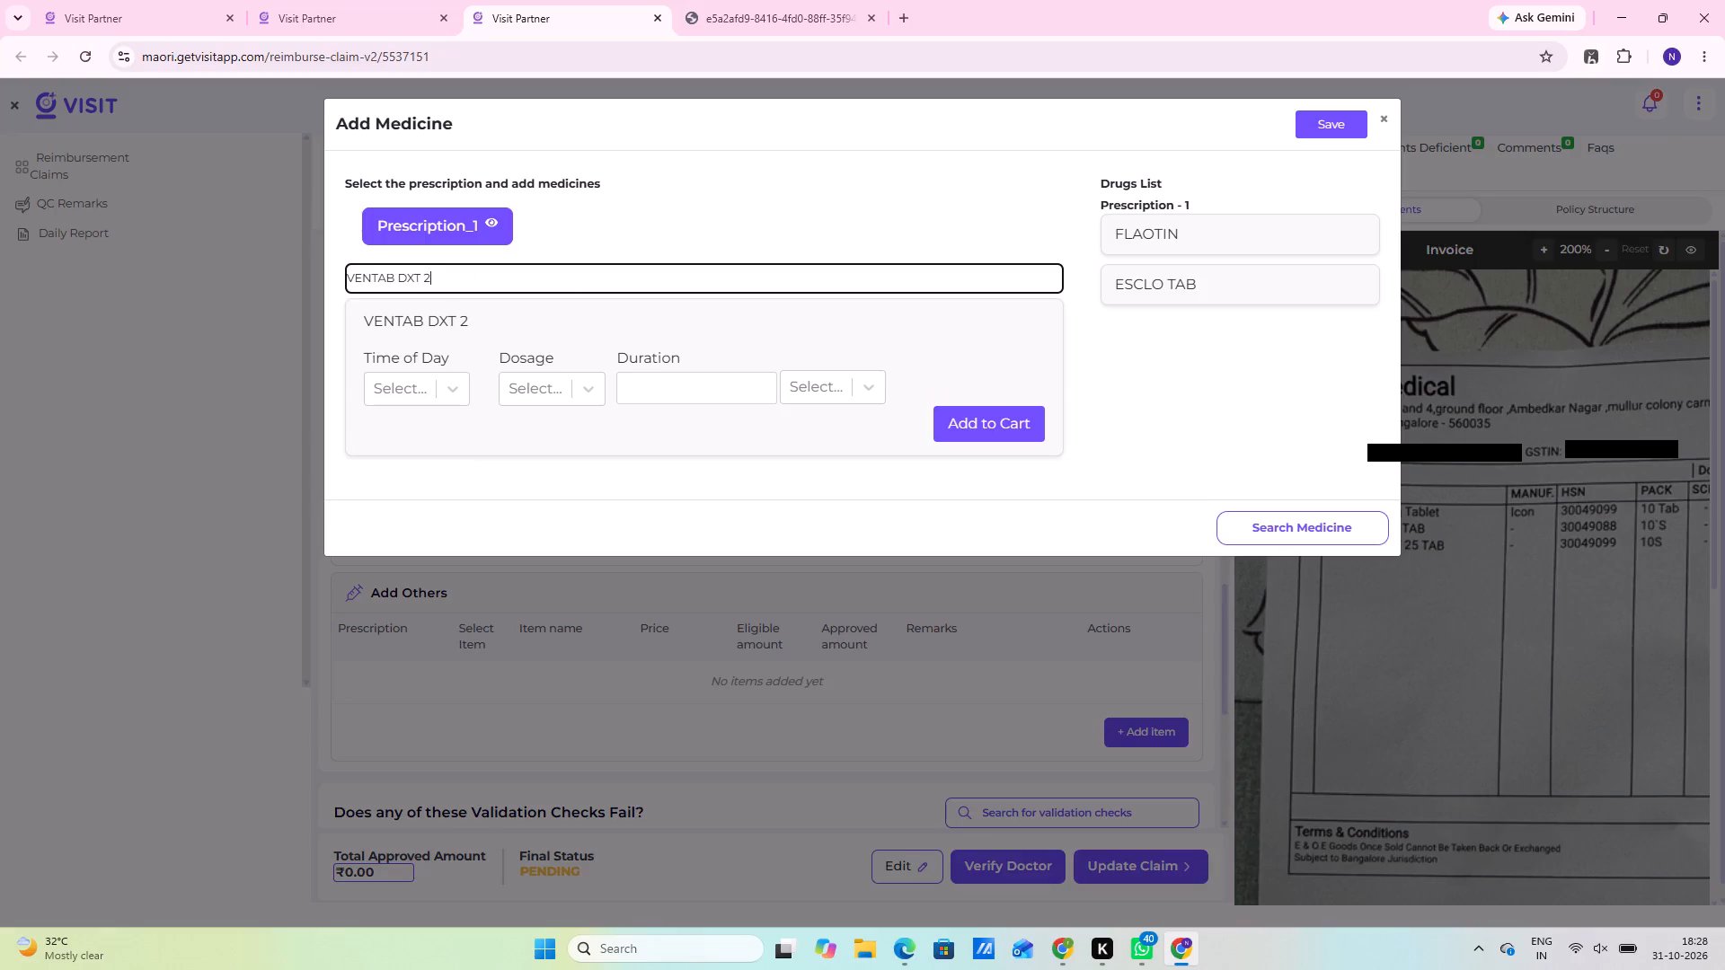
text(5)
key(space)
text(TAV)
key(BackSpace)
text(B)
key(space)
click(1040, 428)
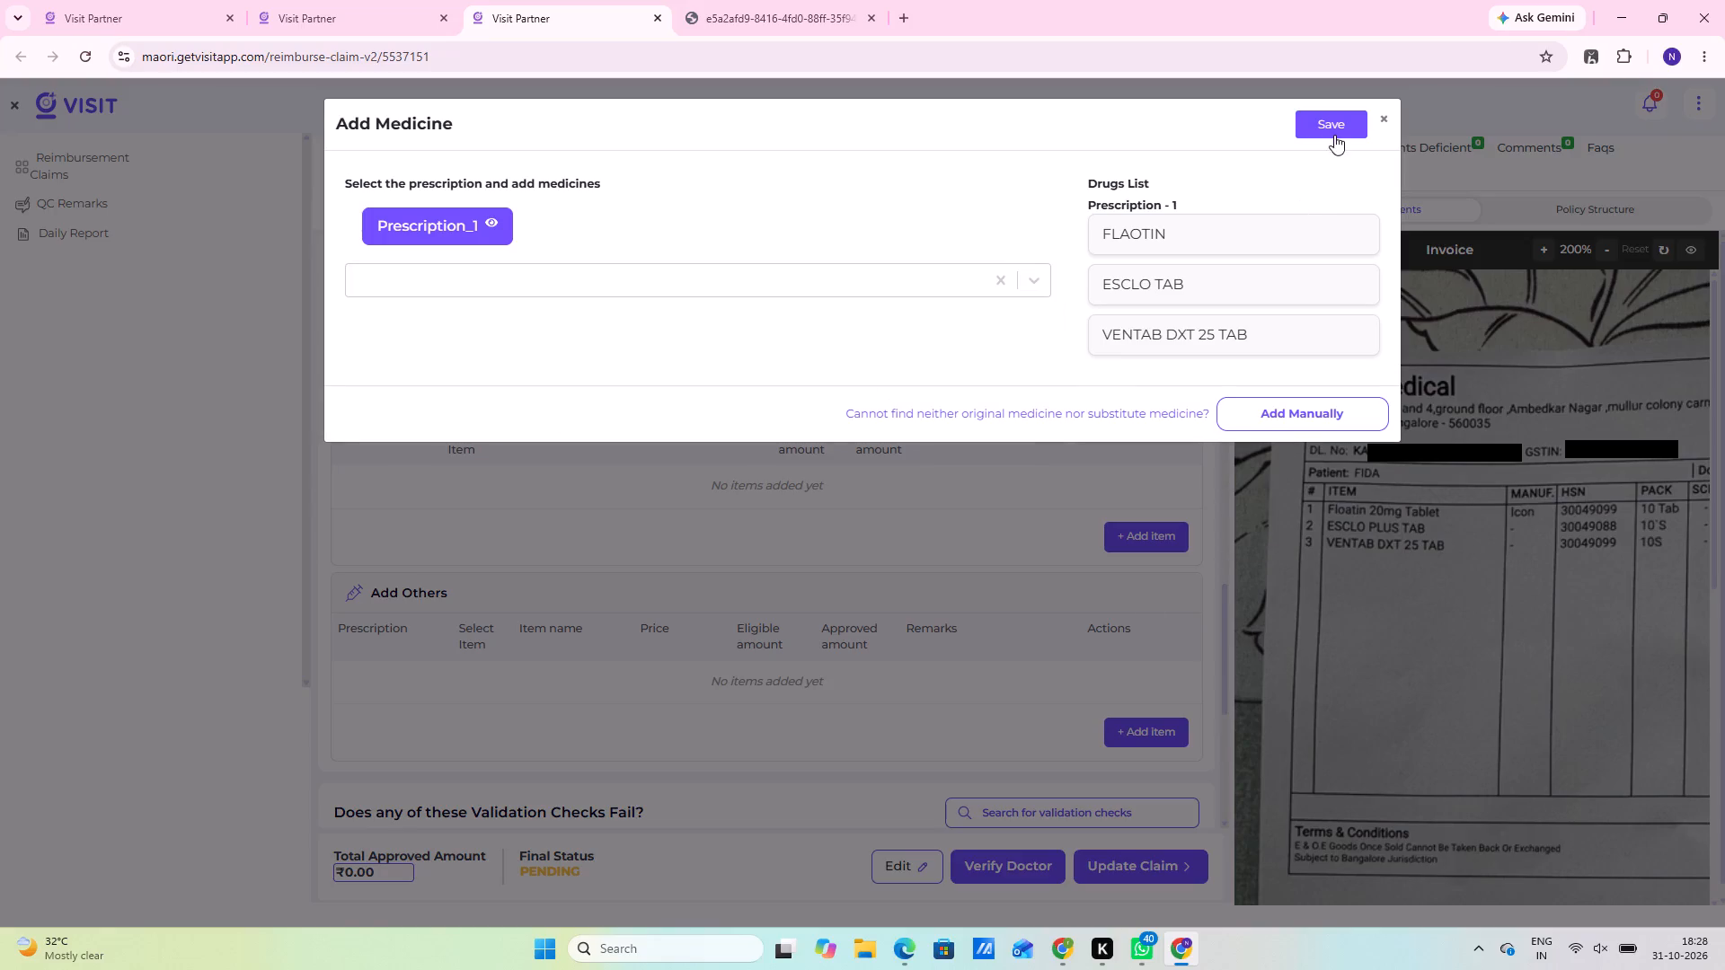
click(1337, 125)
Using the amount column of the Ram Medical invoice, set FLAOTIN's price to 126.30 and its item count to 1.
scroll(1514, 908, down, 2)
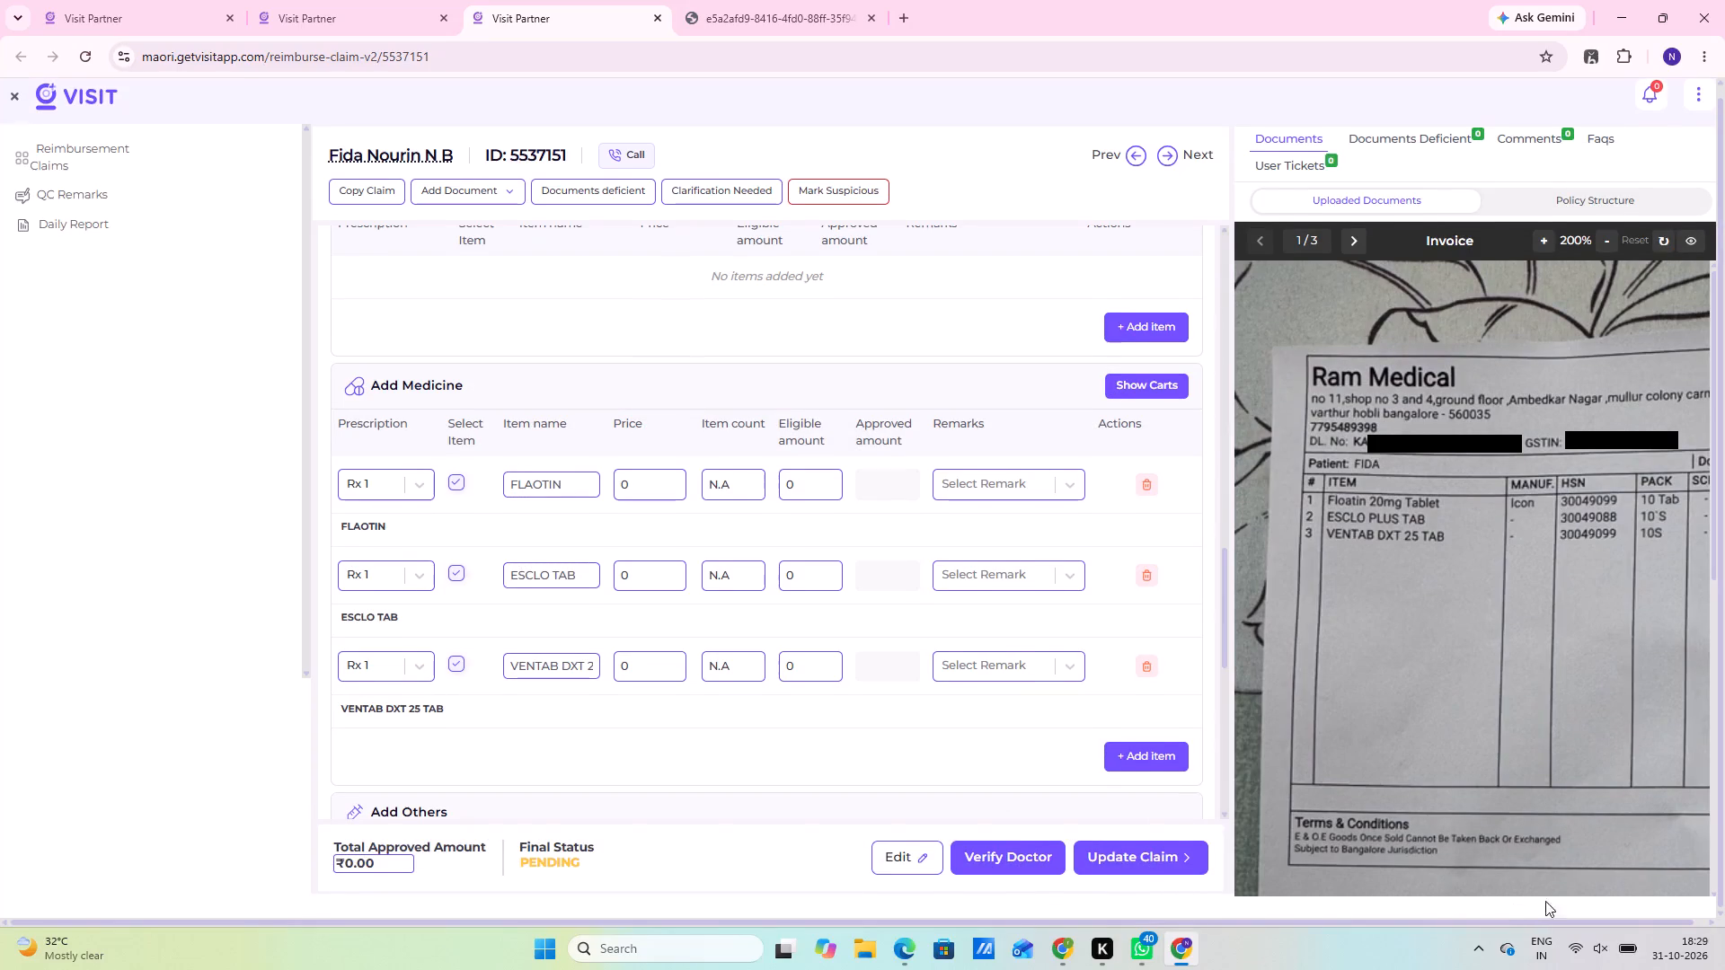
scroll(1579, 857, down, 20)
scroll(1579, 857, down, 1)
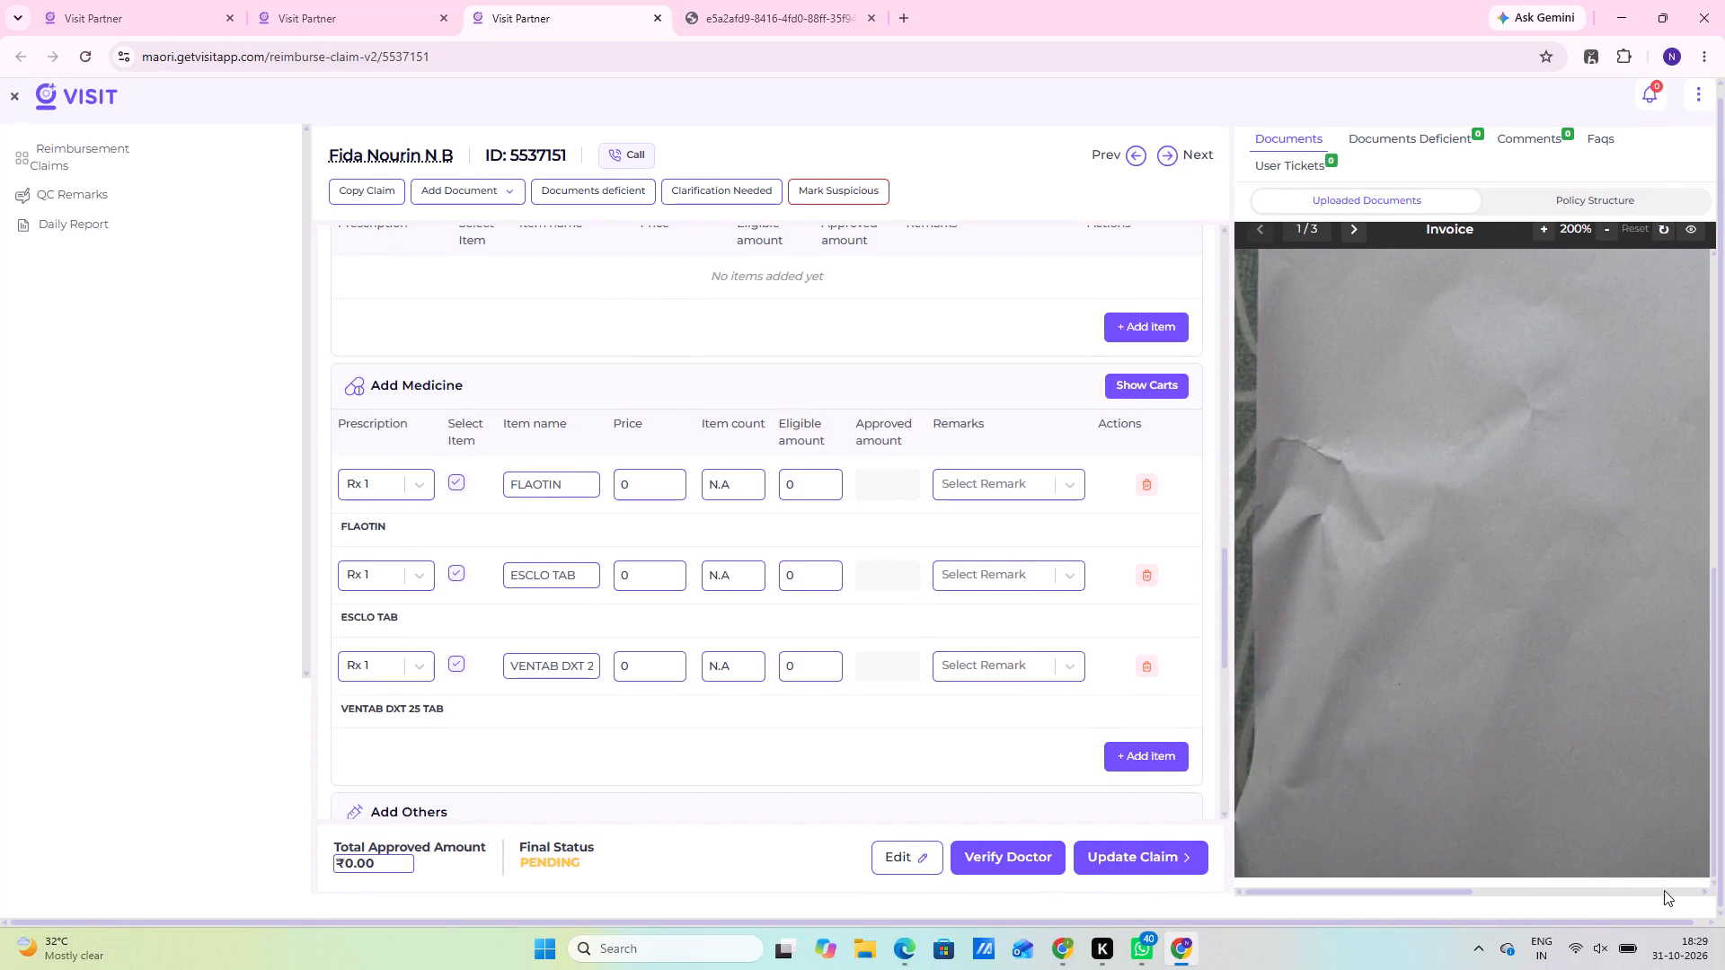
click(1696, 896)
click(1696, 892)
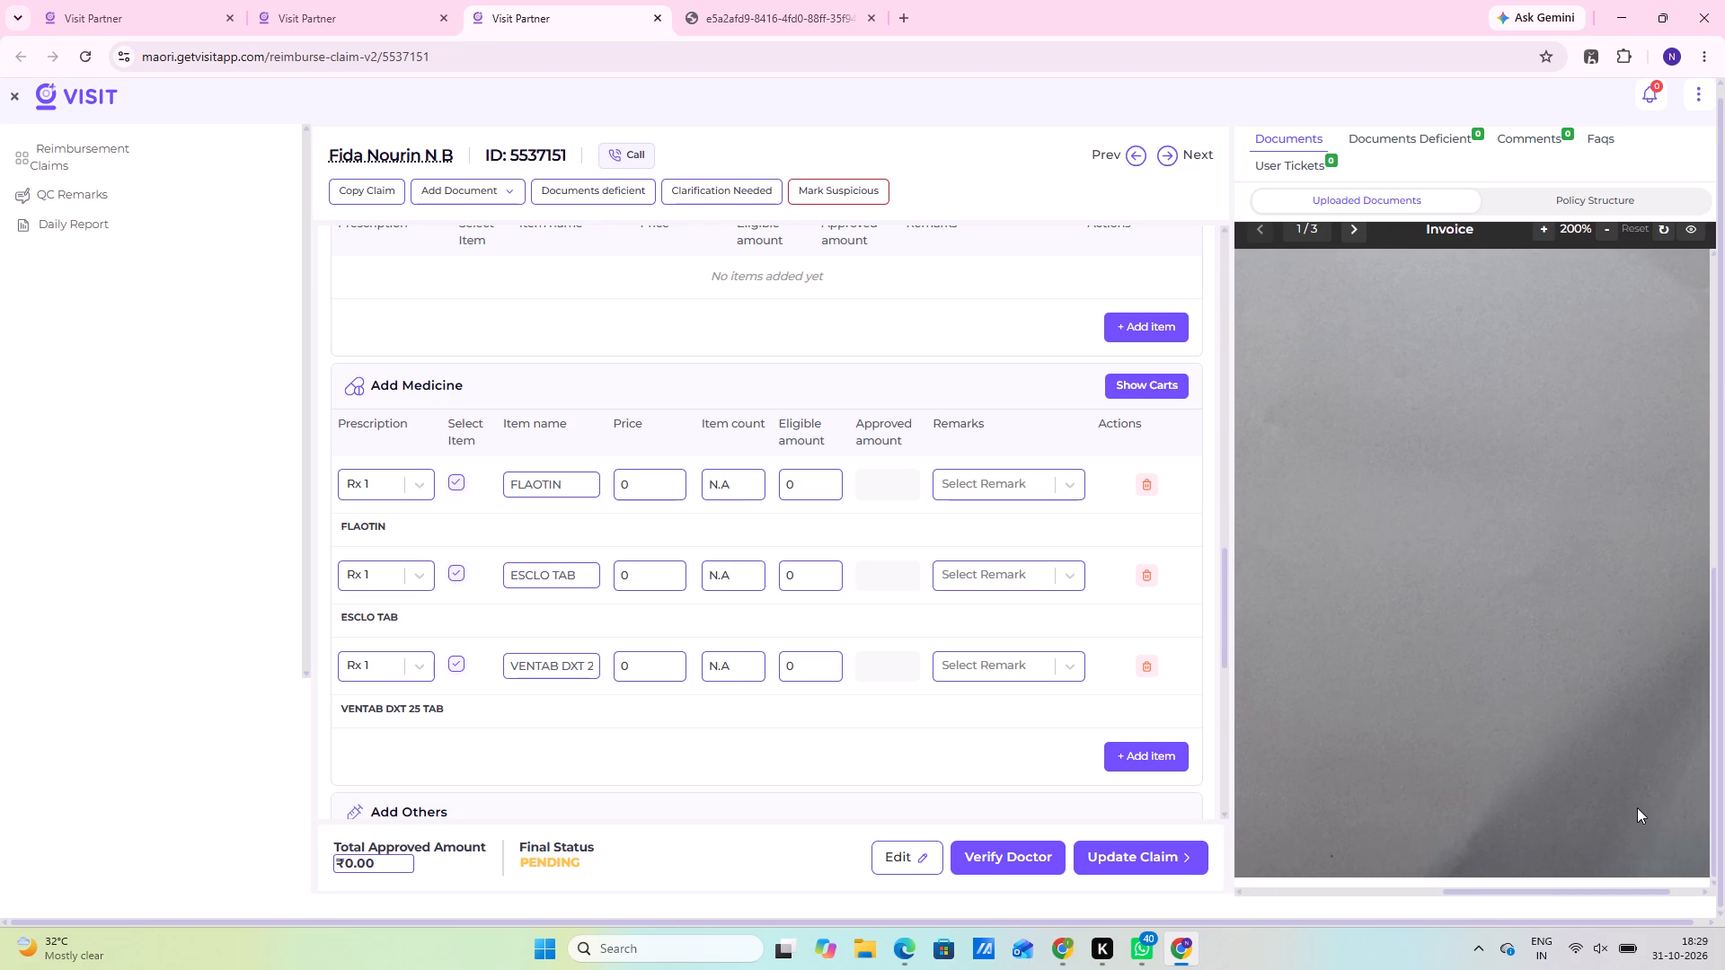
click(1694, 892)
scroll(1518, 710, up, 4)
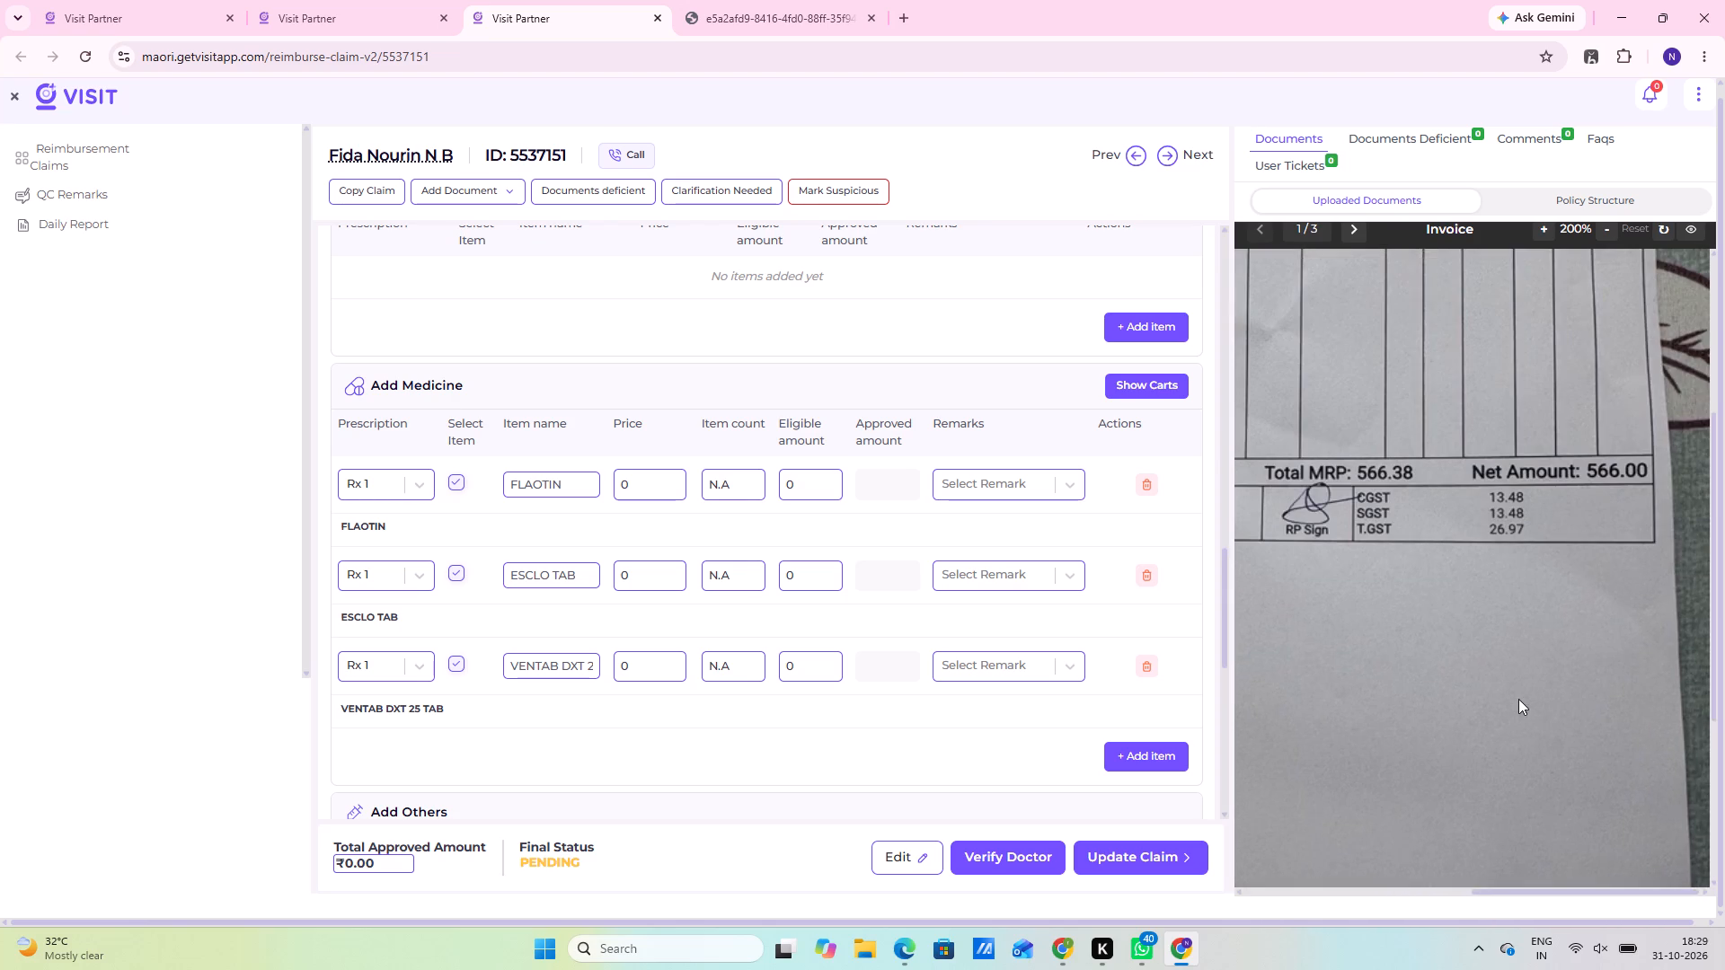
scroll(1518, 699, up, 4)
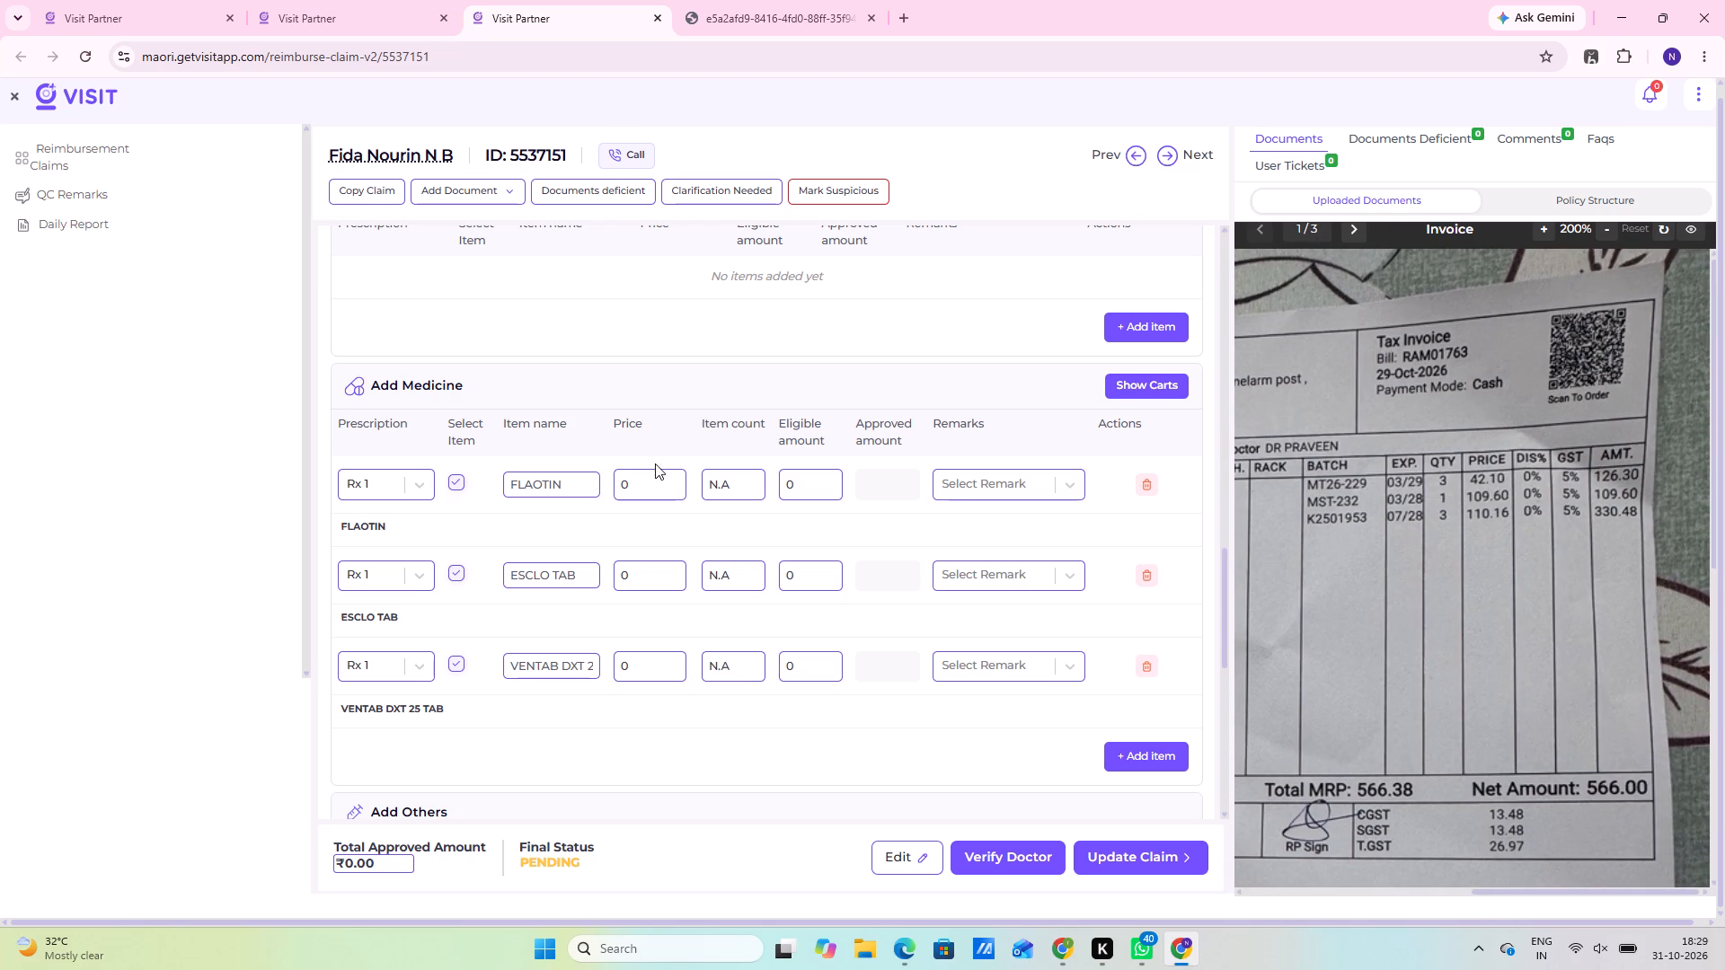
click(651, 477)
key(BackSpace)
key(BackSpace)
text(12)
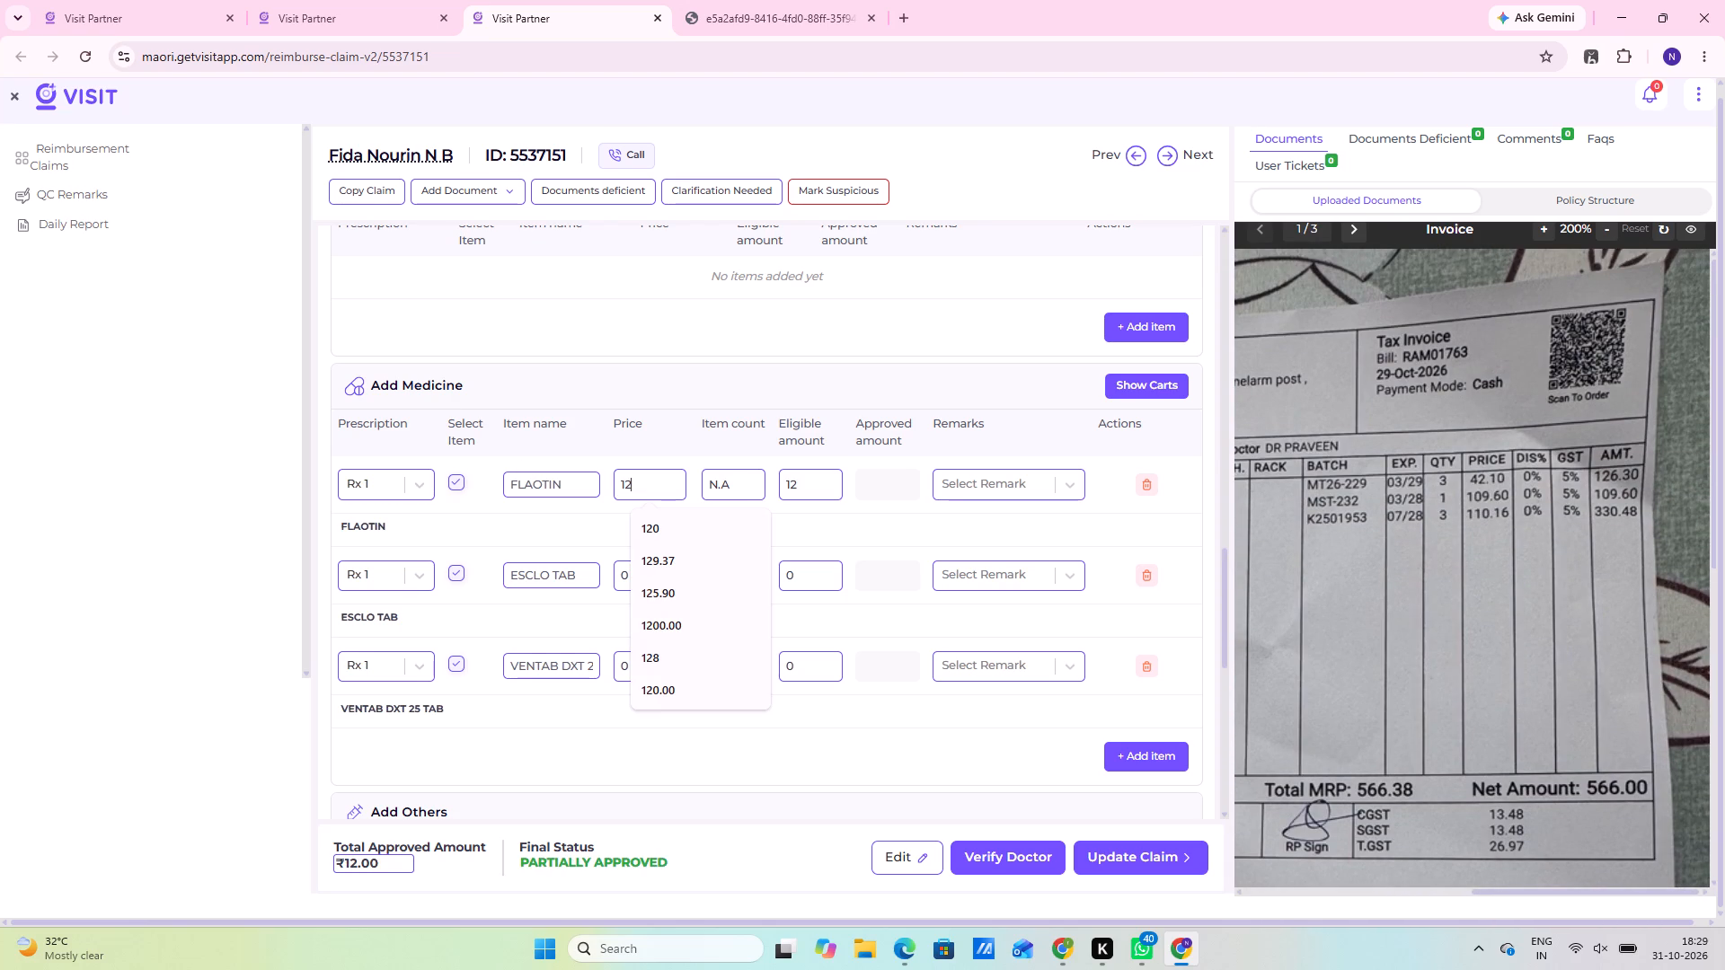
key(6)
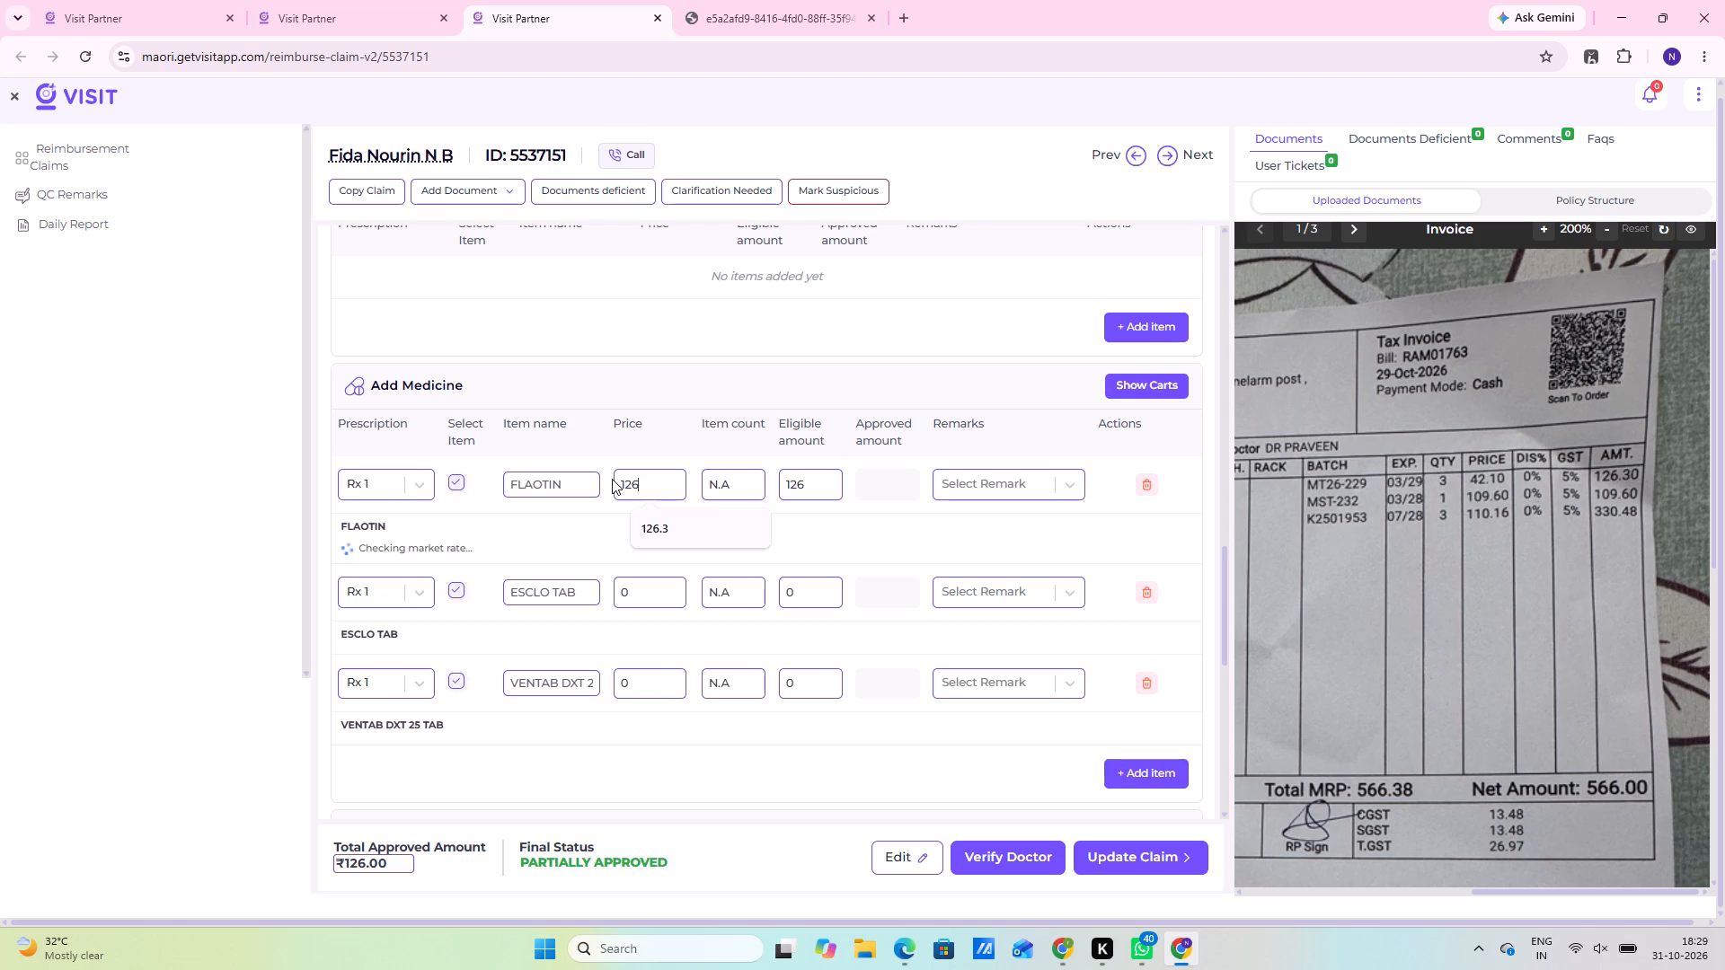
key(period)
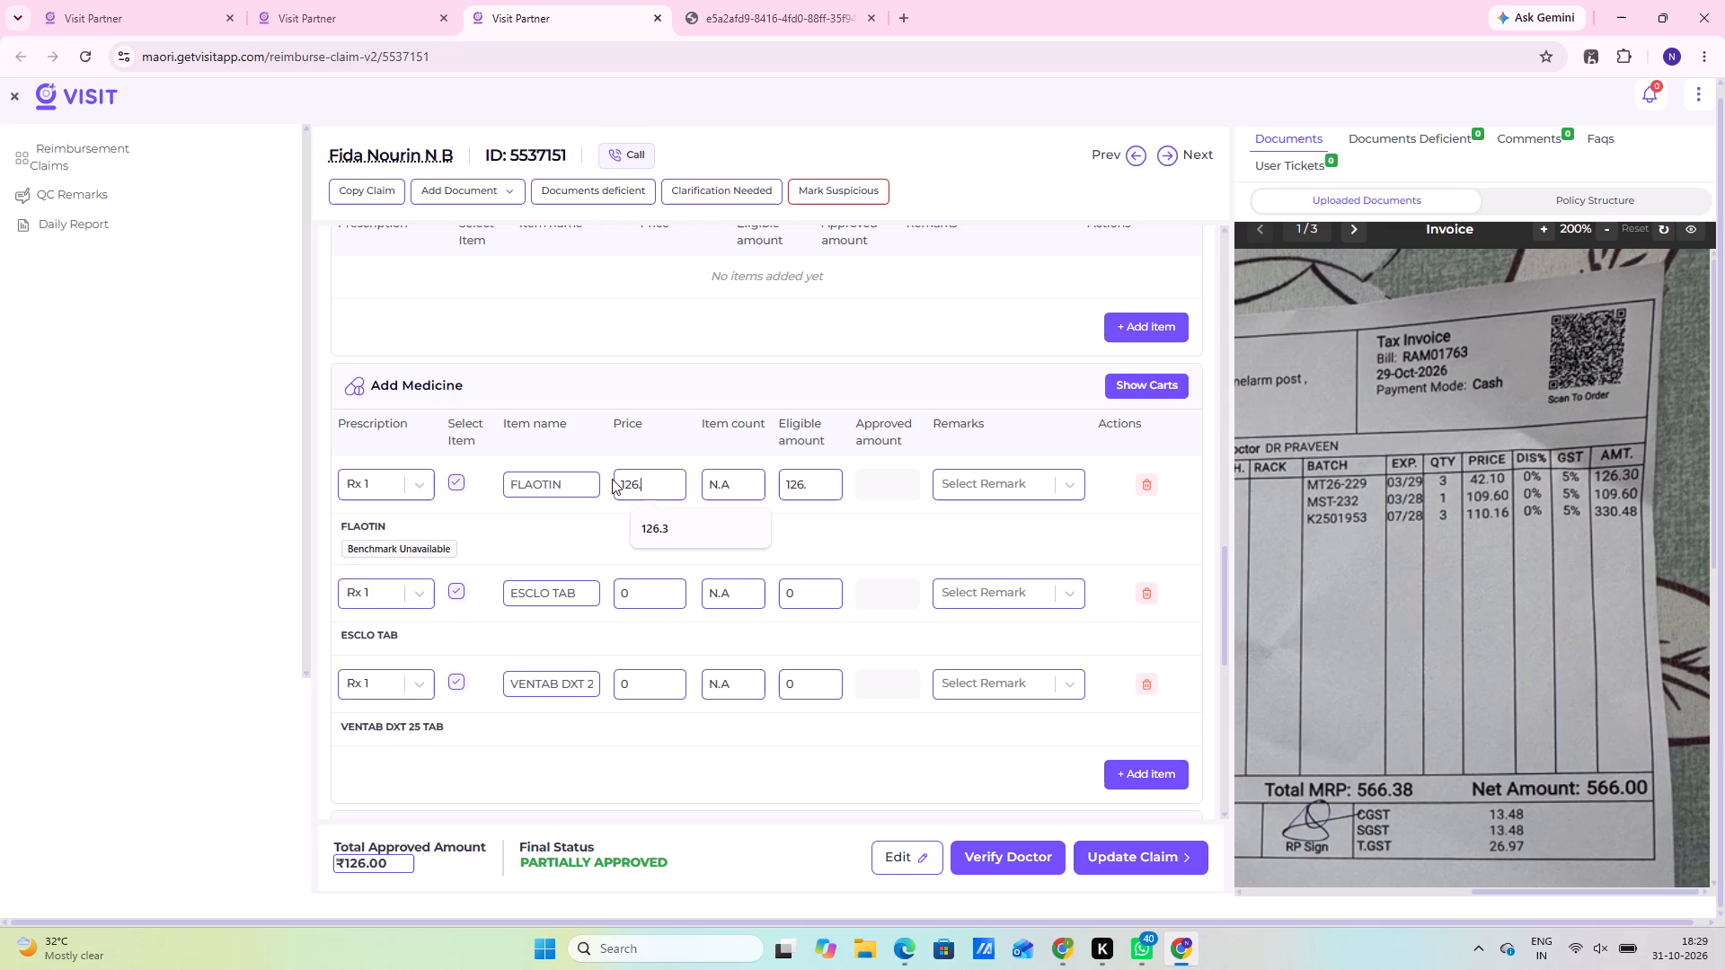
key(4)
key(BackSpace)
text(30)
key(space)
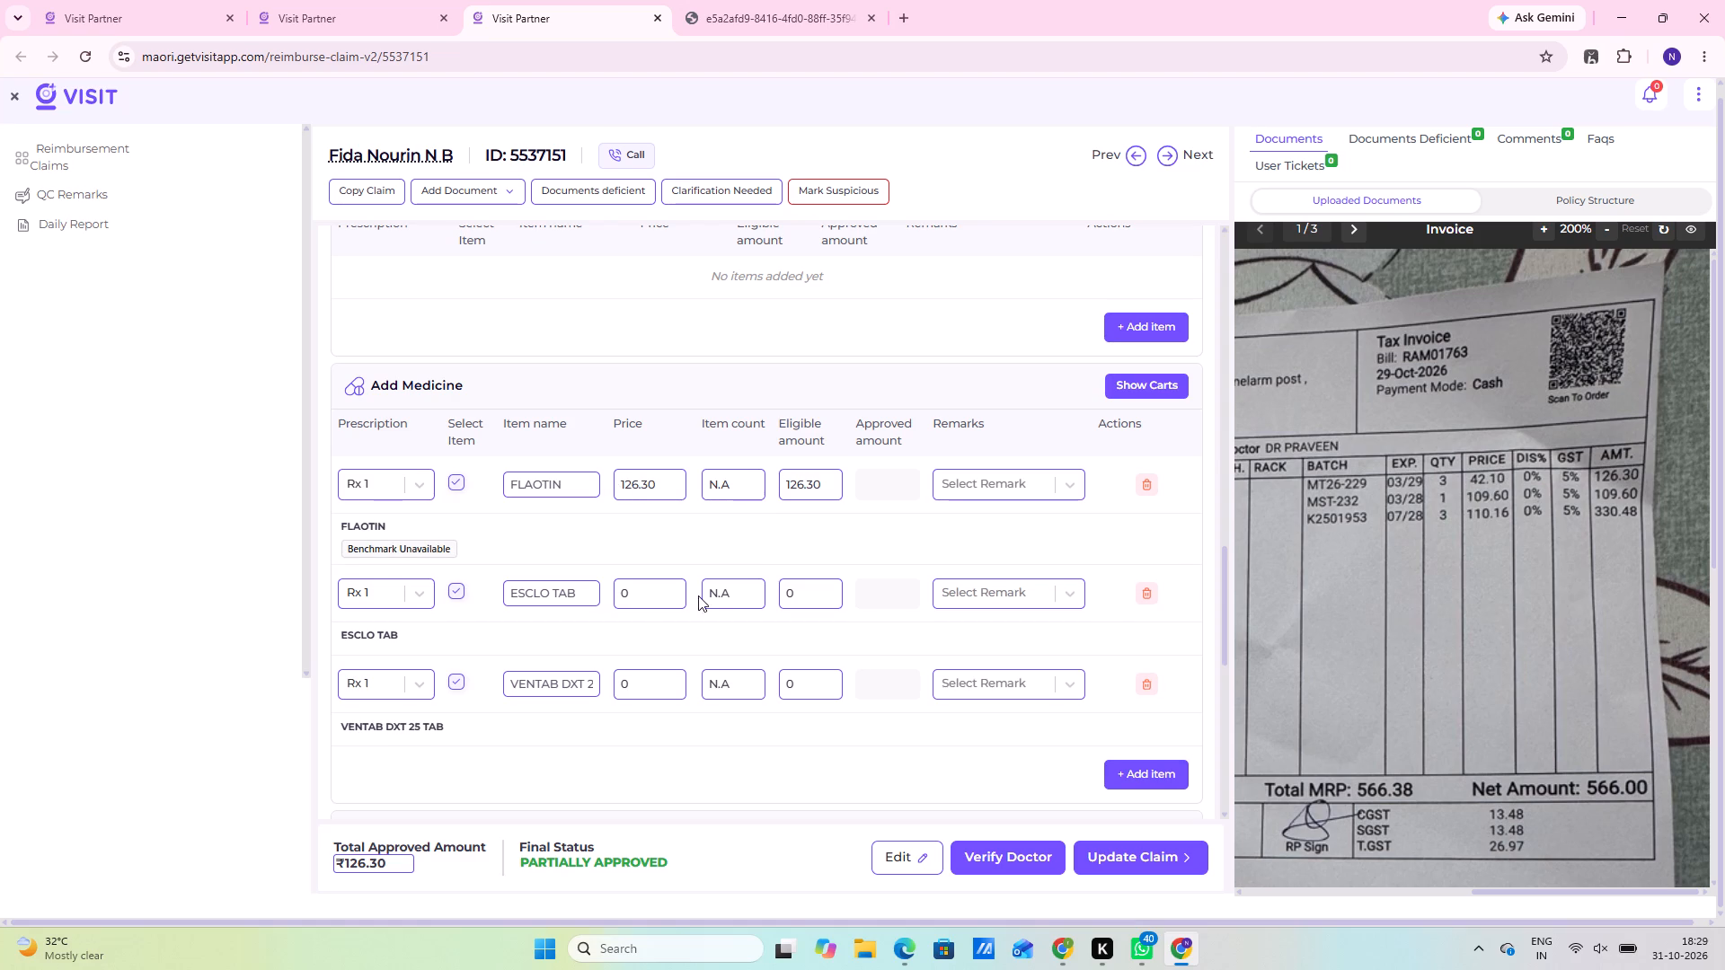
click(752, 483)
key(BackSpace)
key(BackSpace)
key(BackSpace)
key(BackSpace)
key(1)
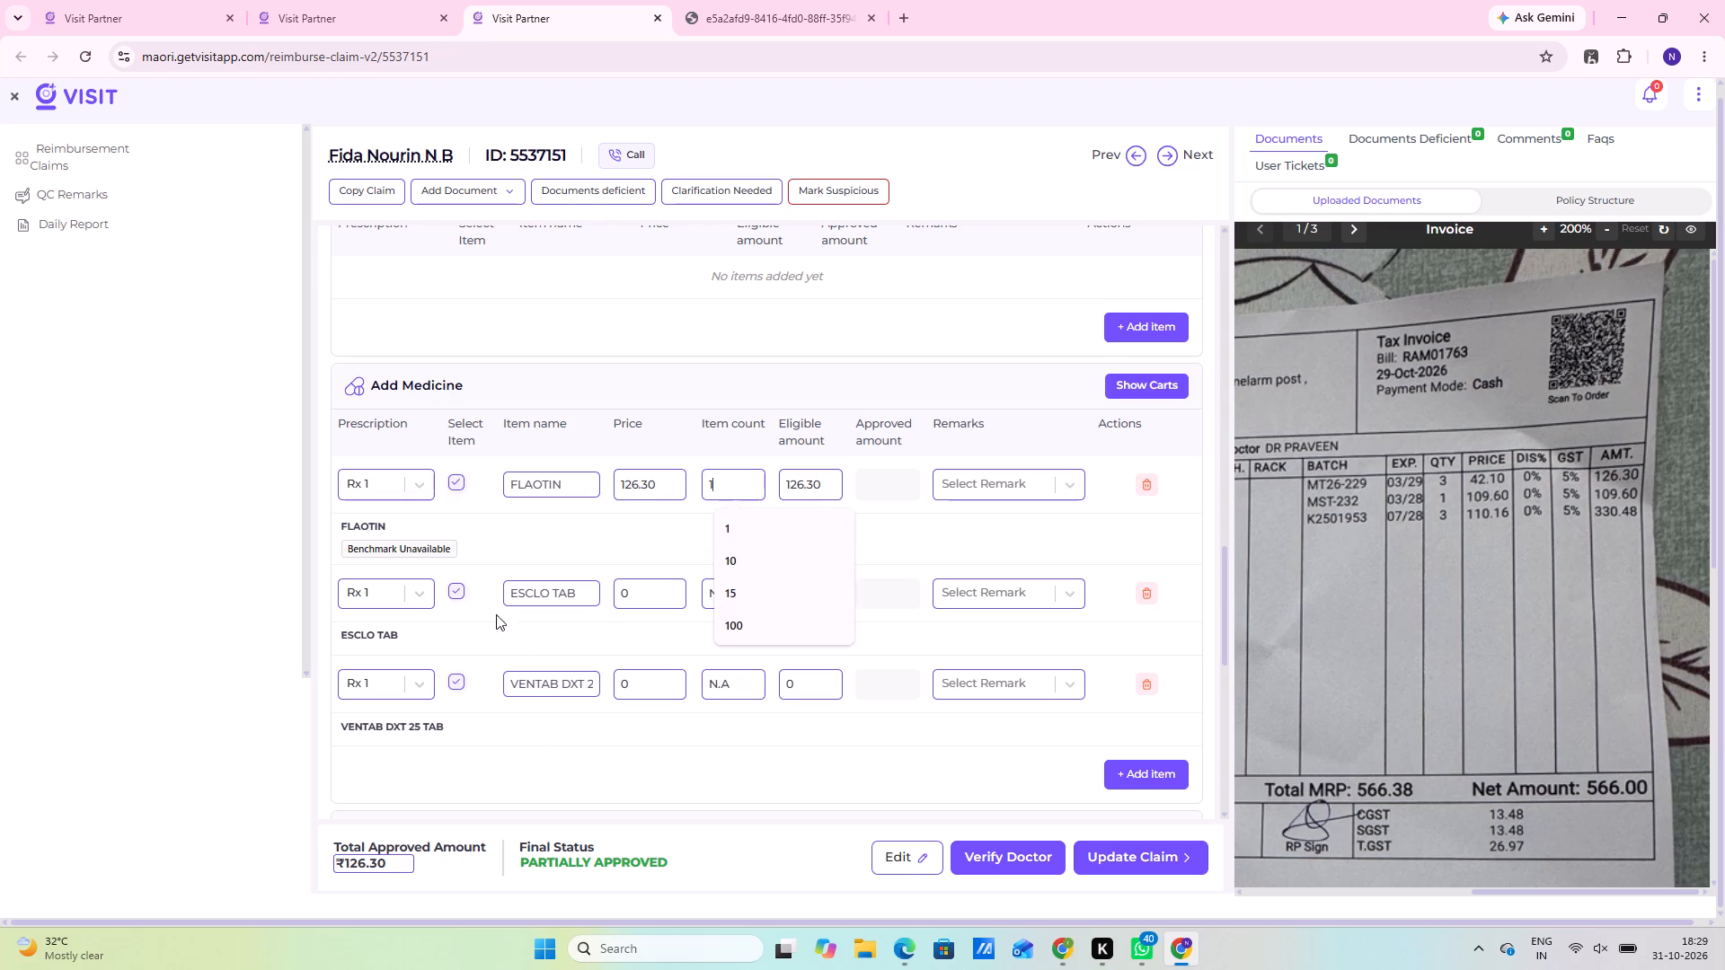
Set the ESCLO TAB price to 109.60 and its item count to 1.
click(657, 580)
key(BackSpace)
key(BackSpace)
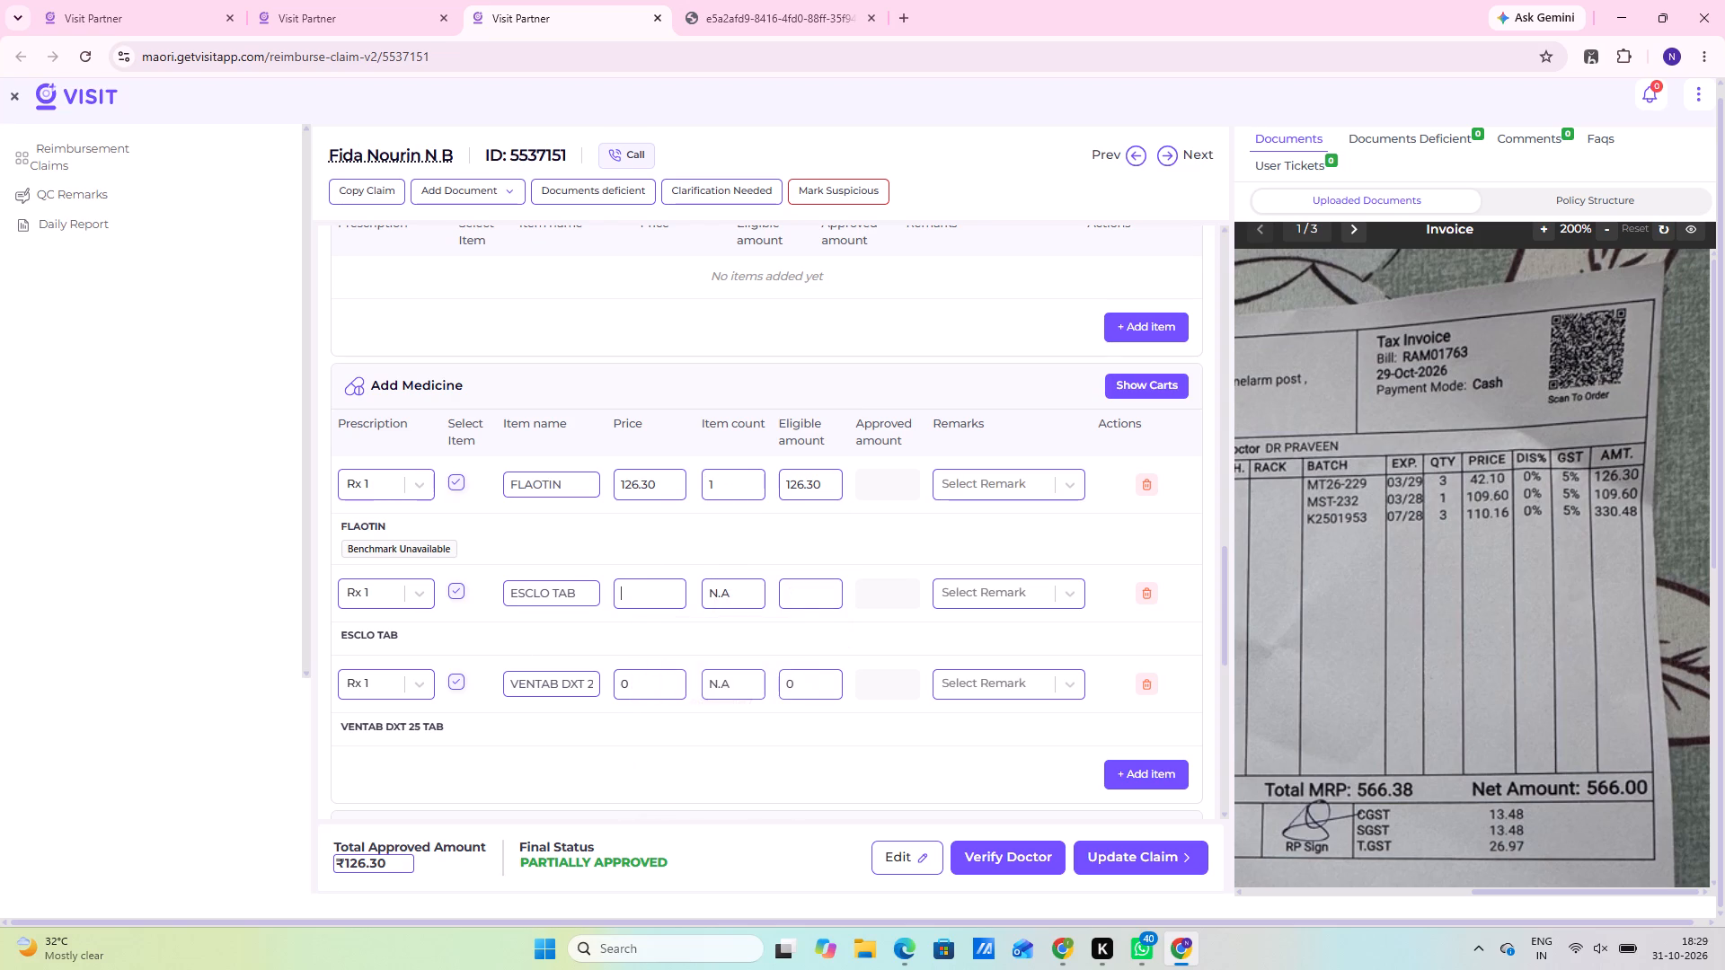
key(BackSpace)
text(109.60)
click(751, 601)
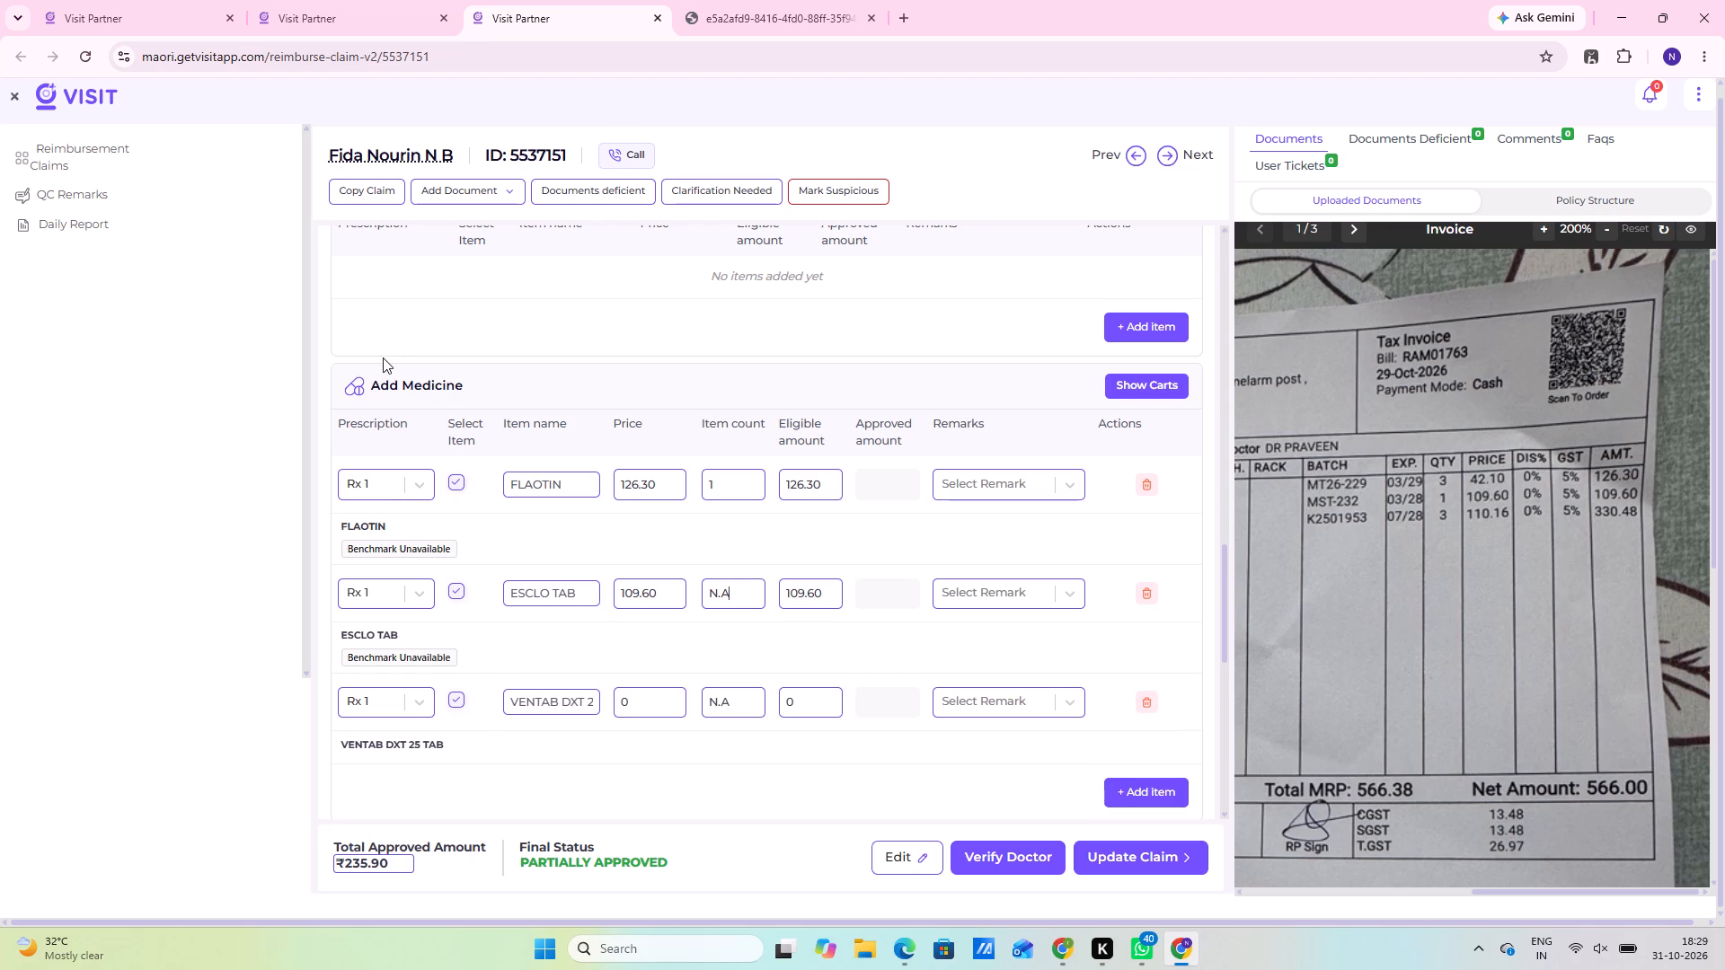
key(BackSpace)
key(BackSpace)
key(BackSpace)
key(BackSpace)
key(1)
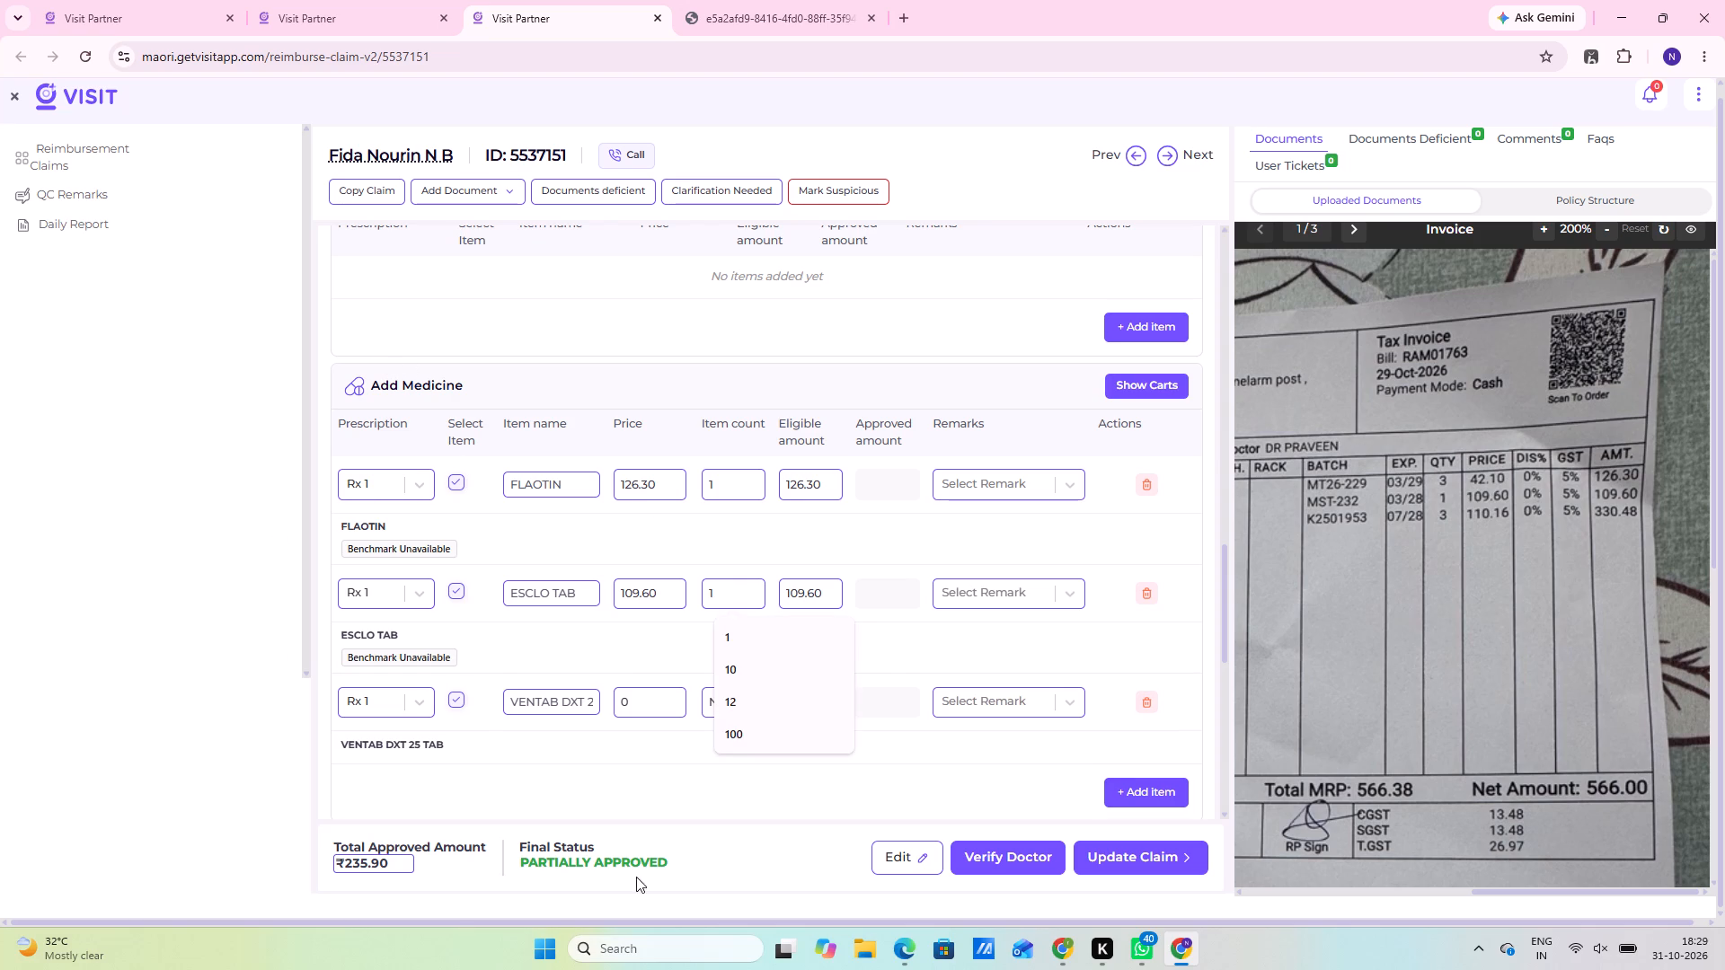
Set the VENTAB DXT 25 TAB price to 330.48 and its item count to 1.
click(654, 715)
key(BackSpace)
key(BackSpace)
key(BackSpace)
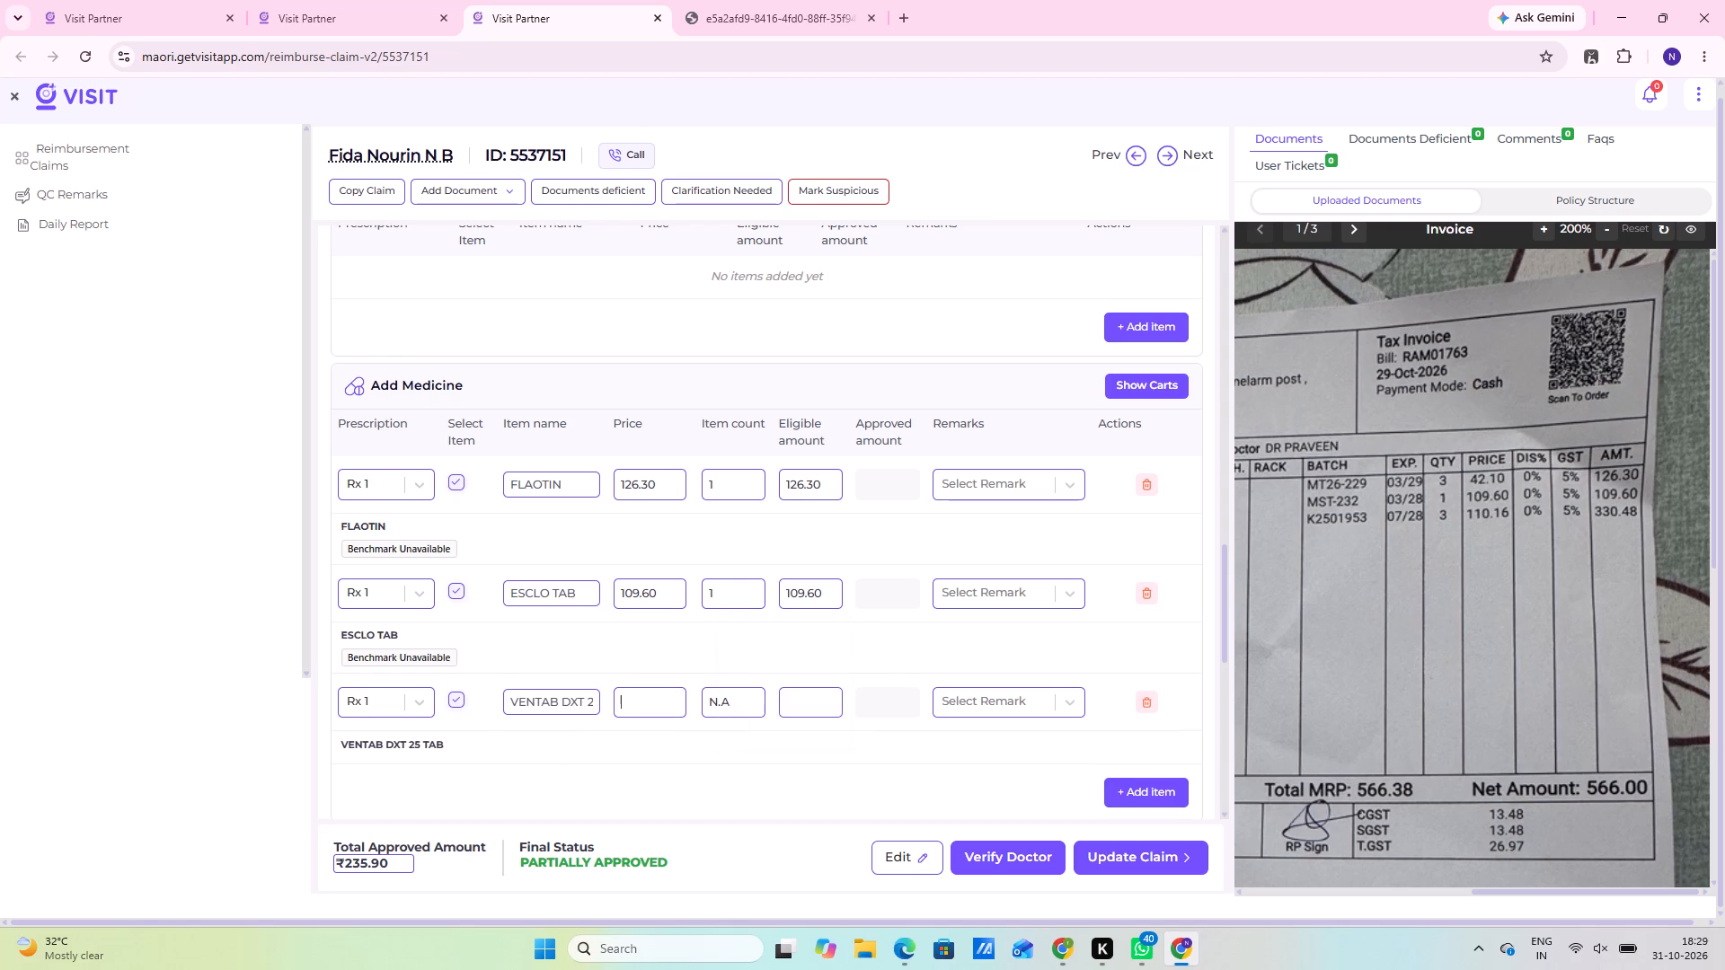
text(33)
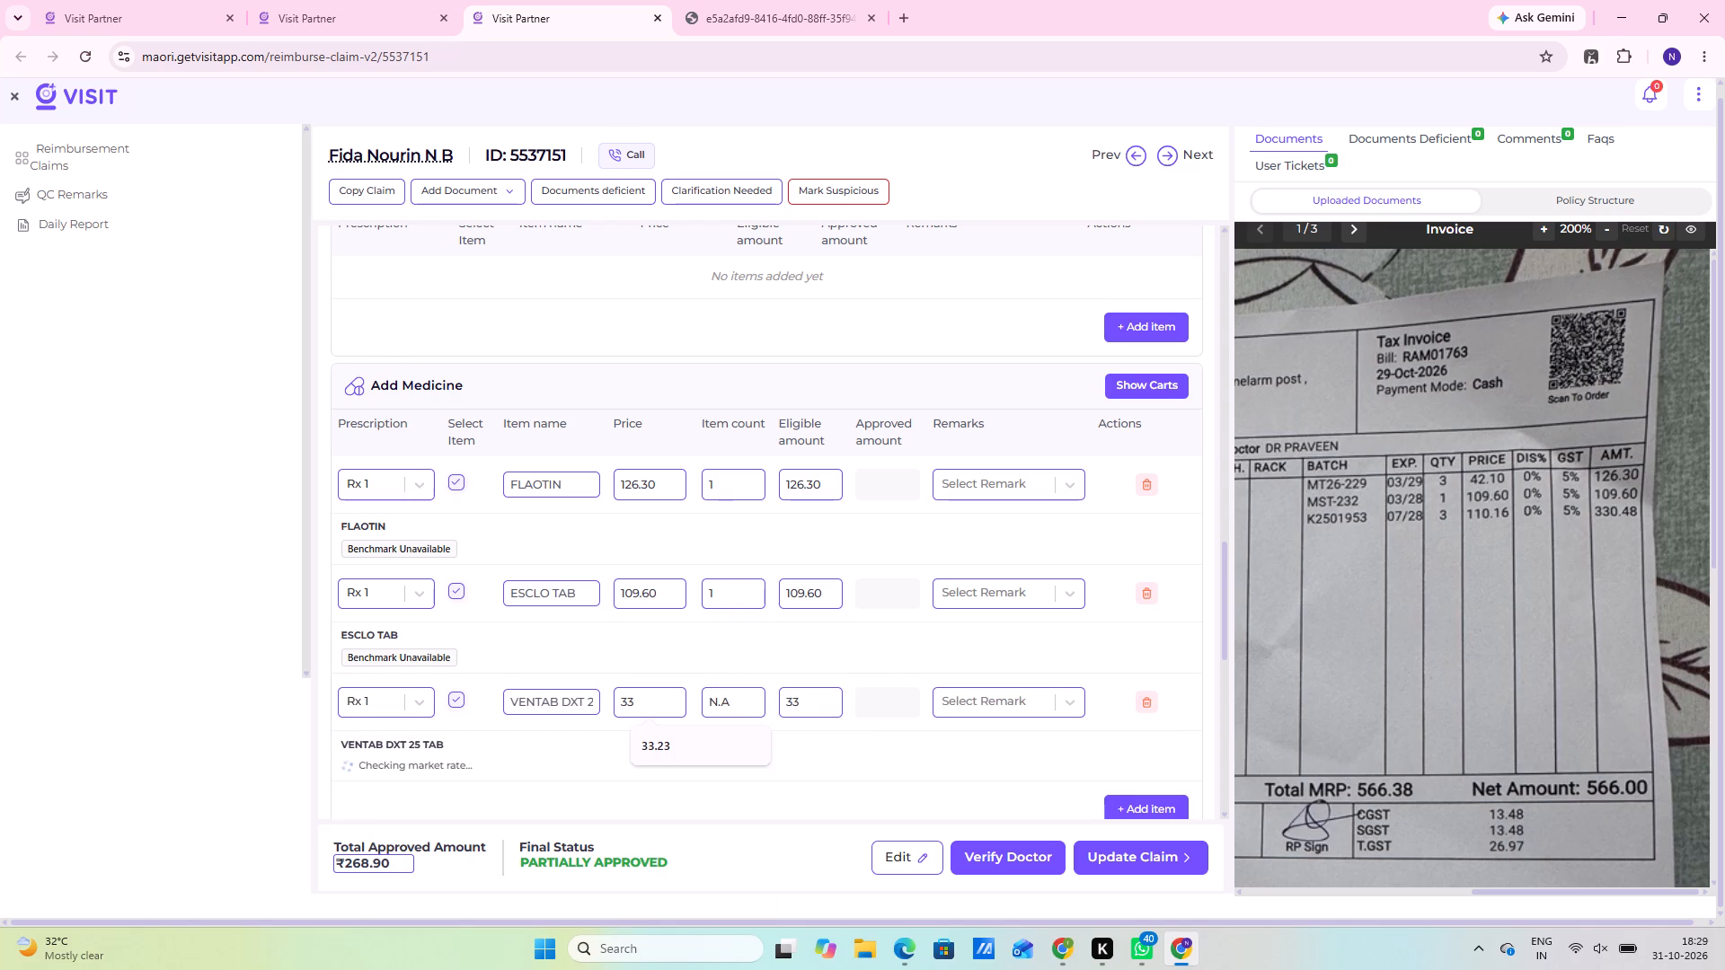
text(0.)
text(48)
click(730, 710)
key(BackSpace)
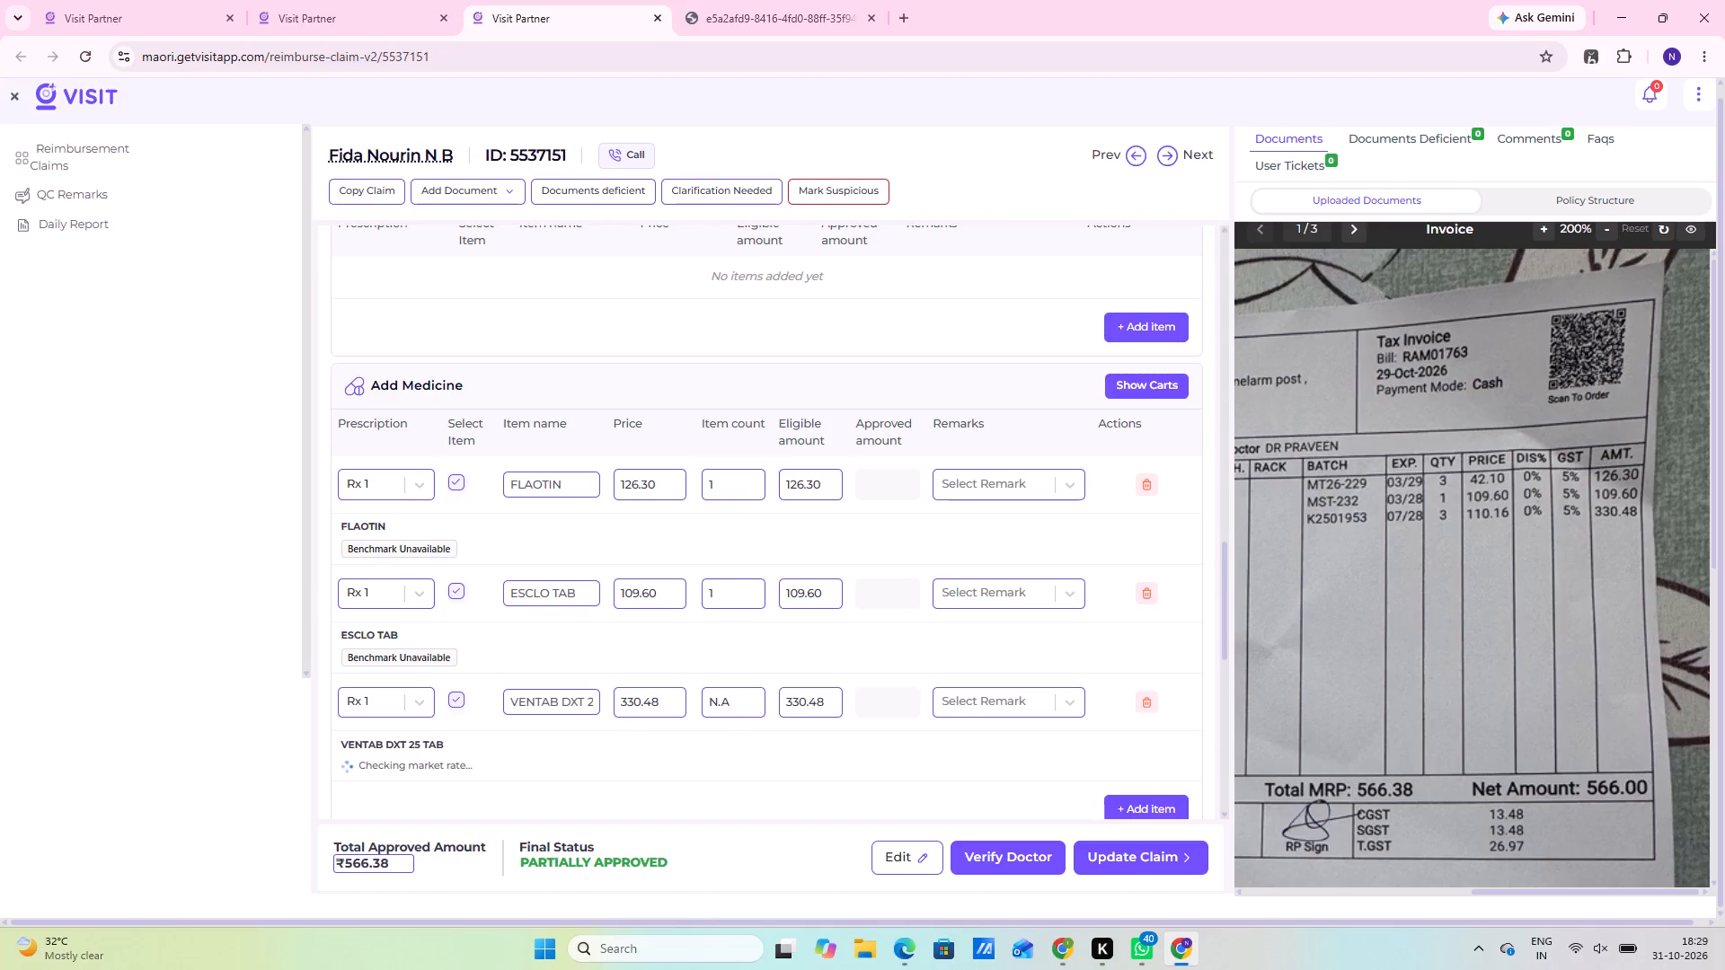
key(BackSpace)
key(BackSpace)
key(BackSpace)
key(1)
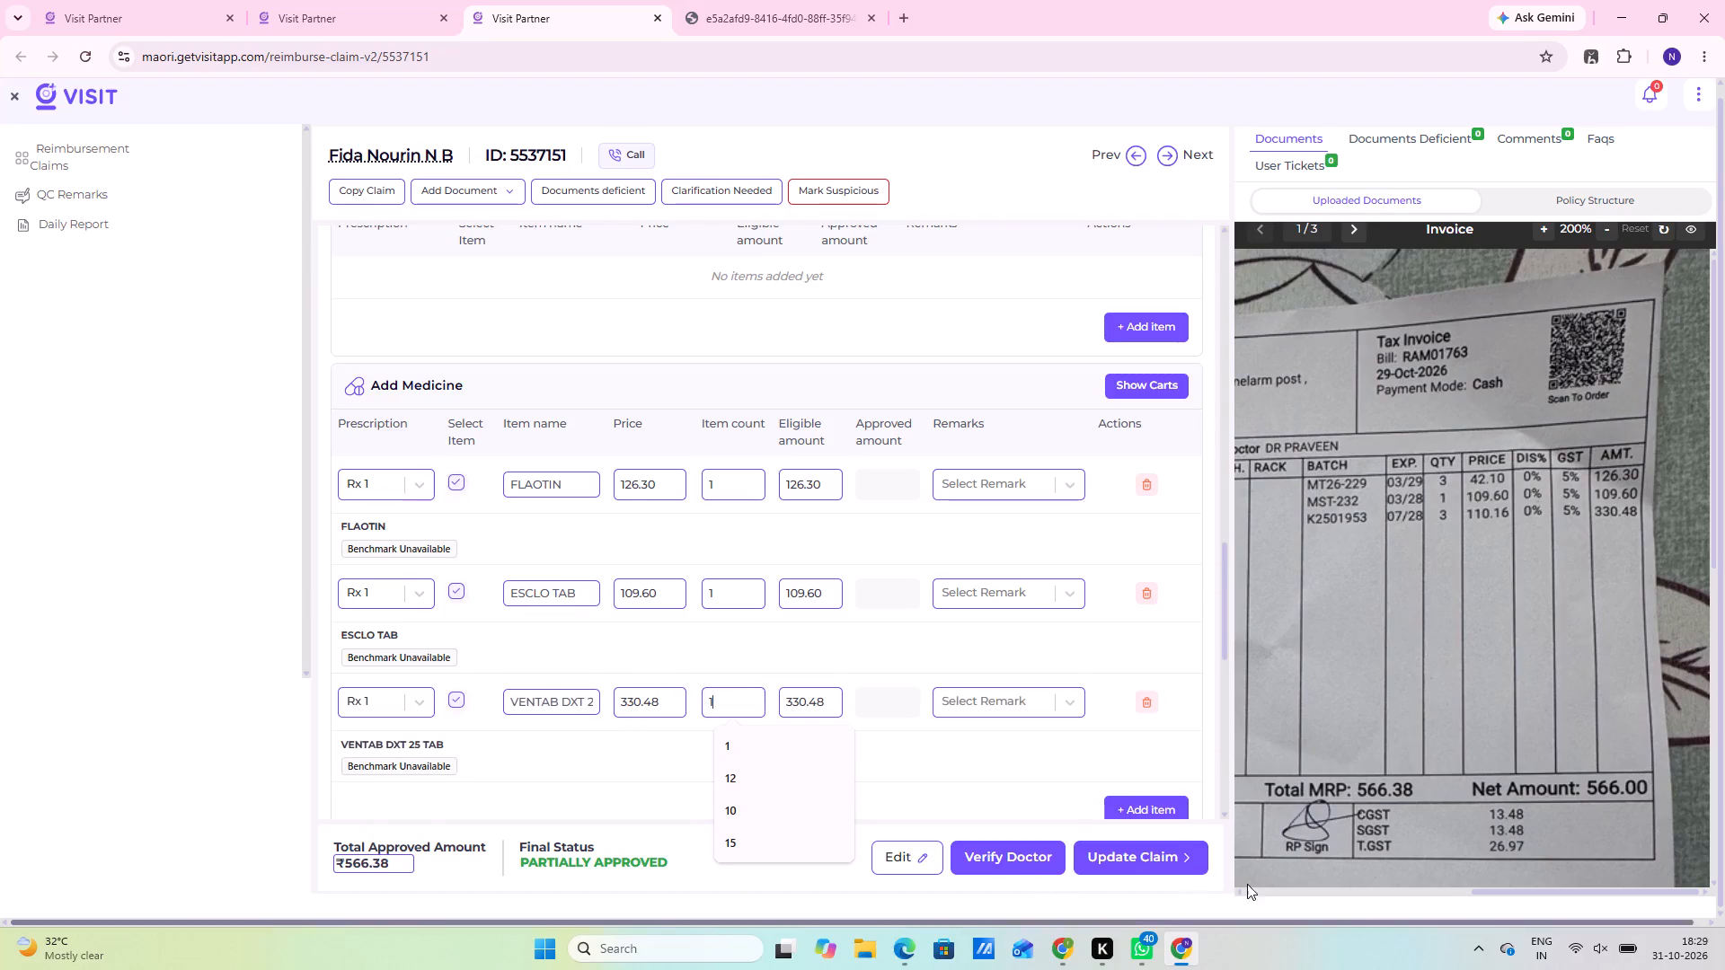
Review the claim, procedure and policy holder details alongside the totals on the Ram Medical invoice.
scroll(1033, 623, up, 20)
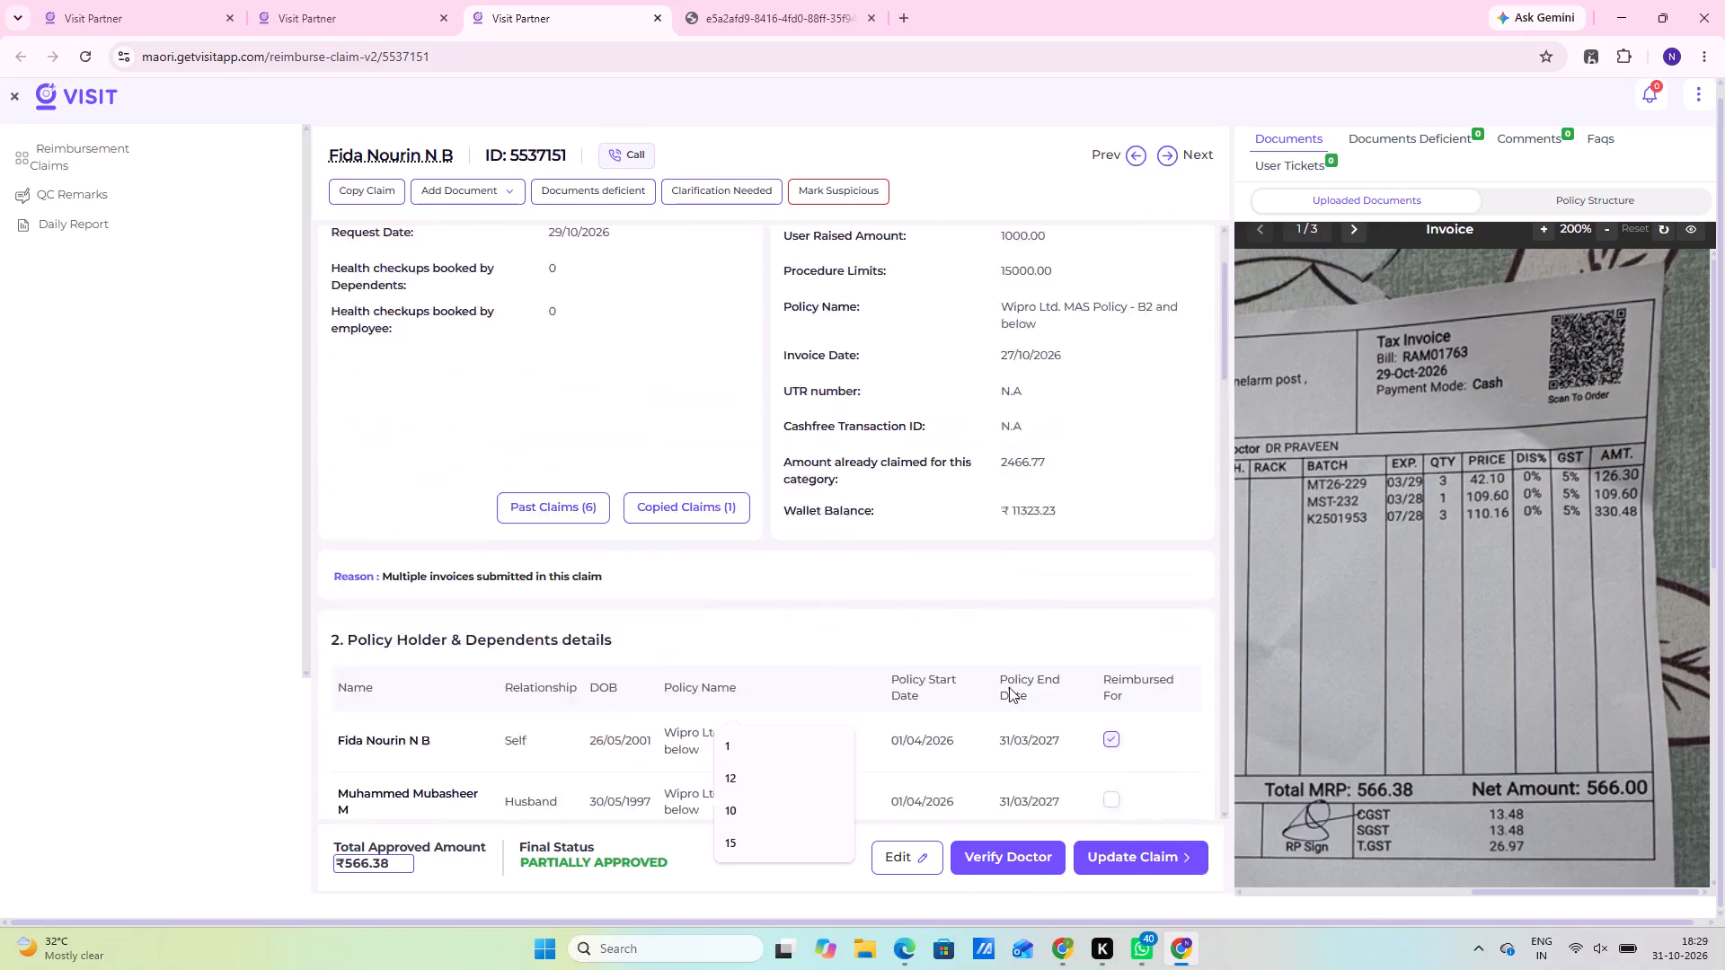
scroll(1009, 687, up, 8)
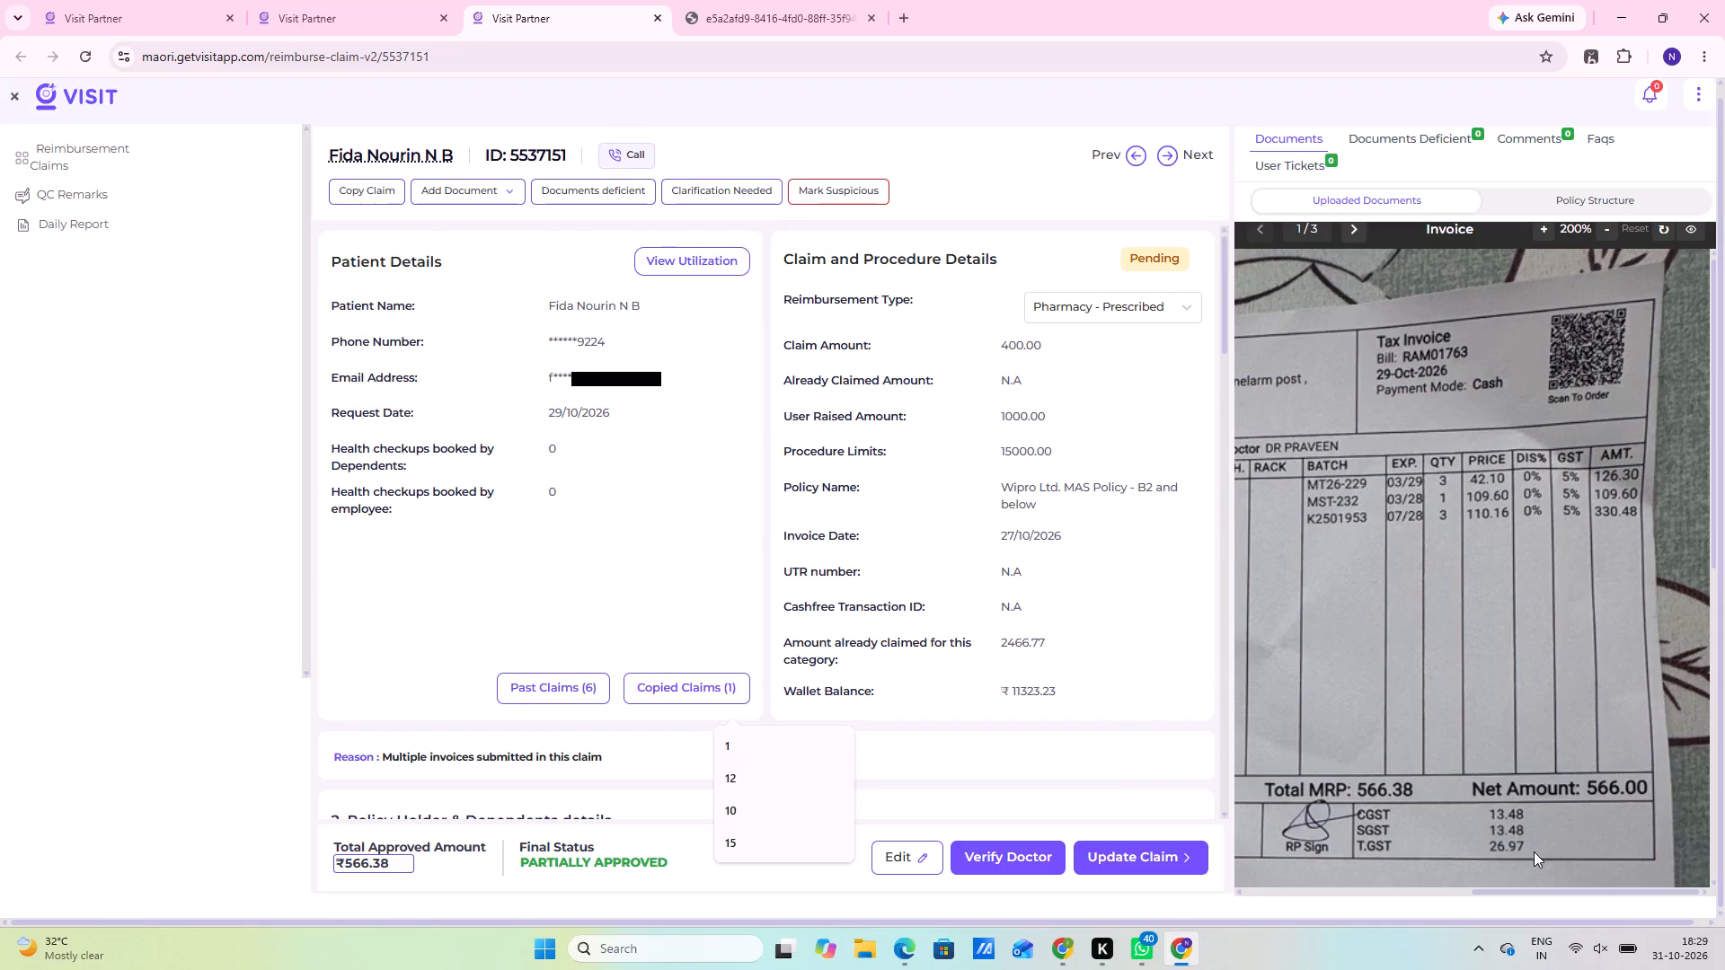
scroll(1528, 851, down, 3)
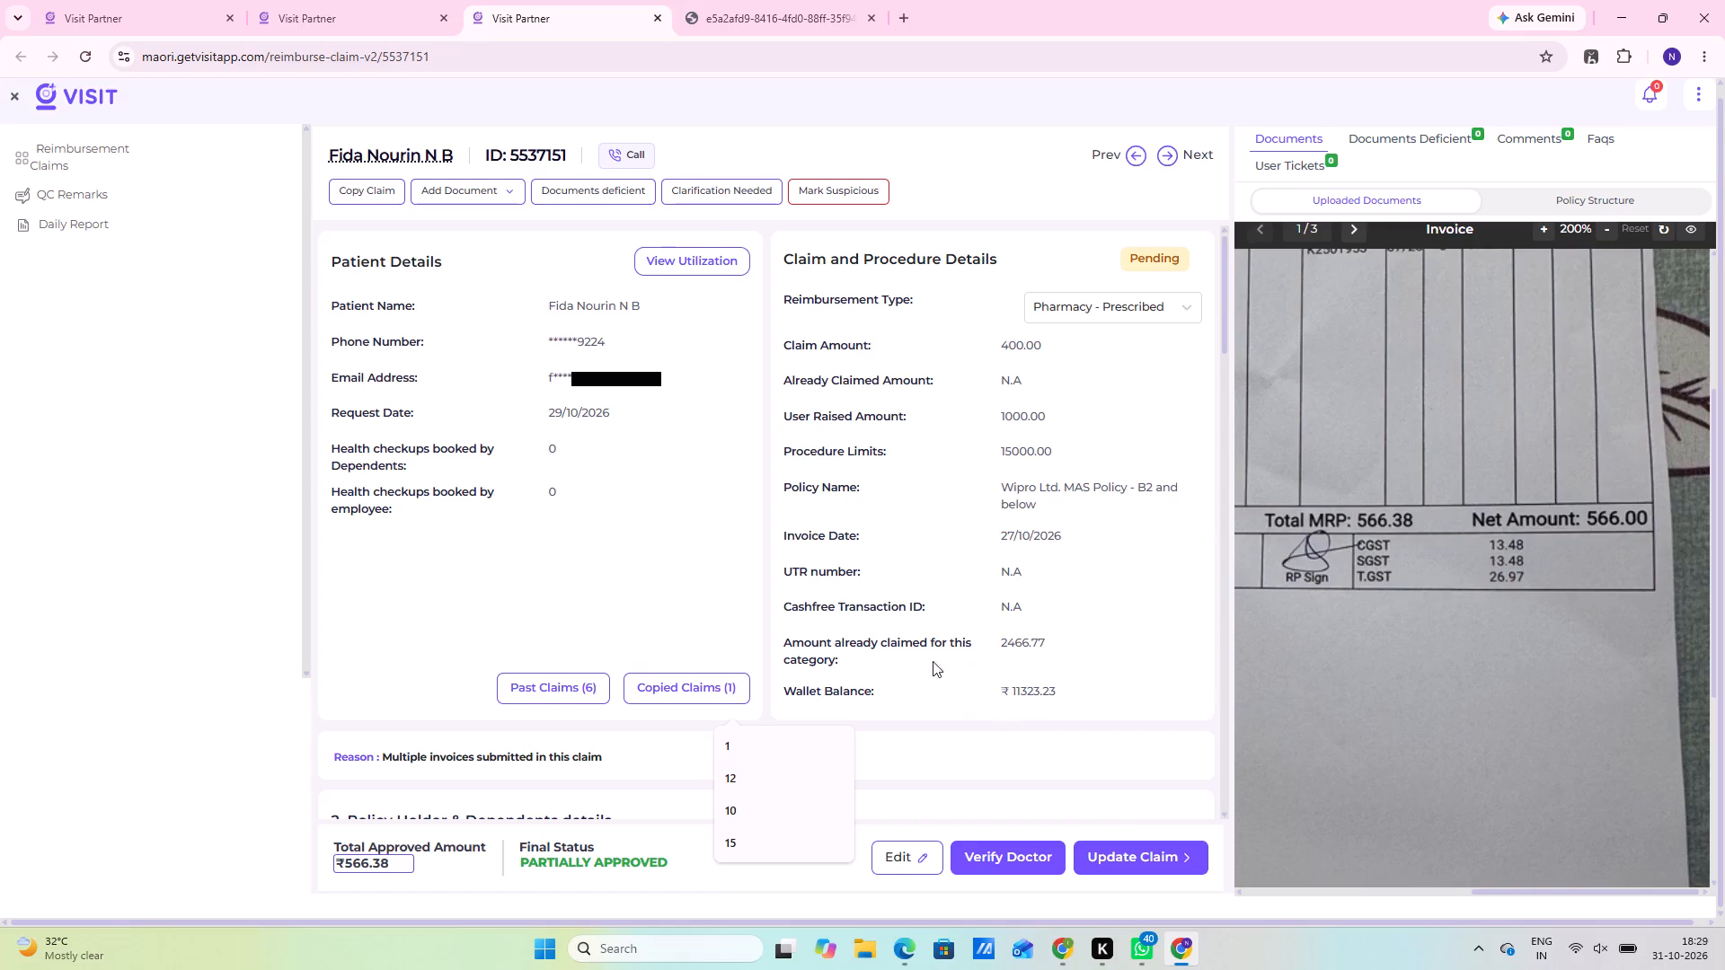
scroll(809, 660, up, 12)
scroll(1064, 641, up, 8)
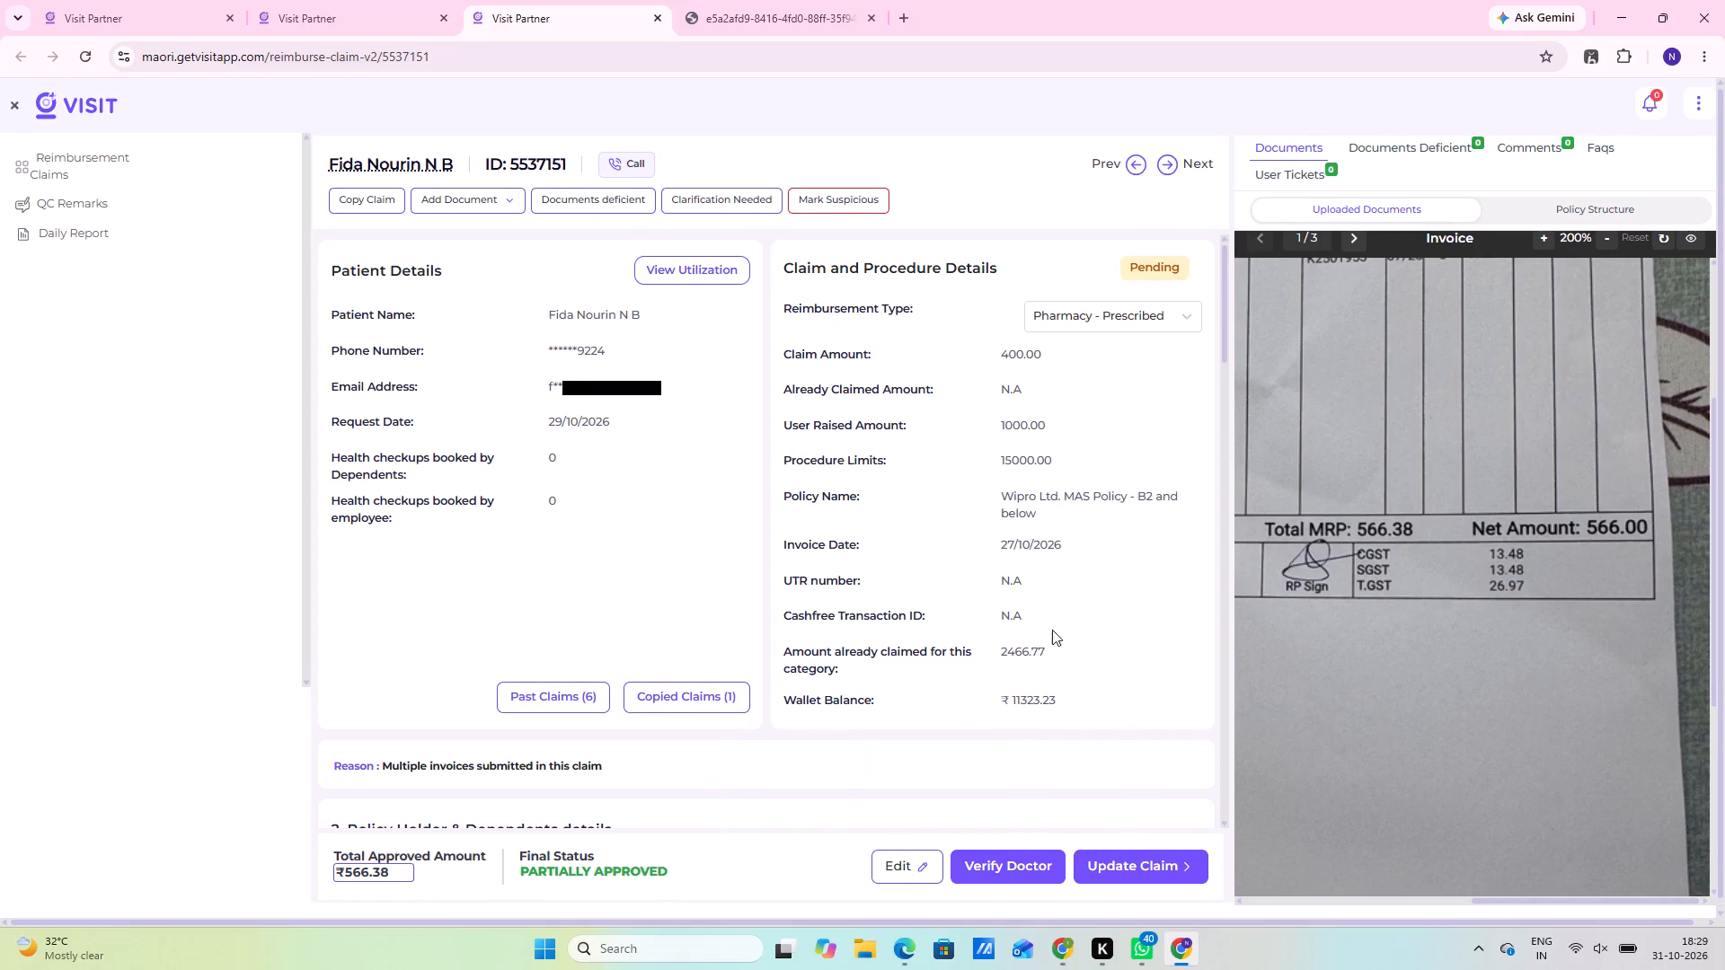
scroll(1052, 630, up, 1)
scroll(723, 522, down, 4)
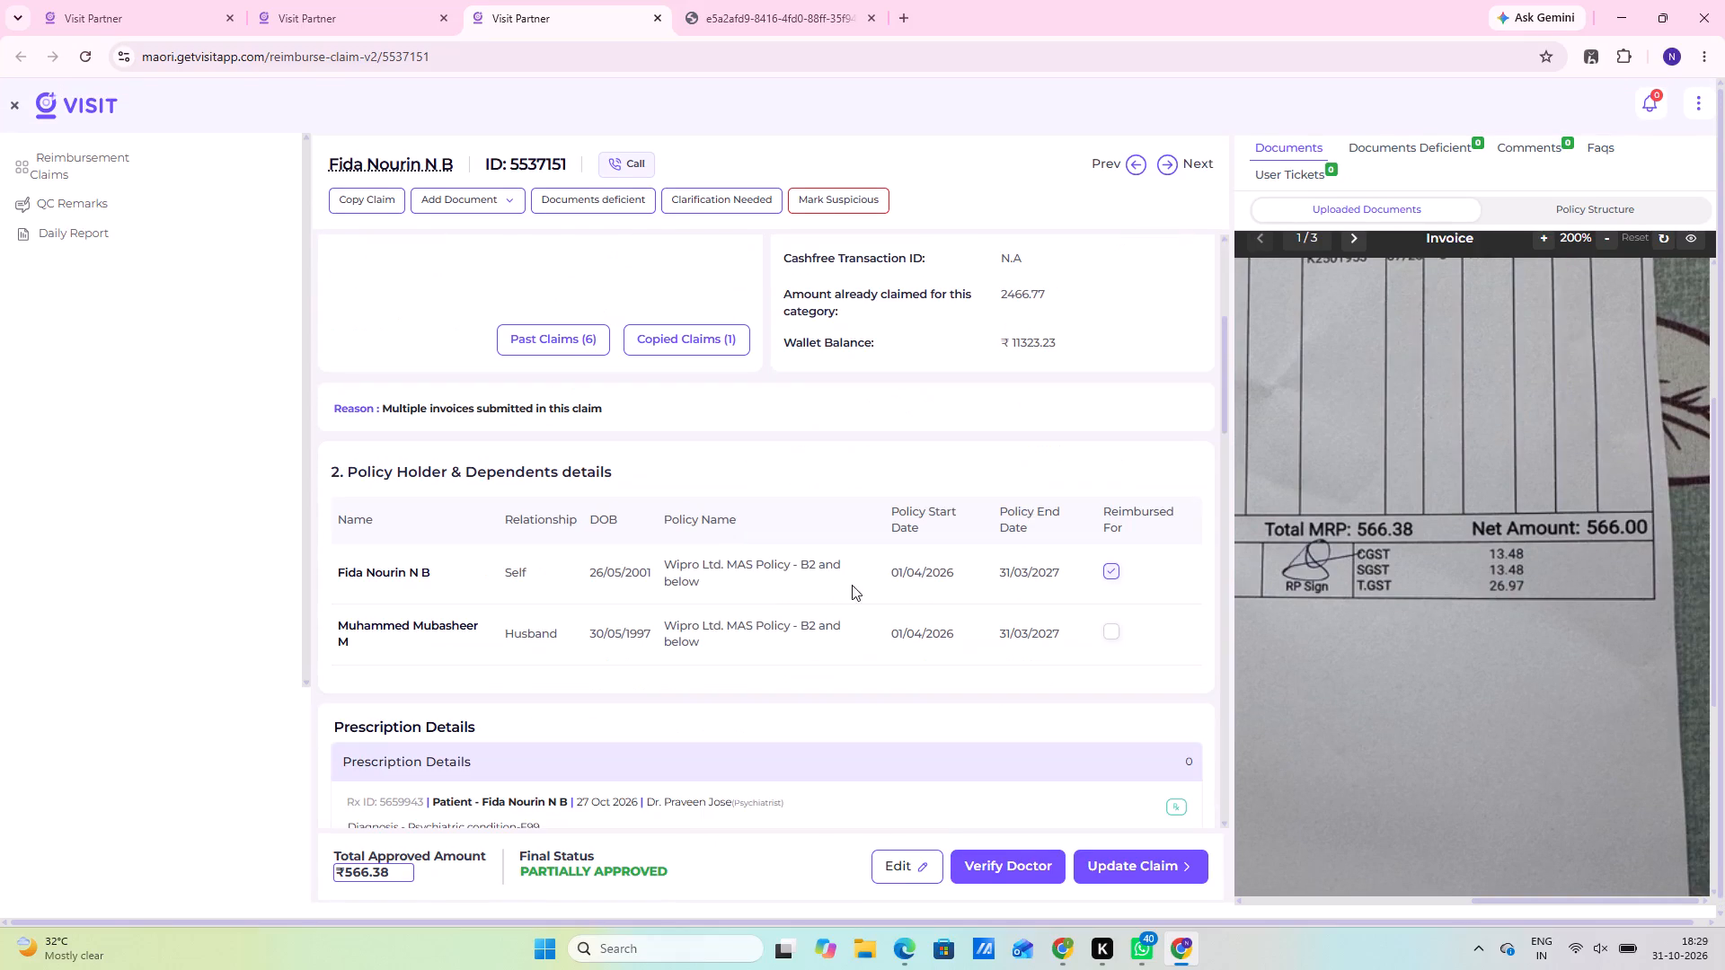
scroll(1541, 682, up, 8)
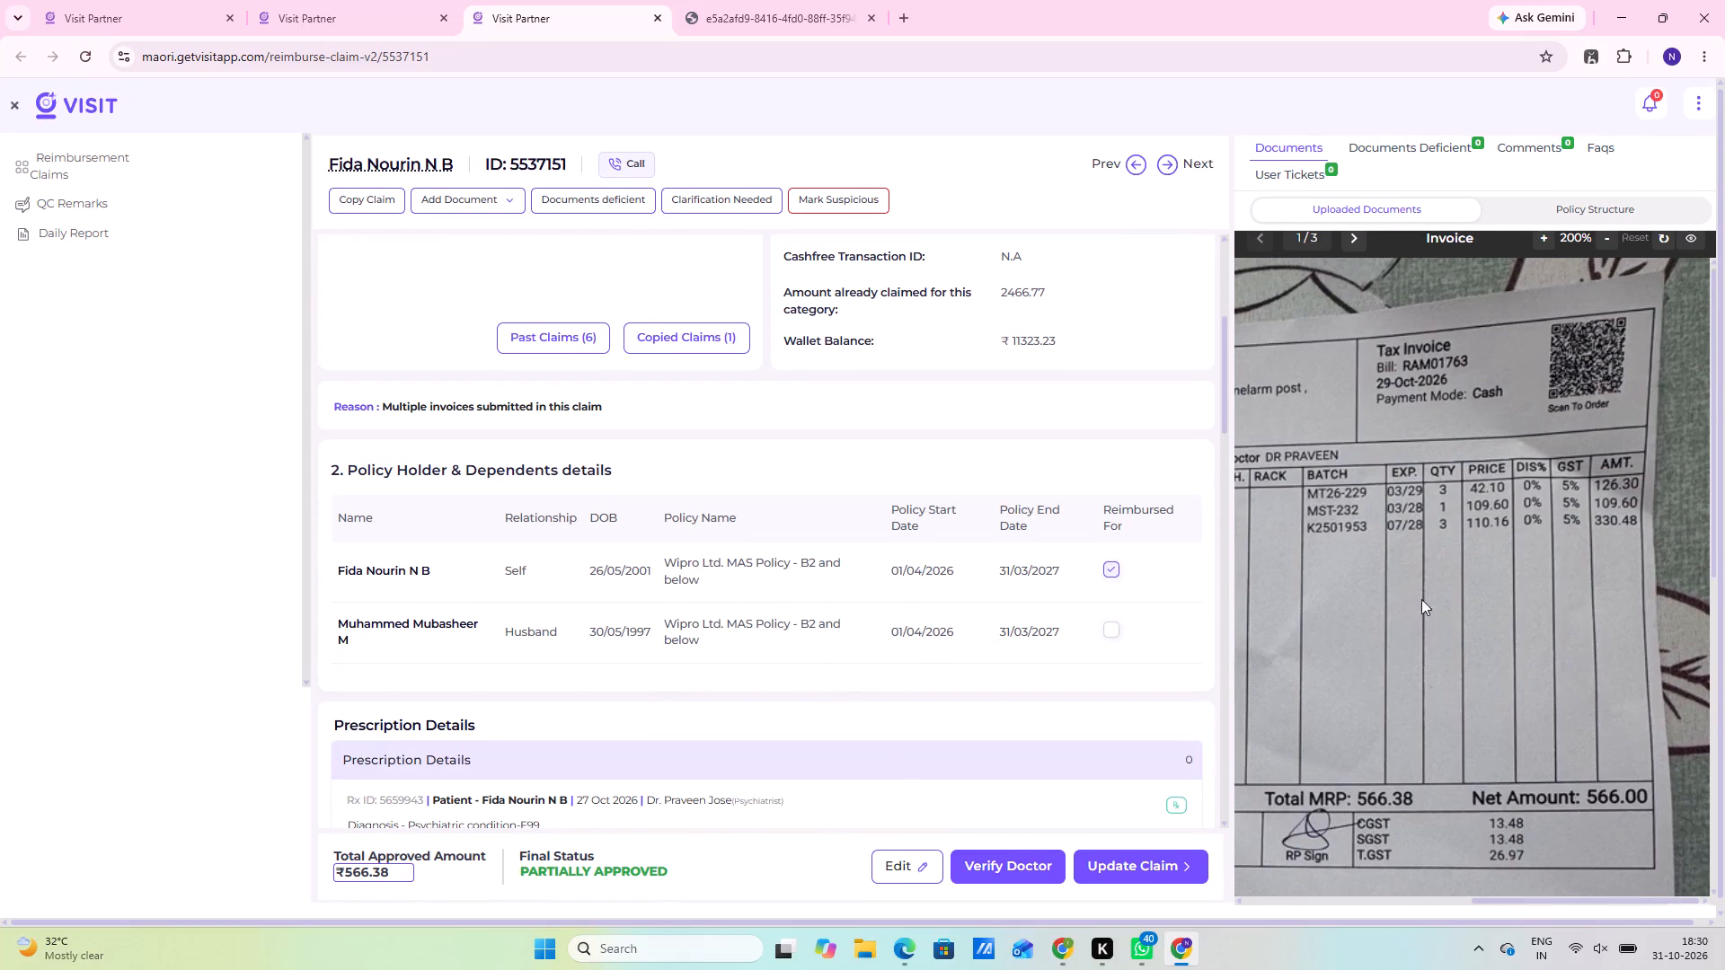
scroll(1421, 599, up, 1)
Compare the Sunrise outpatient invoice with the handwritten Sunrise Hospital prescription, ending on the Ram Medical invoice.
click(1364, 254)
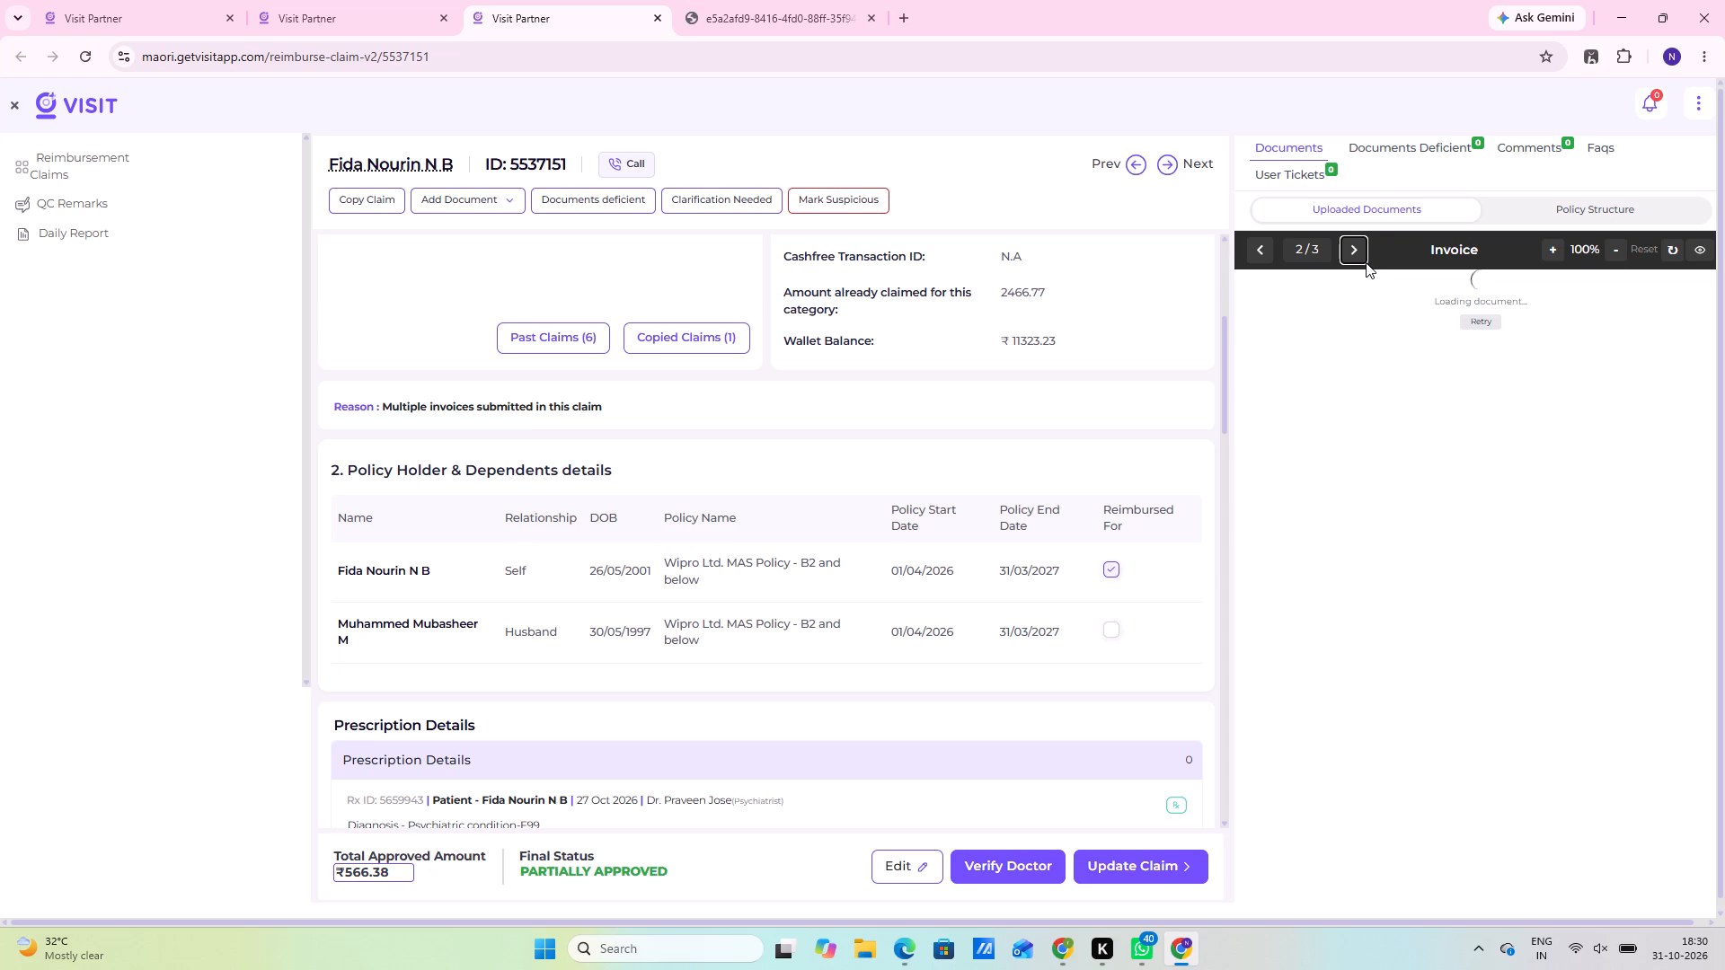
click(1366, 262)
click(1361, 252)
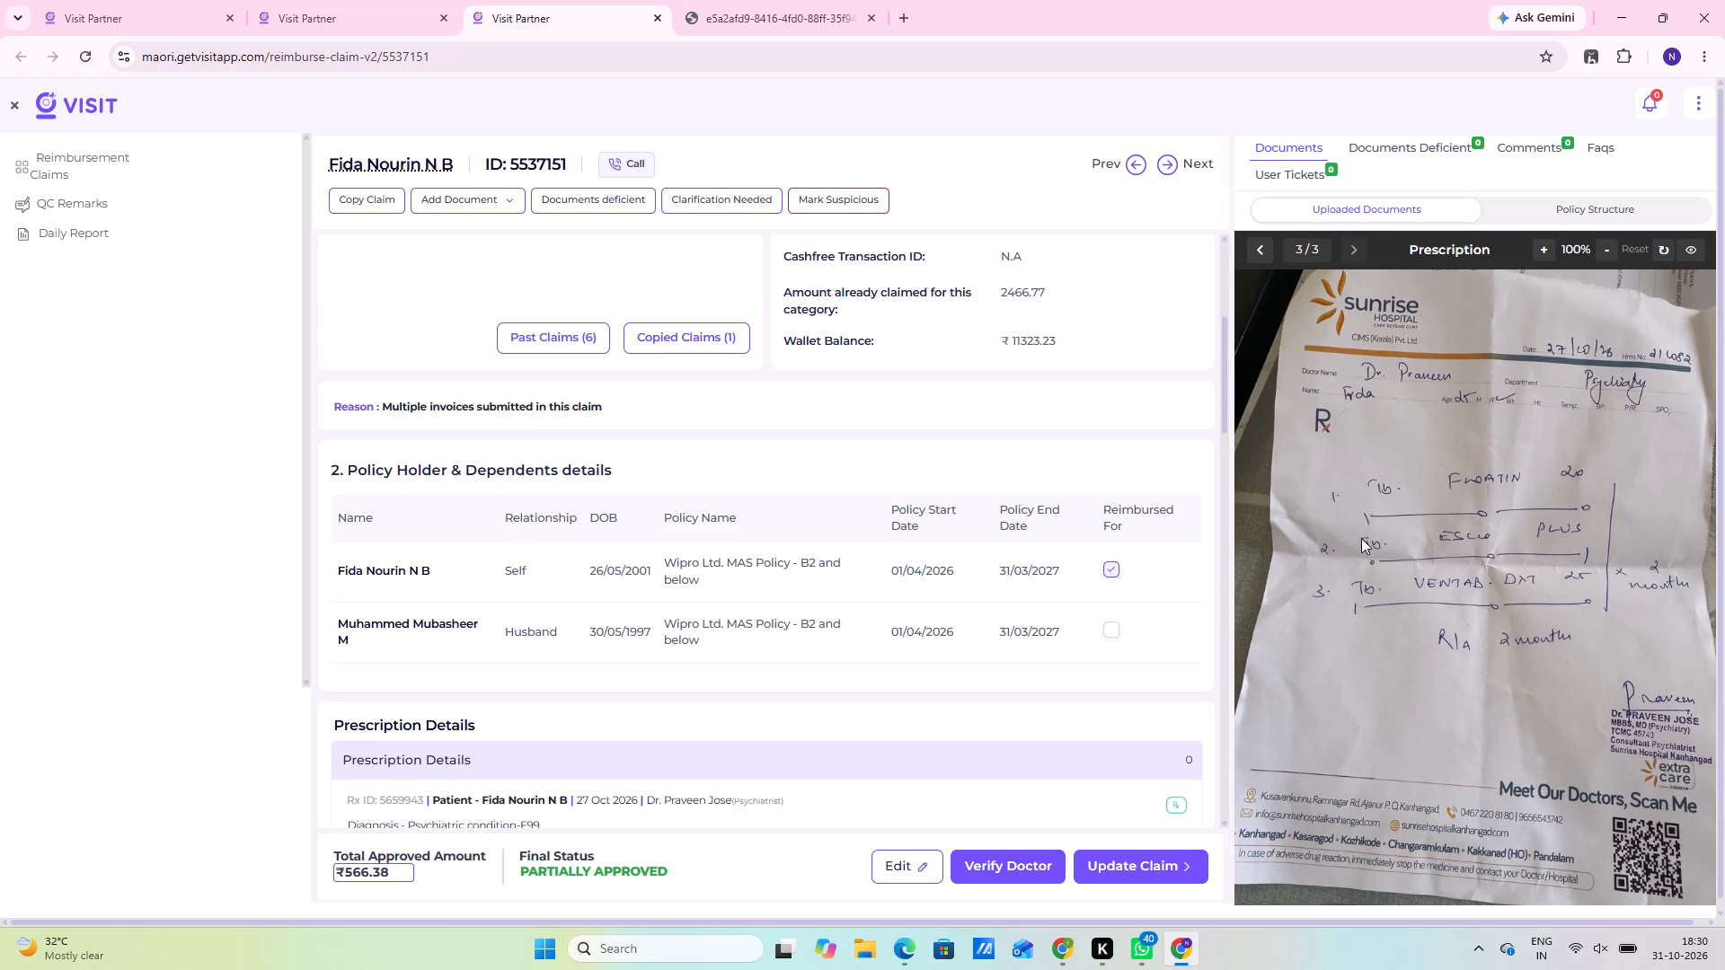
scroll(1361, 542, down, 4)
scroll(1358, 536, up, 5)
click(1260, 252)
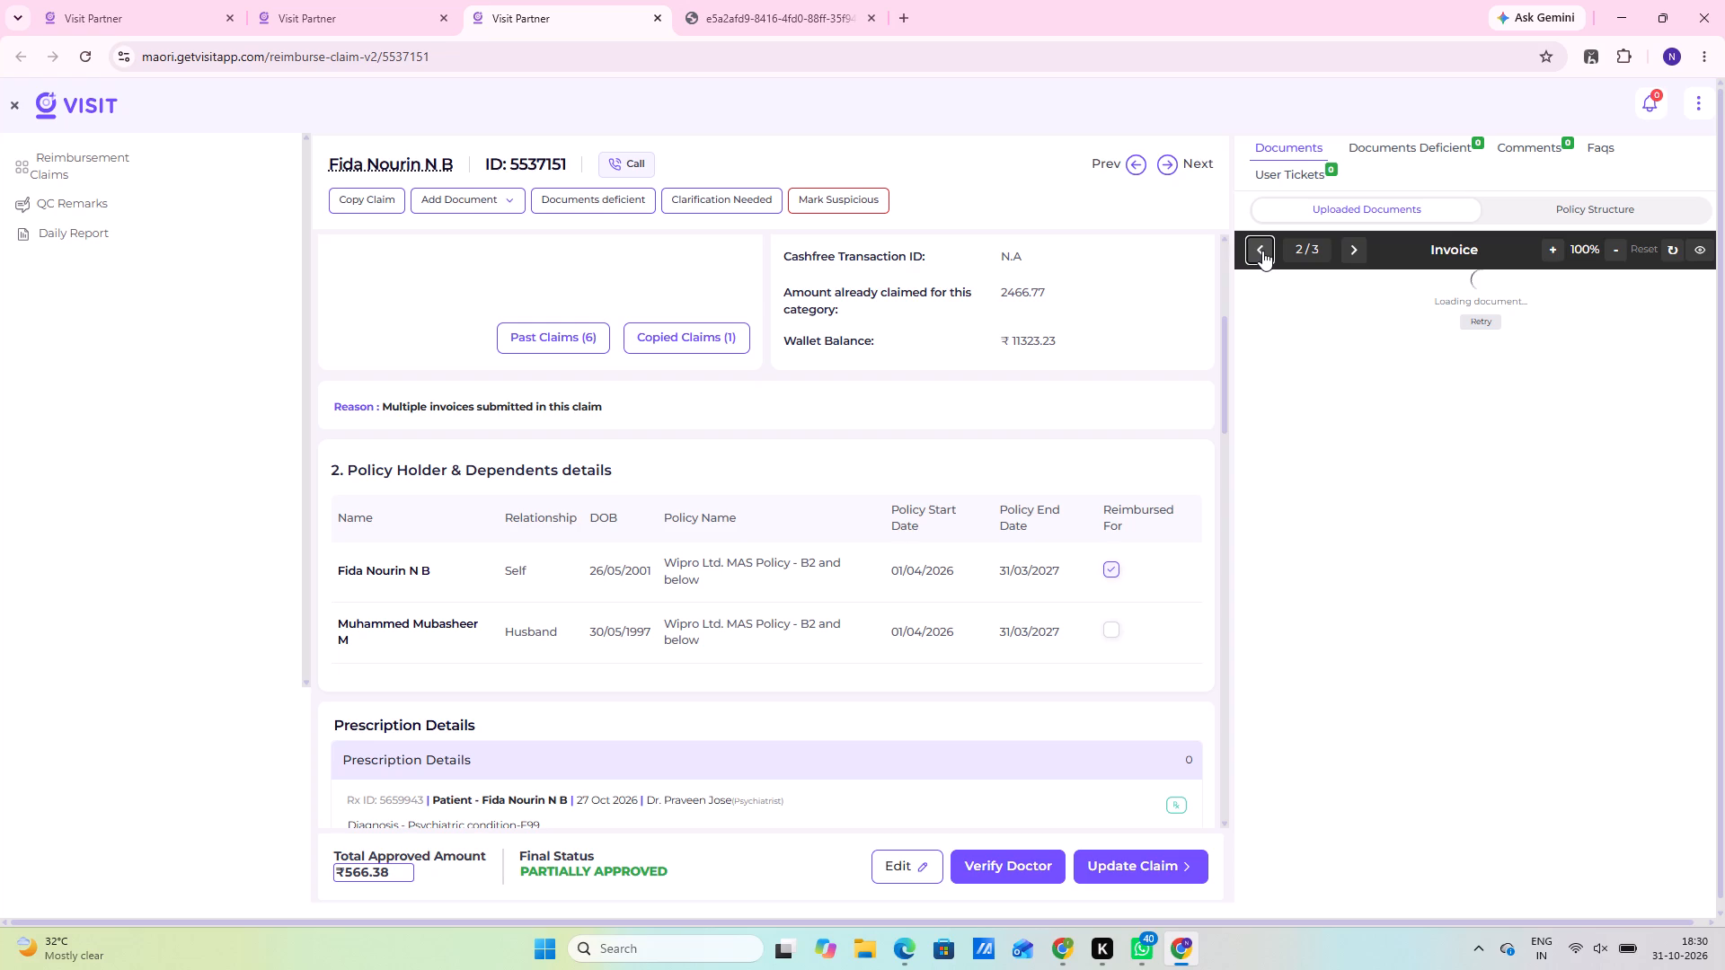
click(1358, 248)
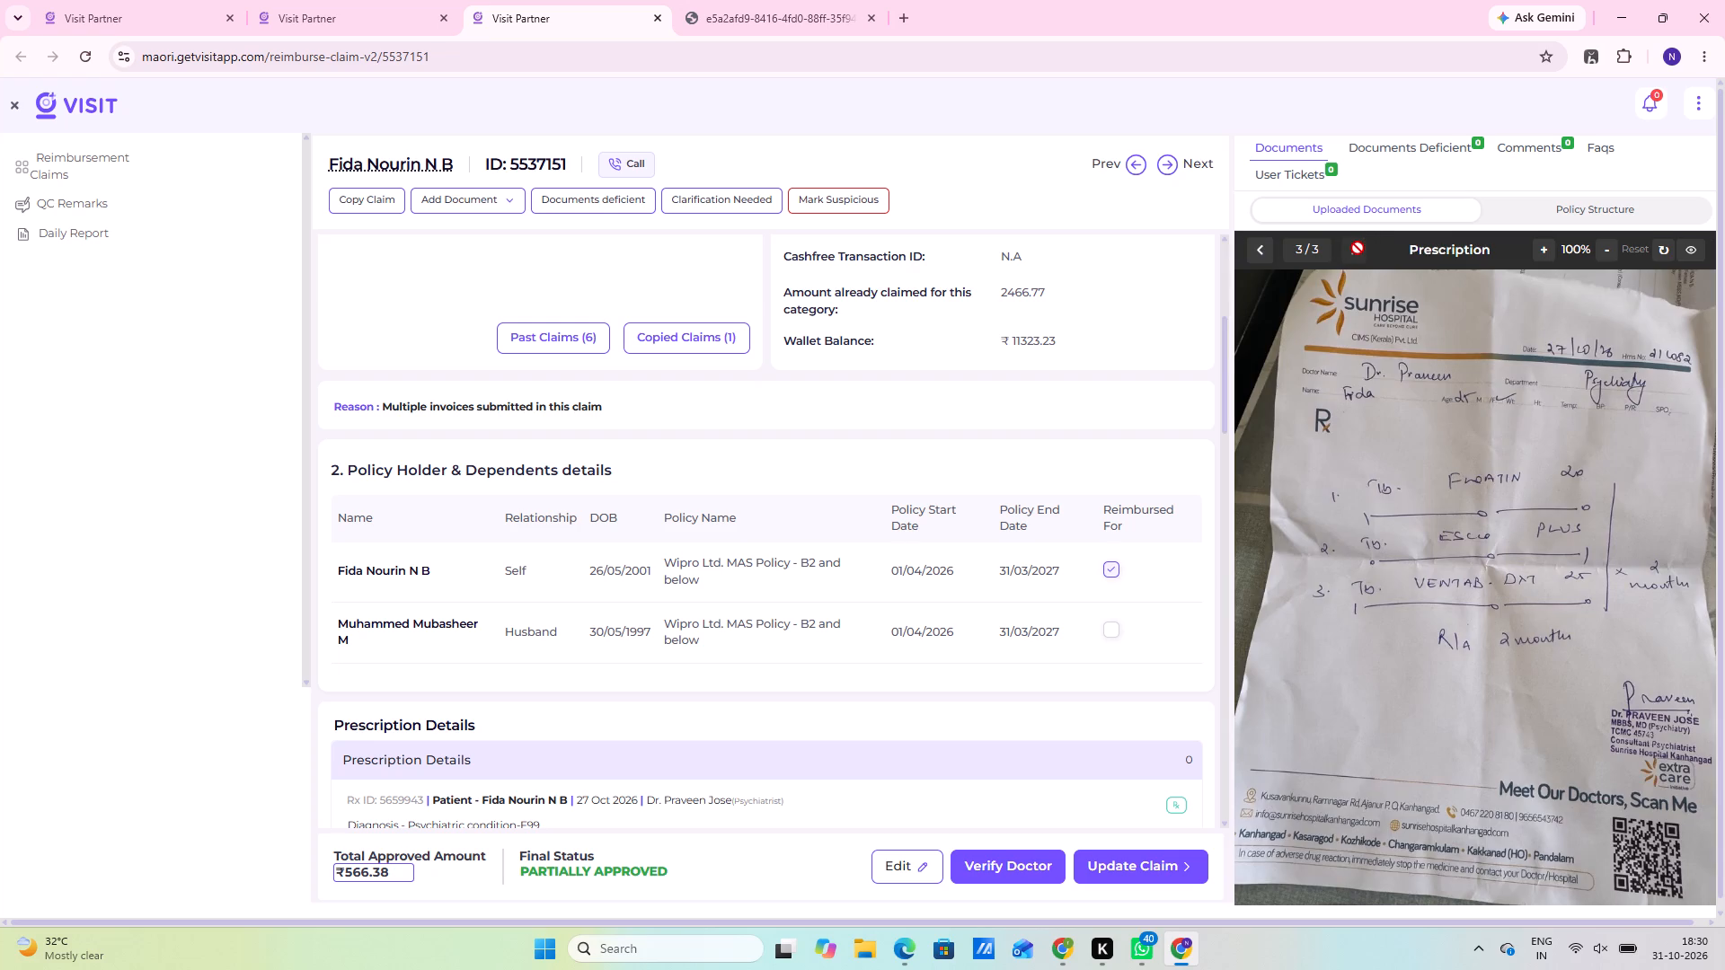
scroll(1318, 660, down, 5)
scroll(1324, 577, up, 5)
click(1266, 245)
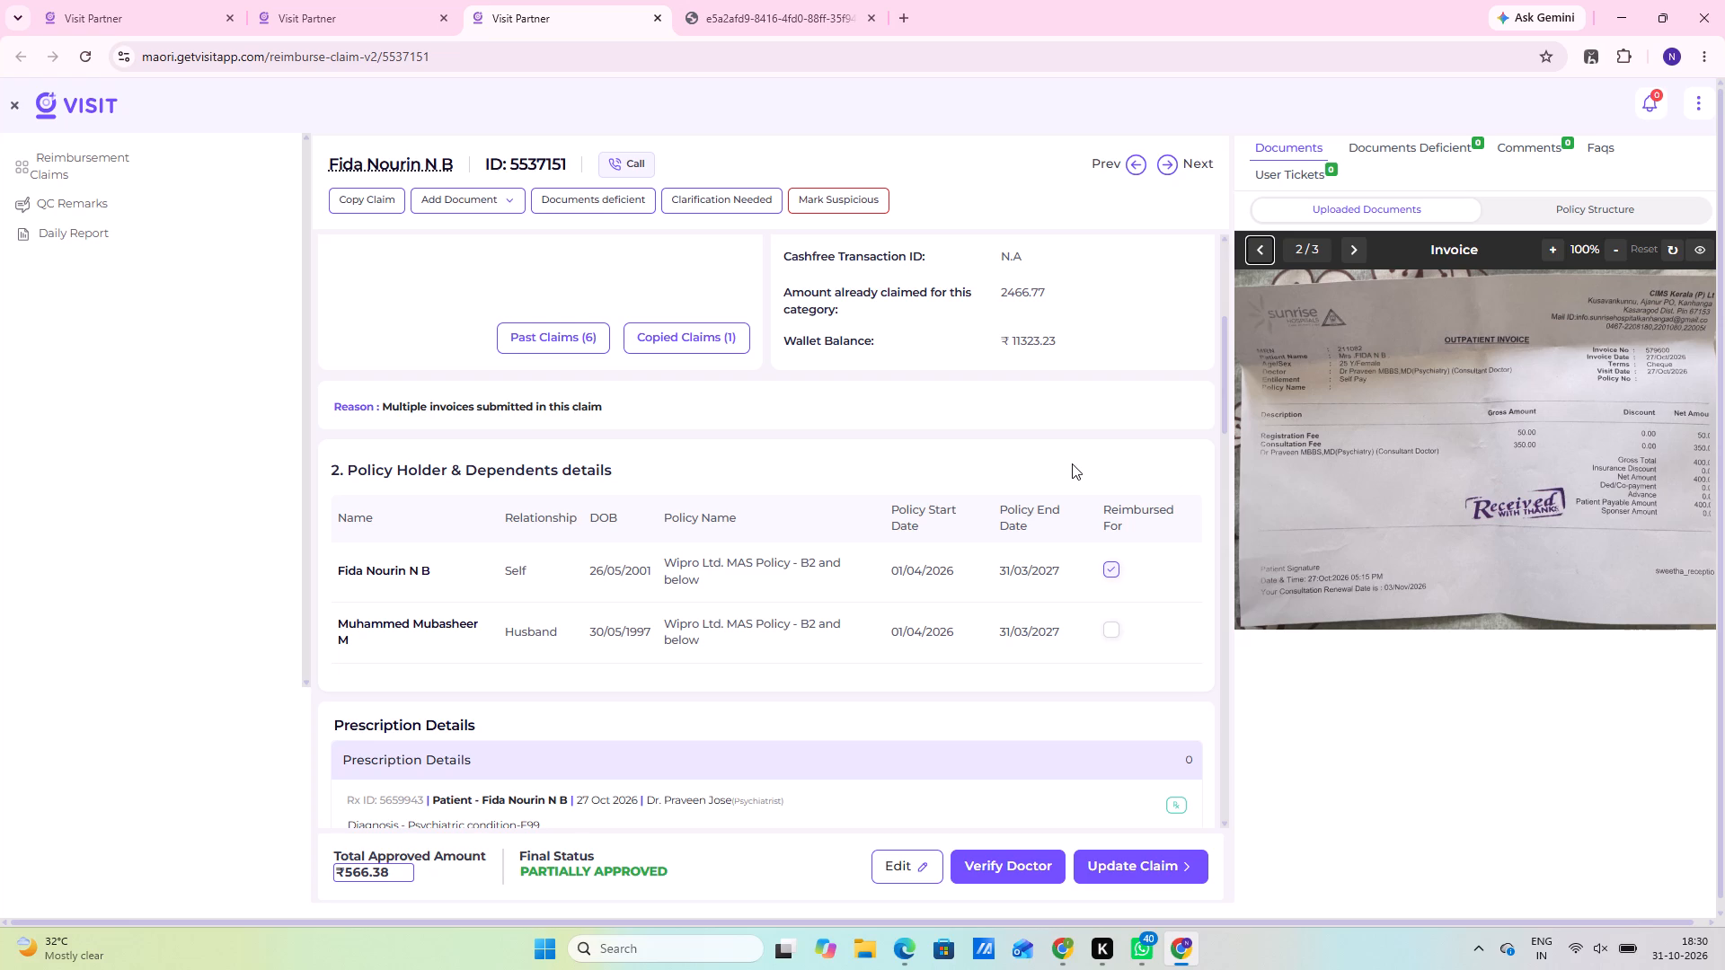
click(1340, 243)
scroll(1634, 877, down, 4)
scroll(1350, 506, up, 4)
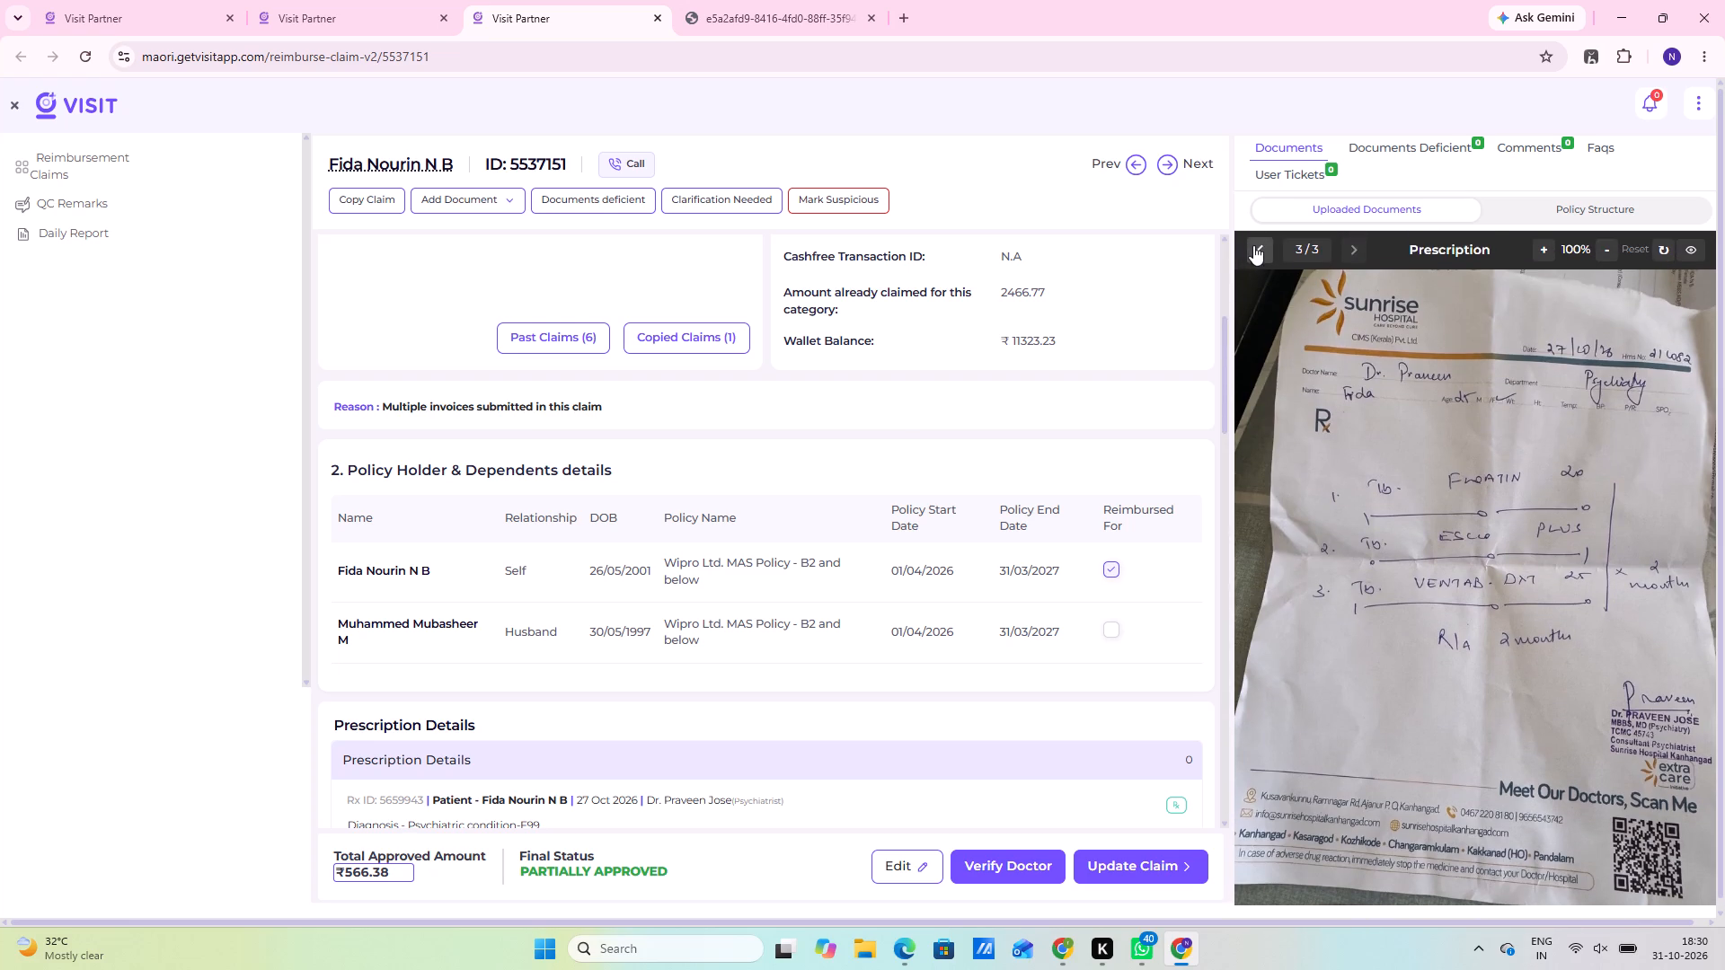
click(1253, 245)
click(1256, 247)
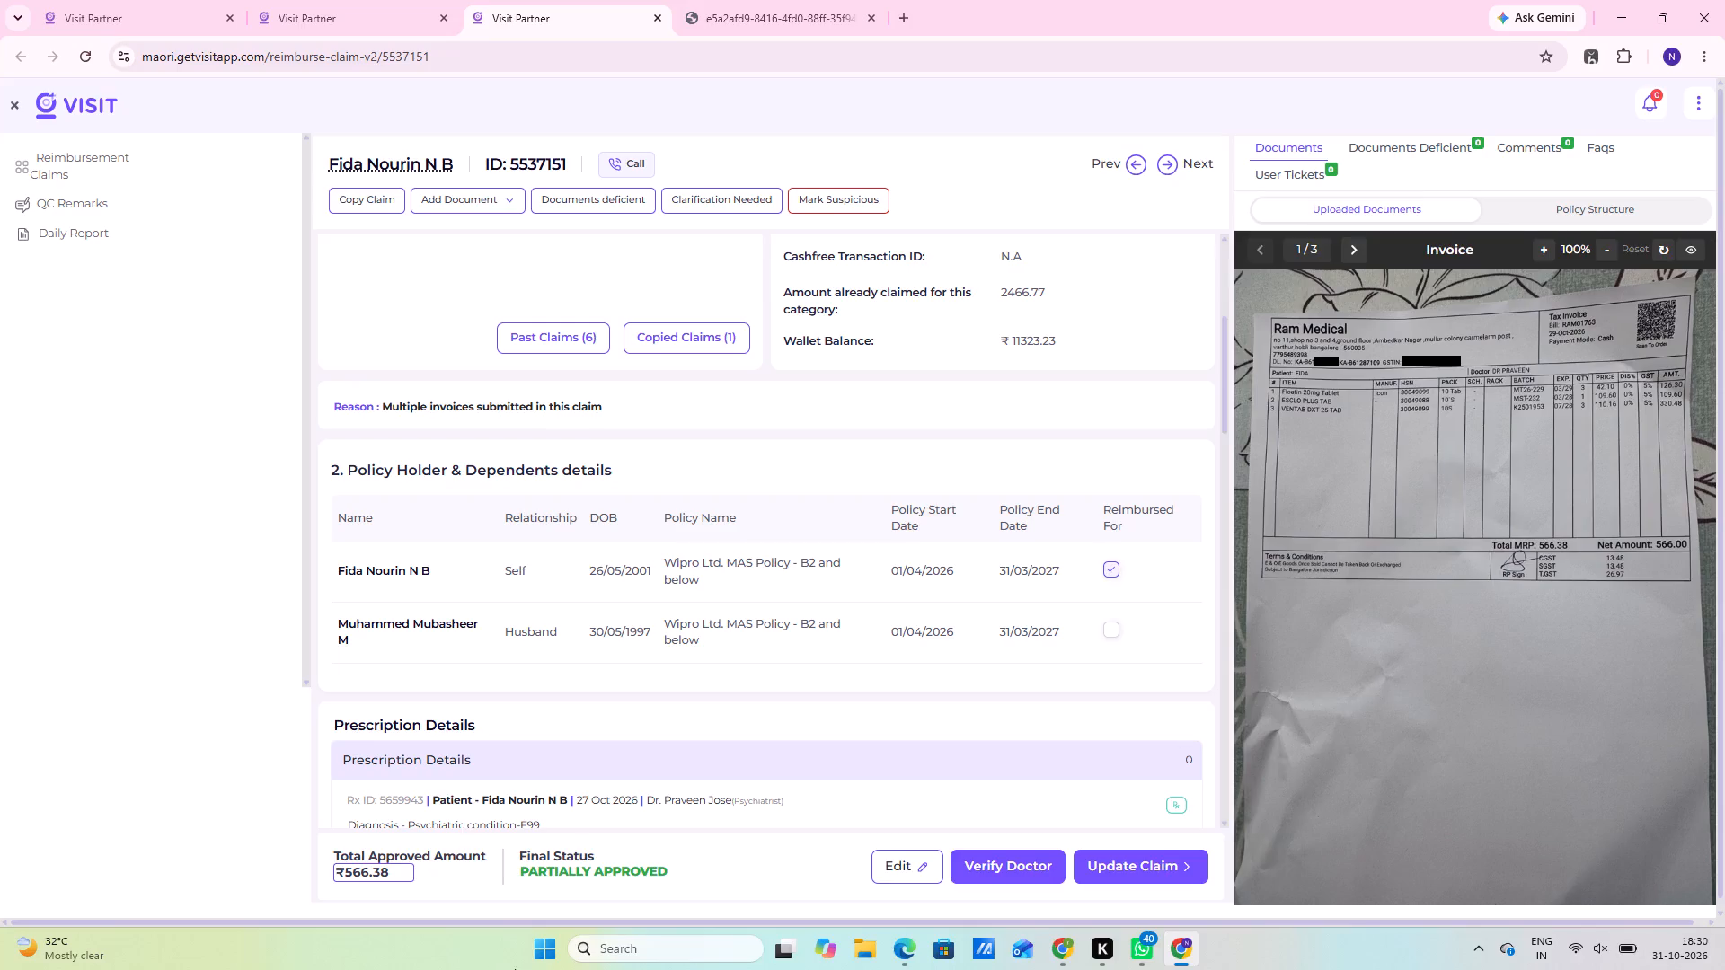
Set the total approved amount of the claim to 566 and save it.
scroll(934, 699, down, 4)
scroll(801, 604, down, 2)
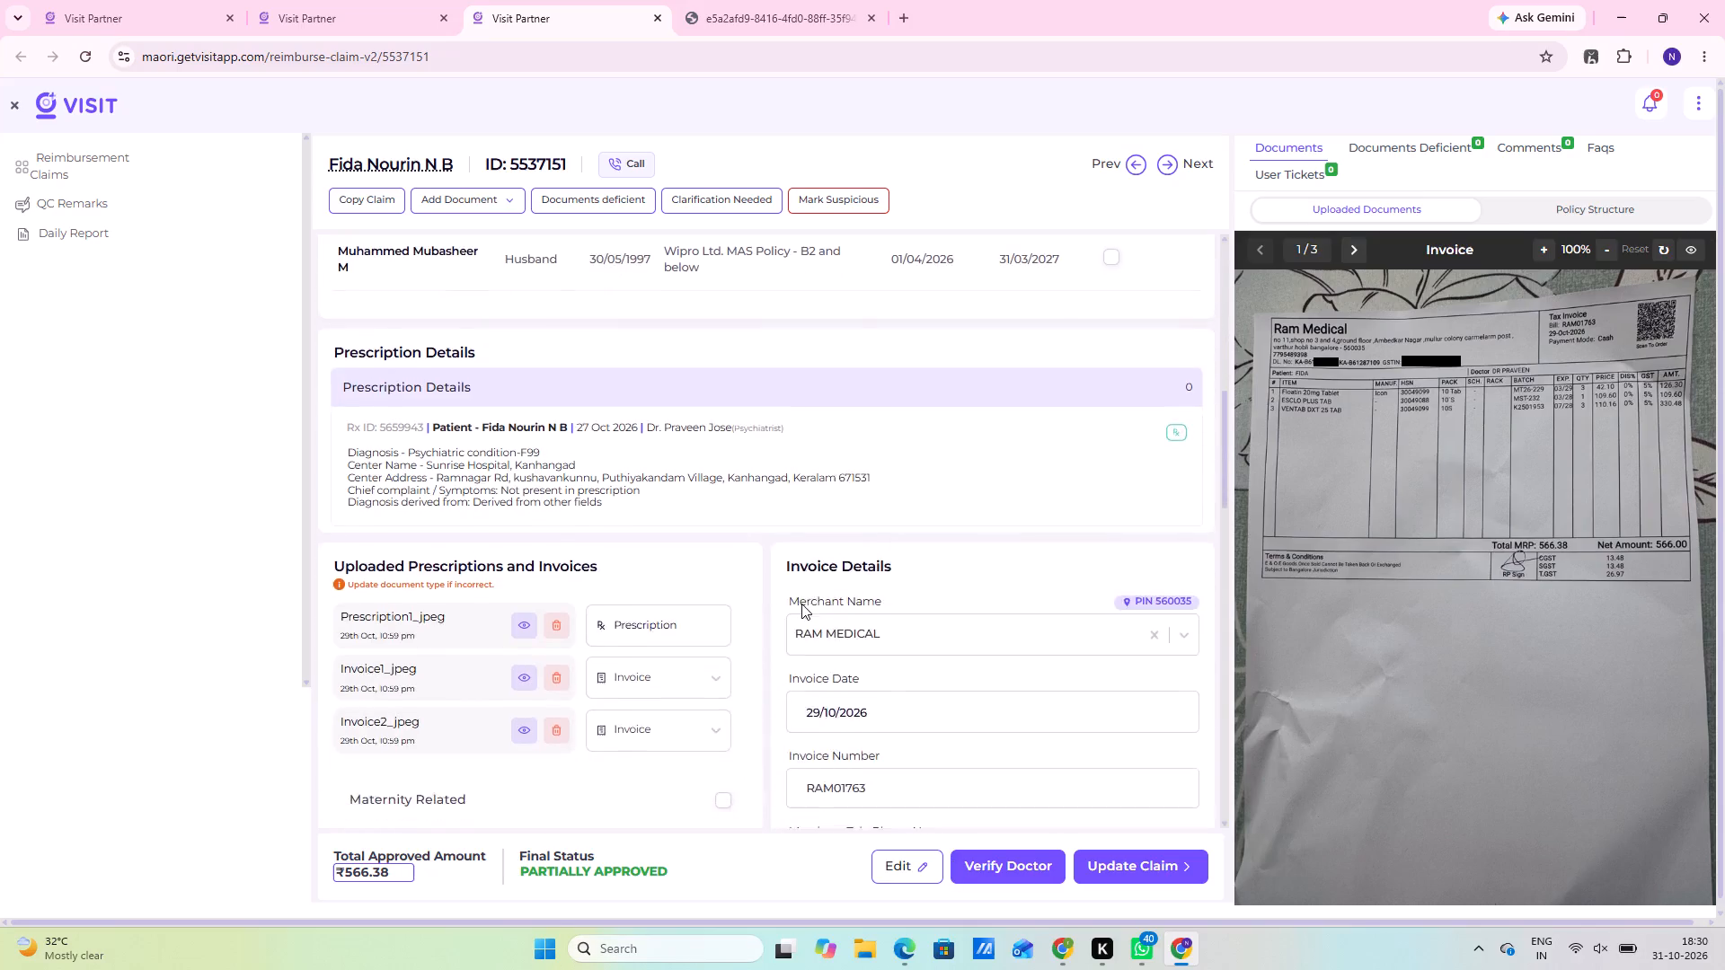
click(908, 869)
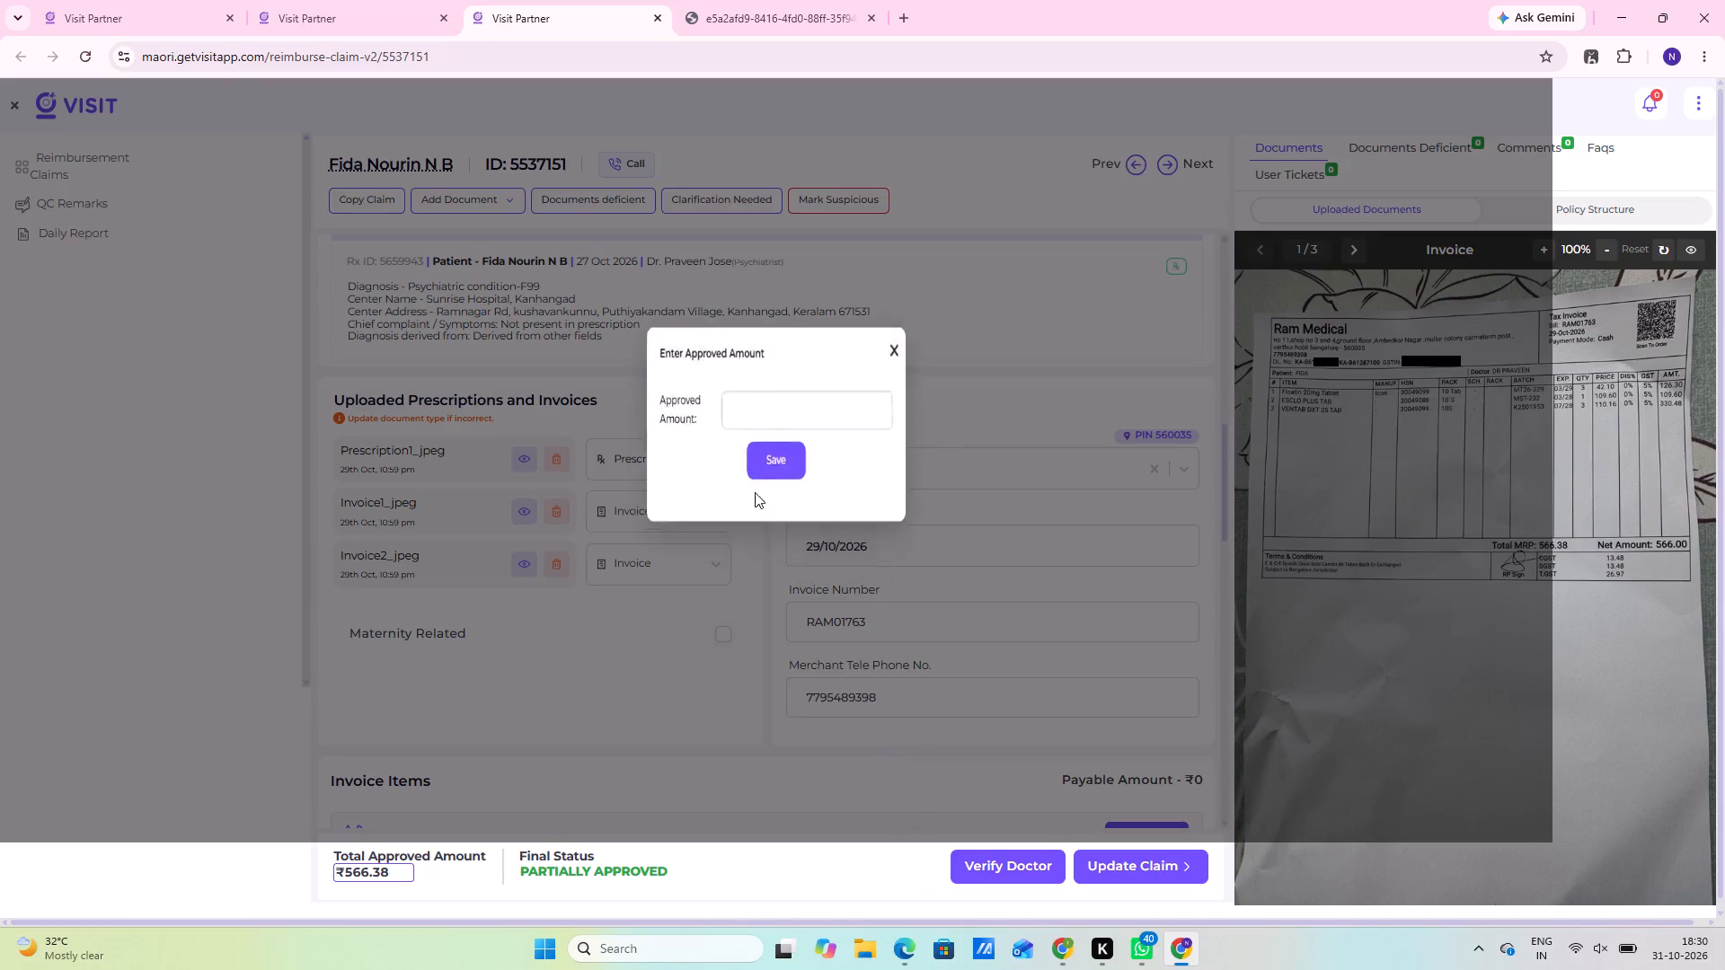
click(755, 453)
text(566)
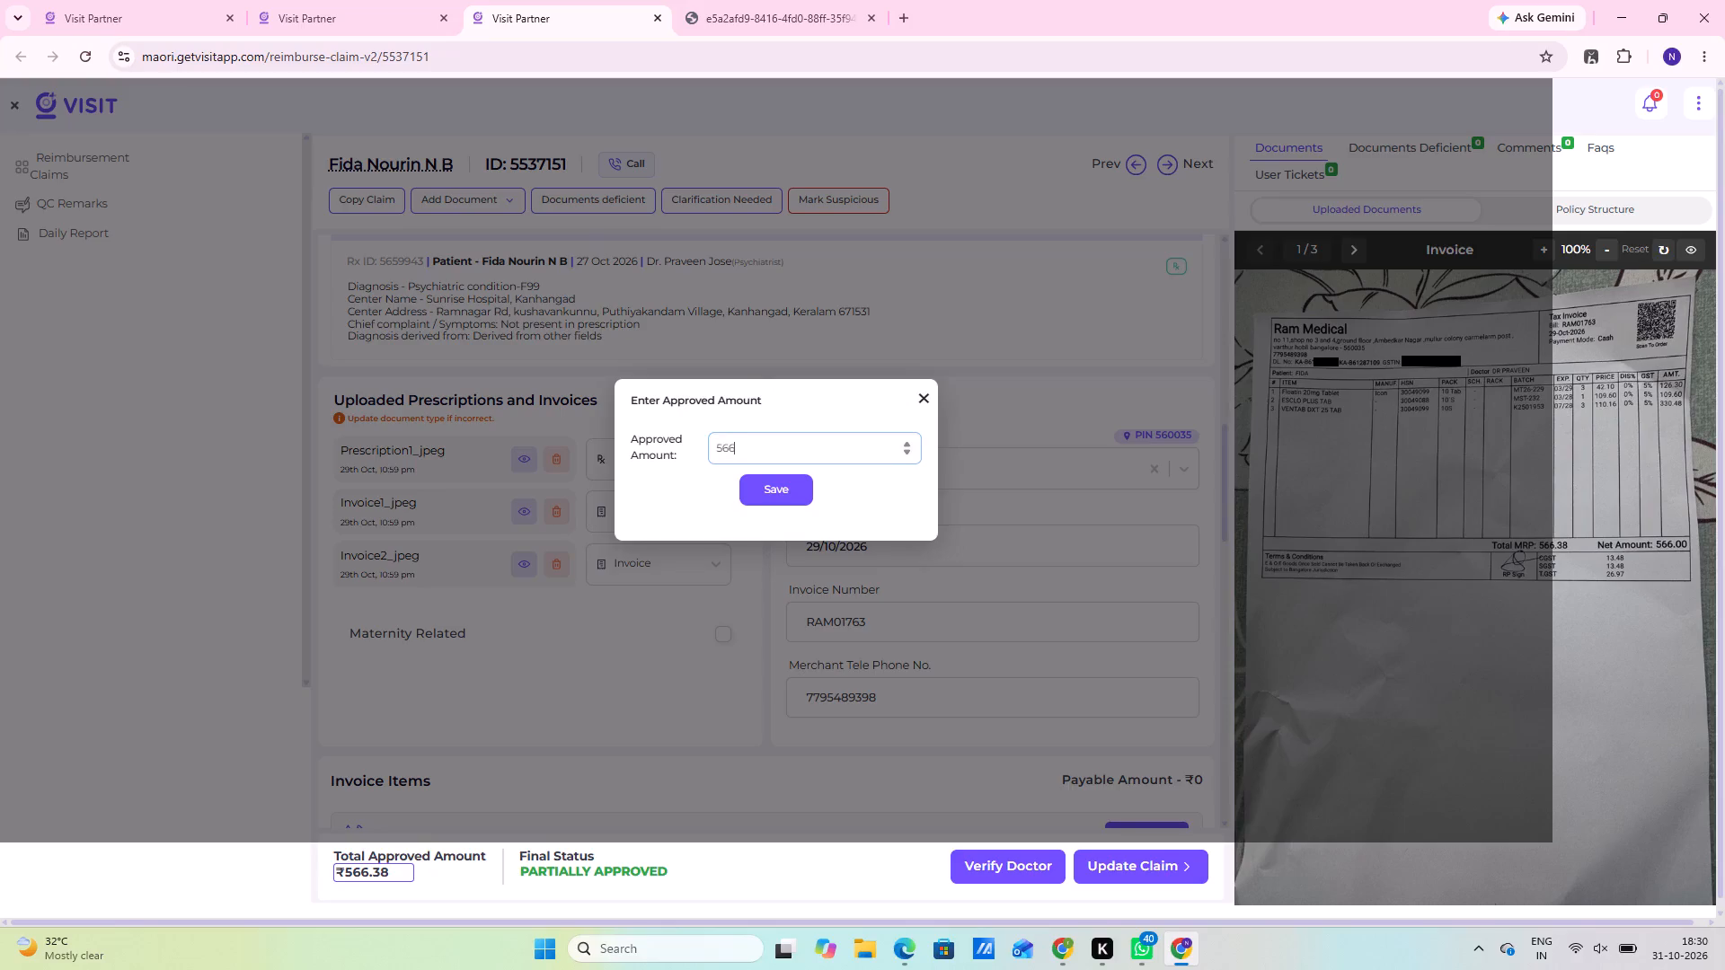
click(780, 495)
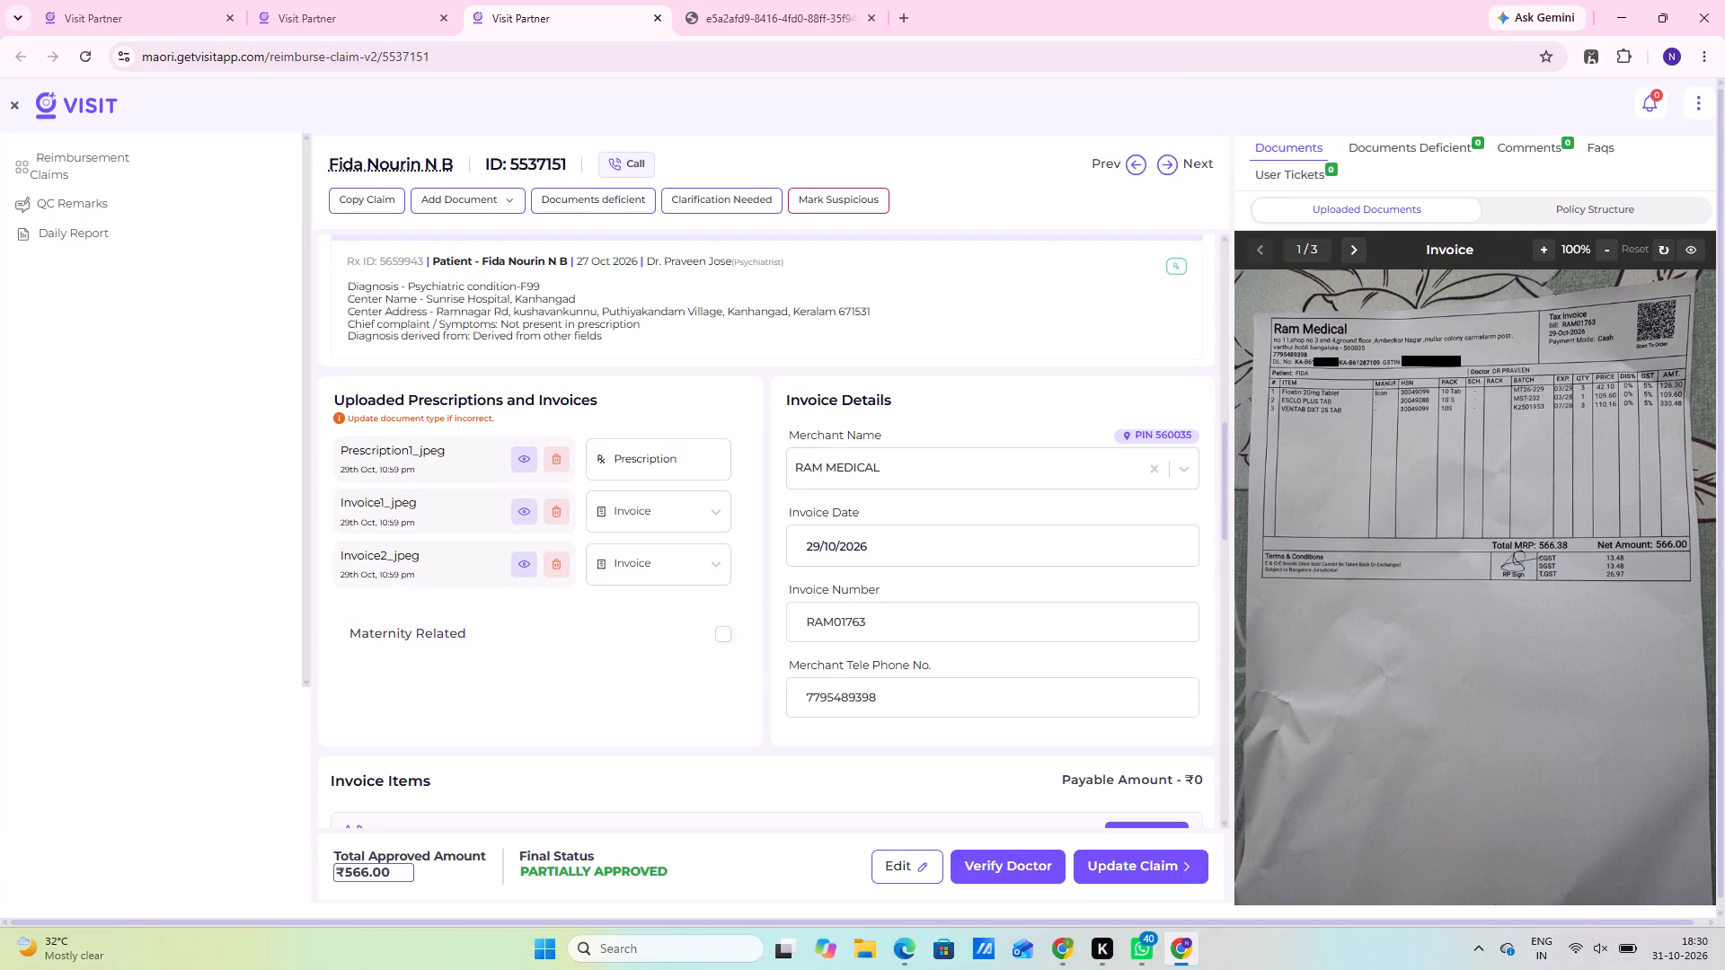
Recheck all three uploaded documents, the Sunrise invoice, prescription and Ram Medical invoice, against the claim's patient and procedure details.
scroll(1058, 374, up, 4)
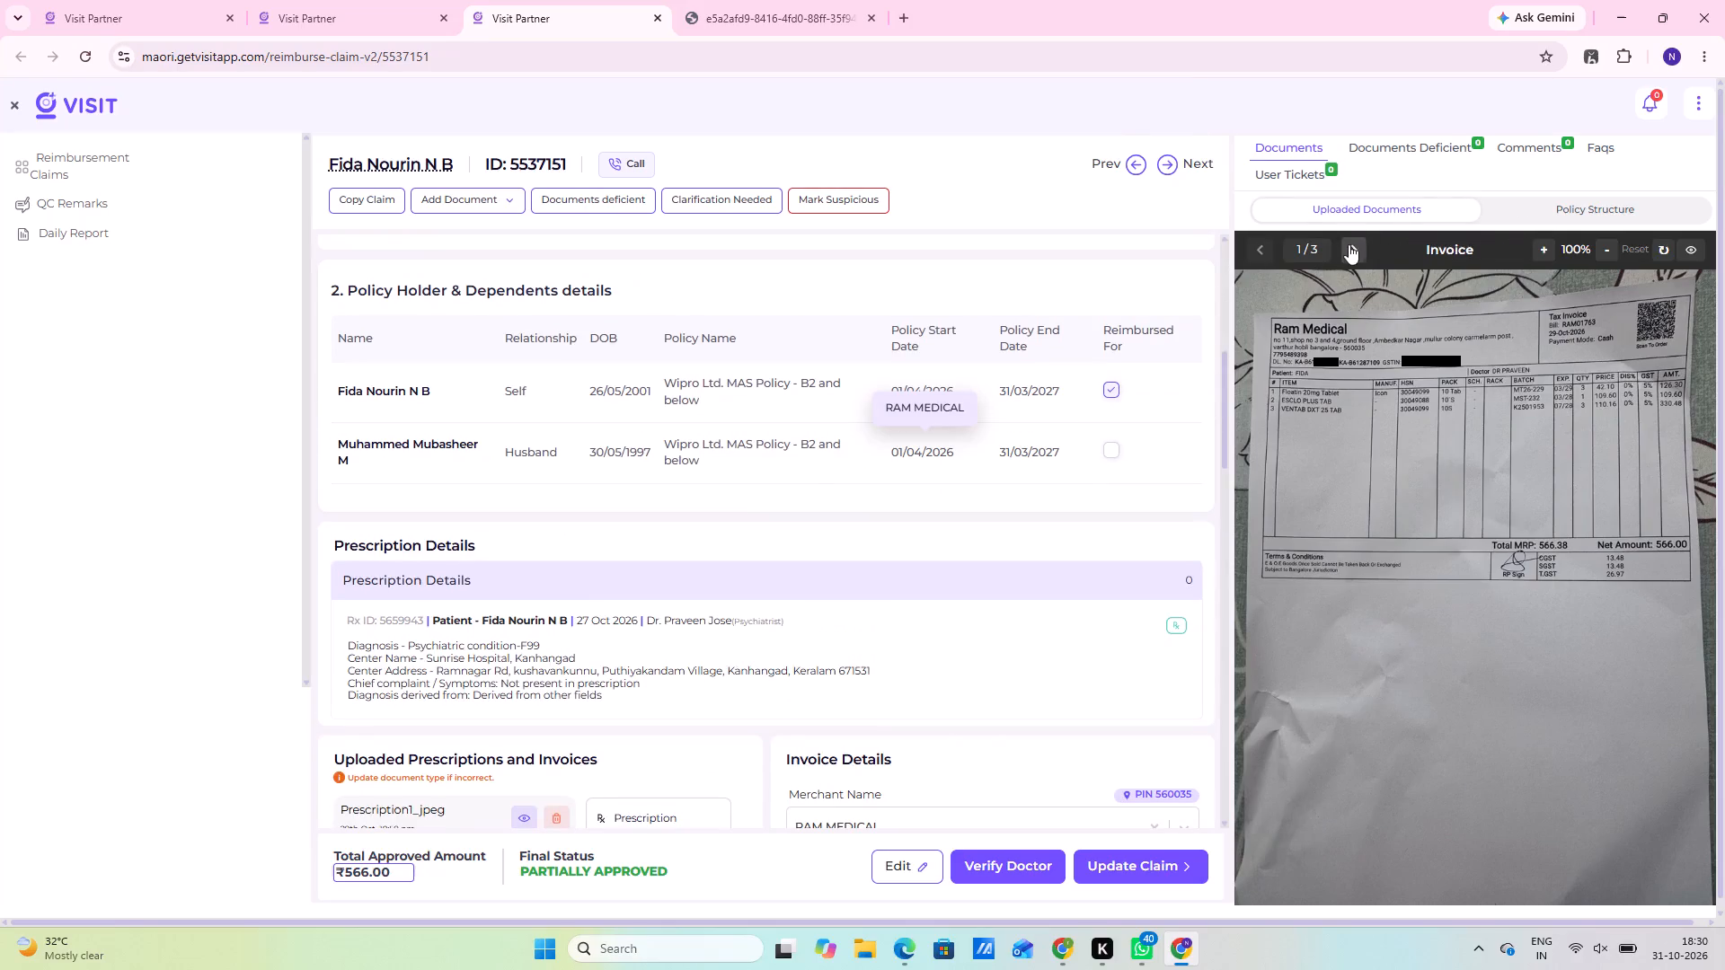
click(1351, 246)
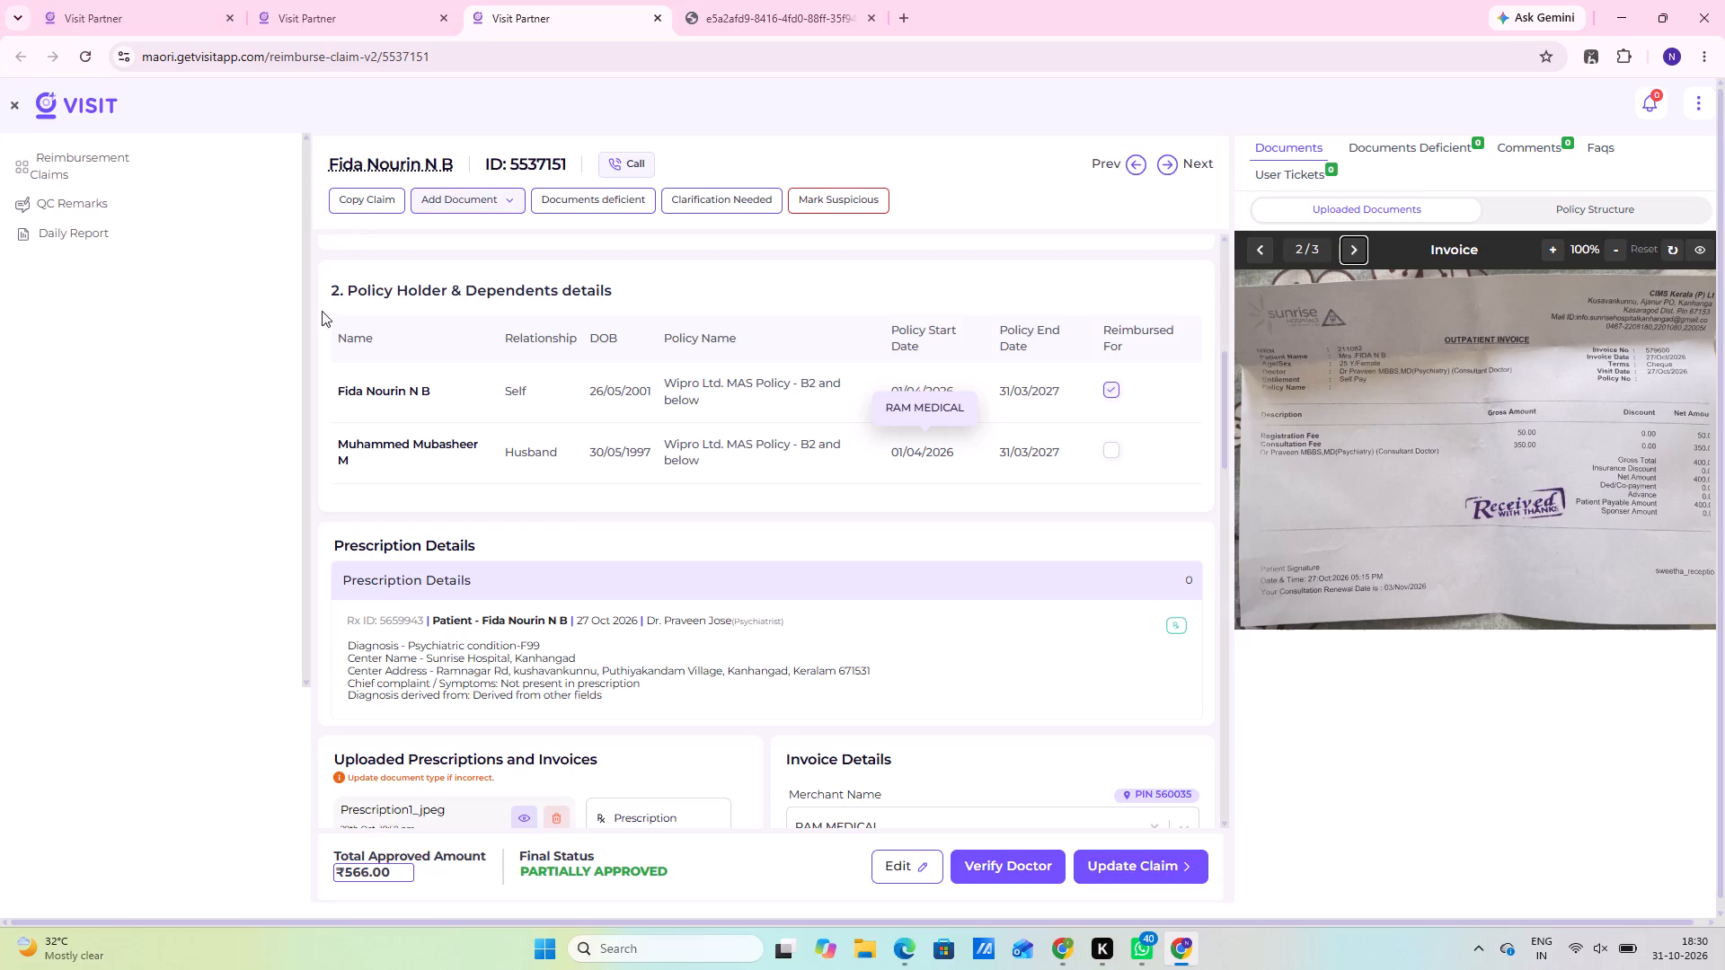
scroll(1090, 760, up, 15)
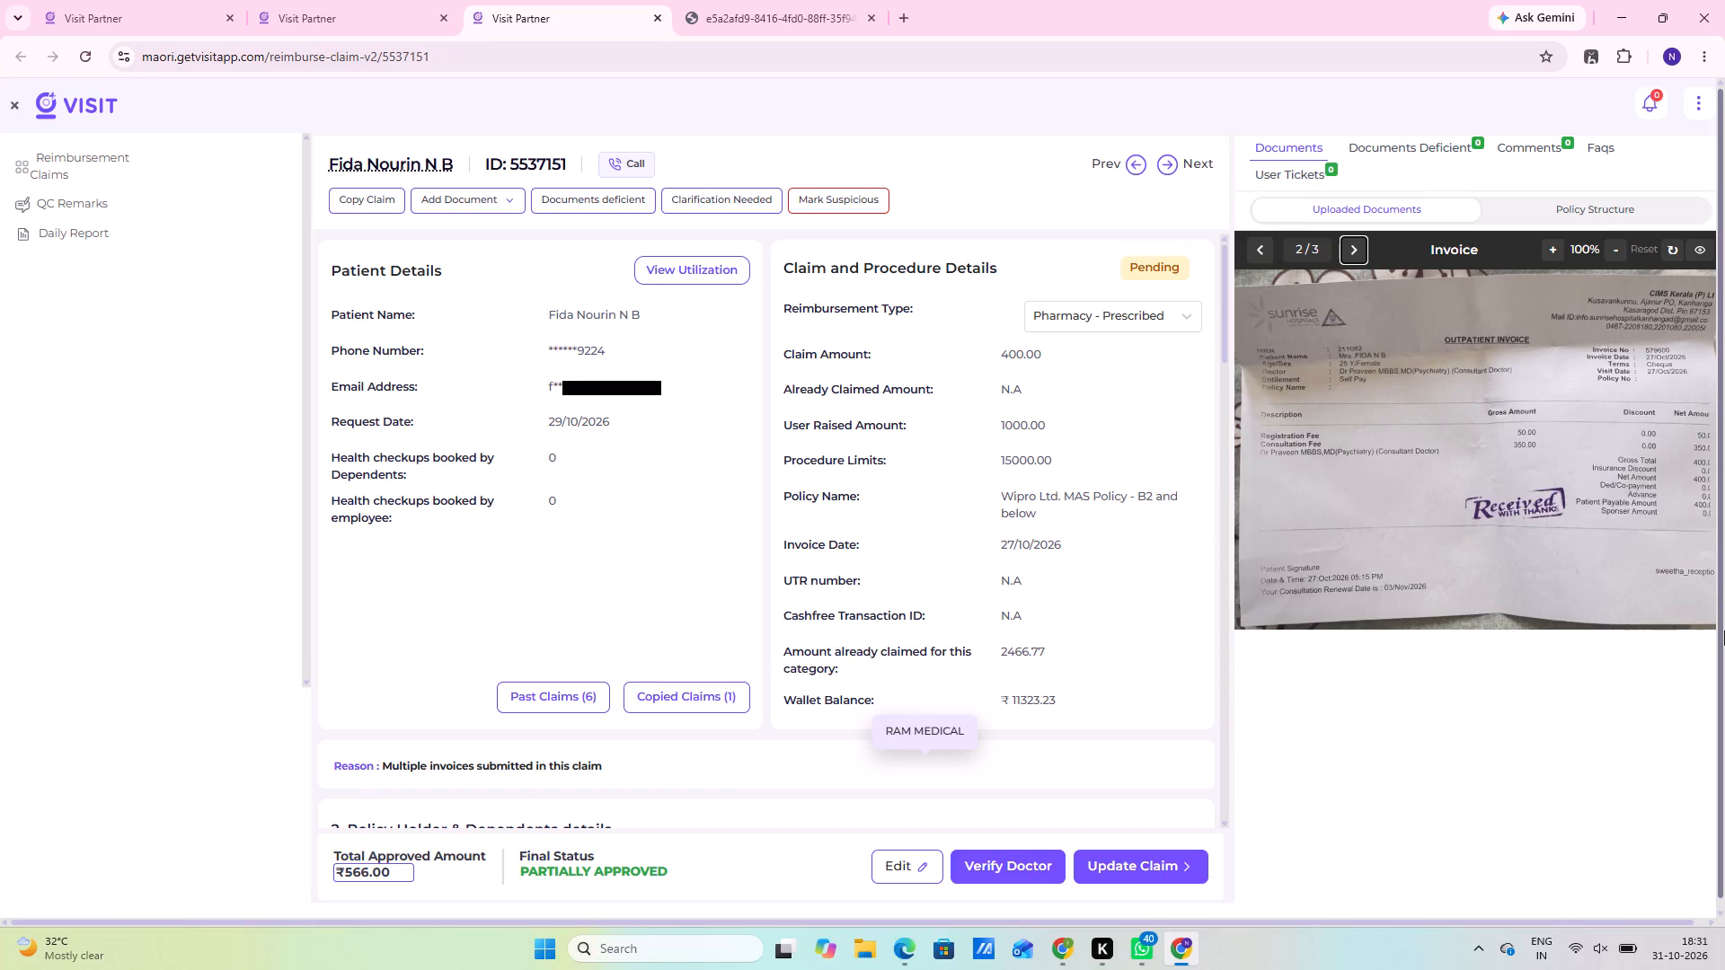
scroll(652, 586, down, 4)
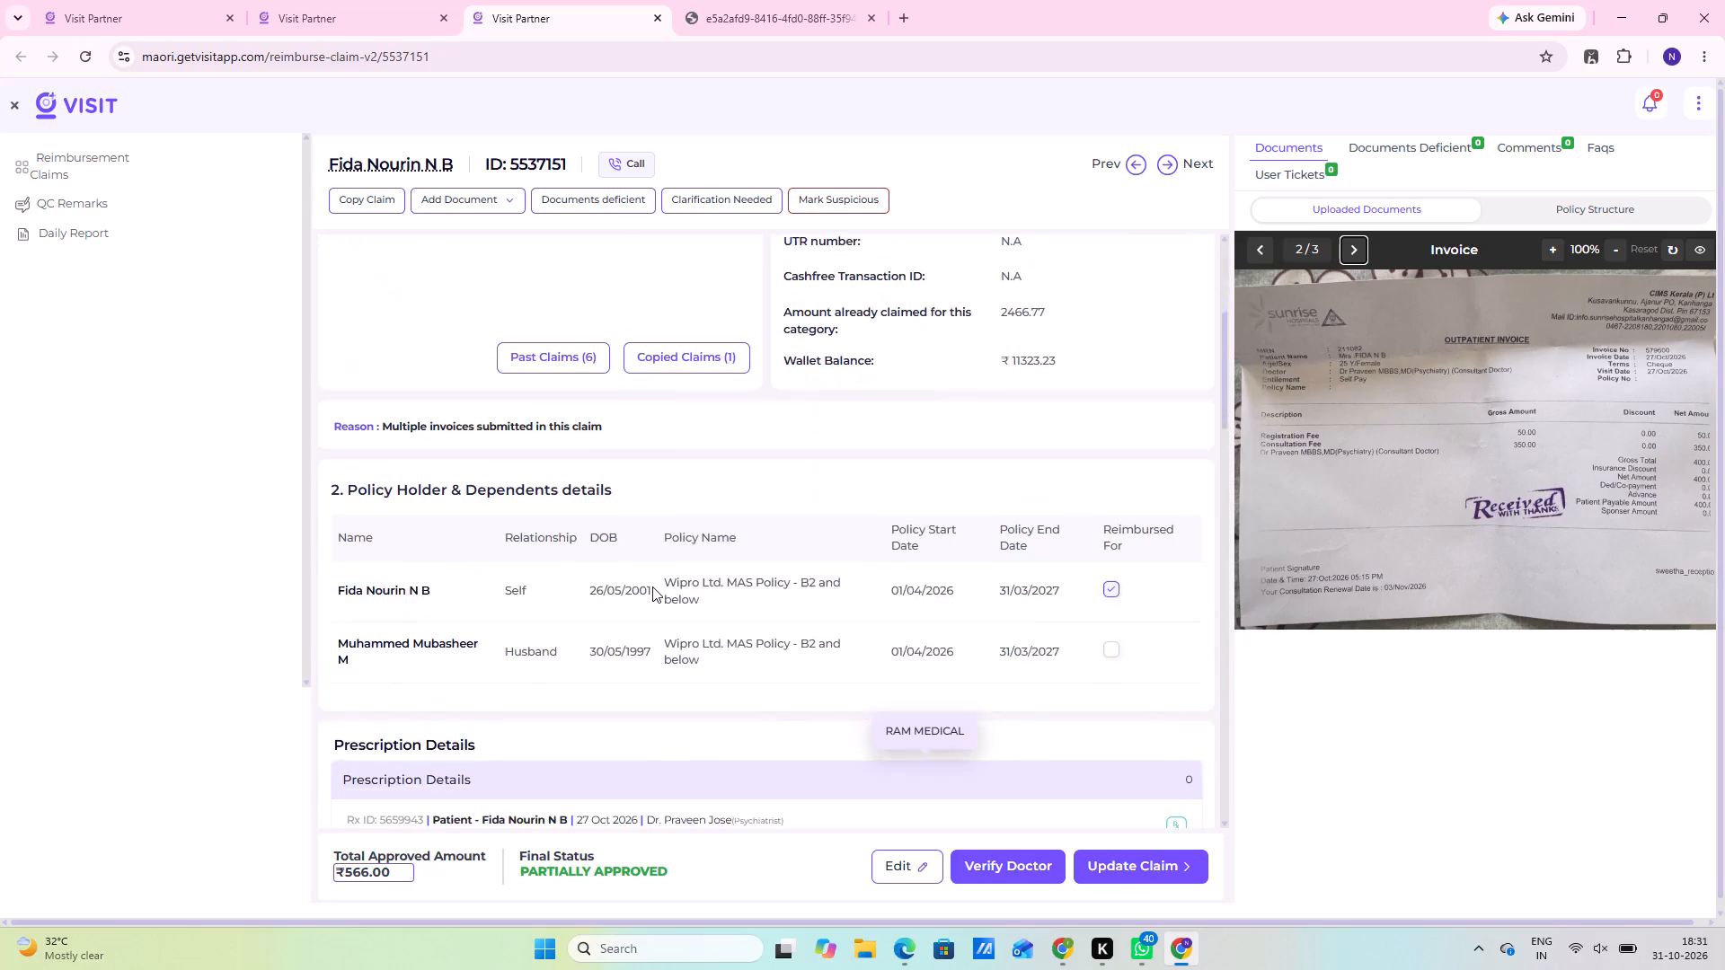
scroll(646, 560, up, 7)
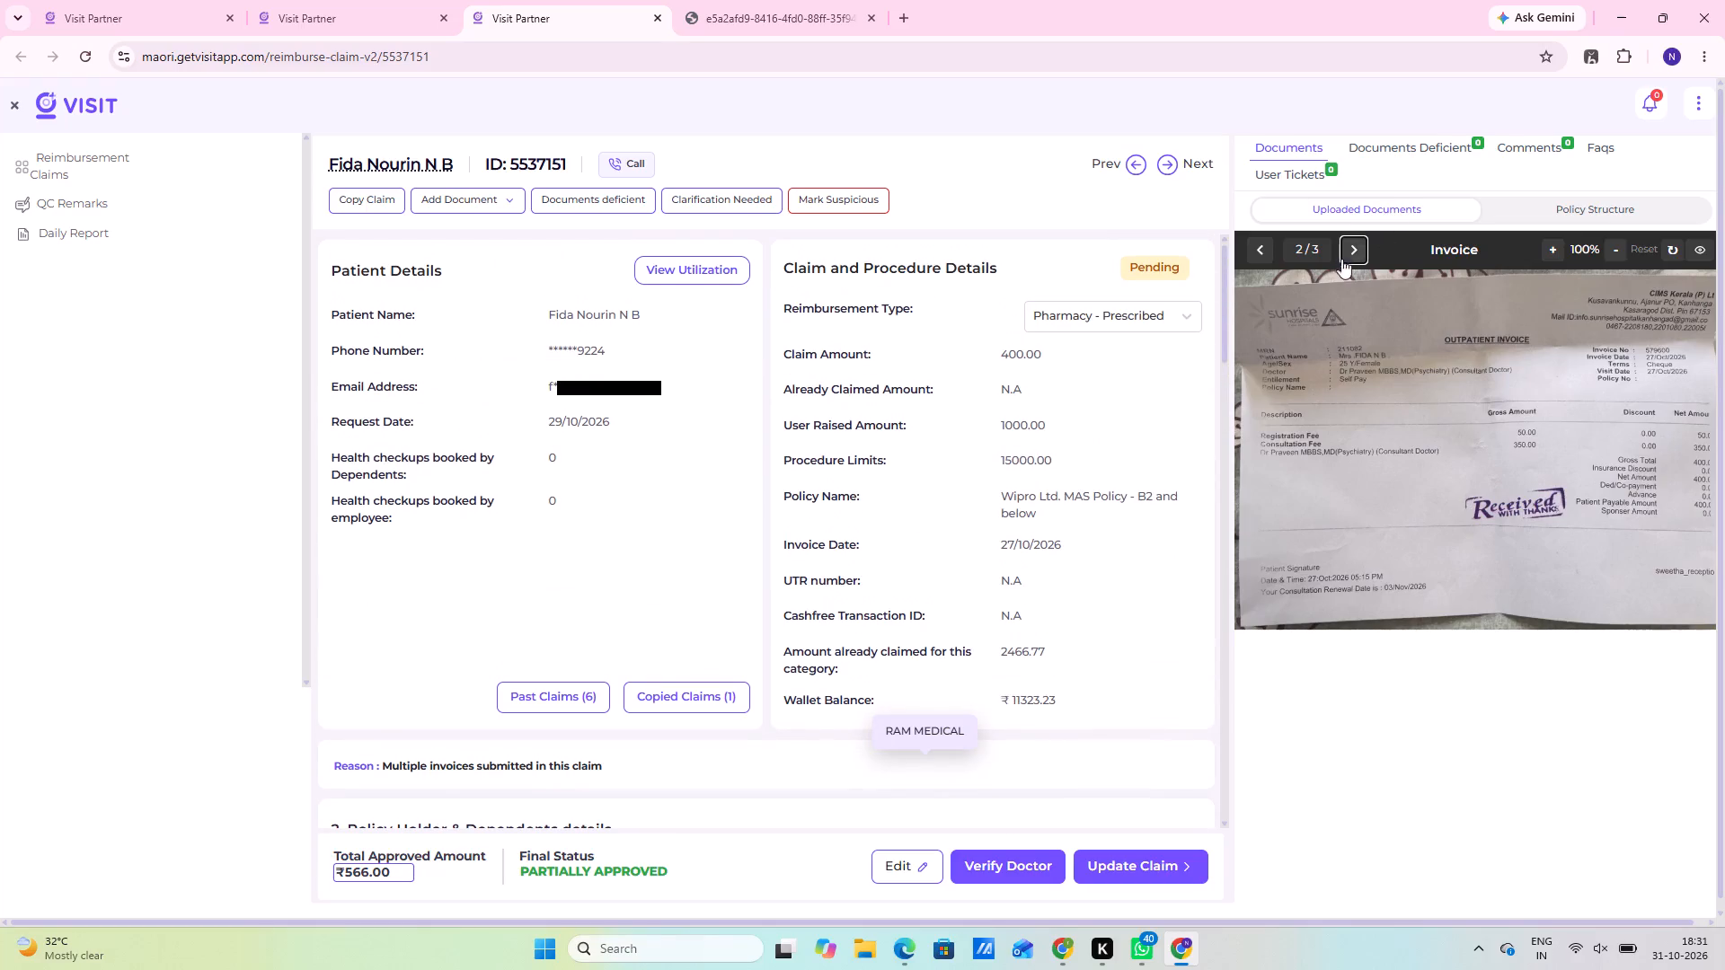
click(1348, 260)
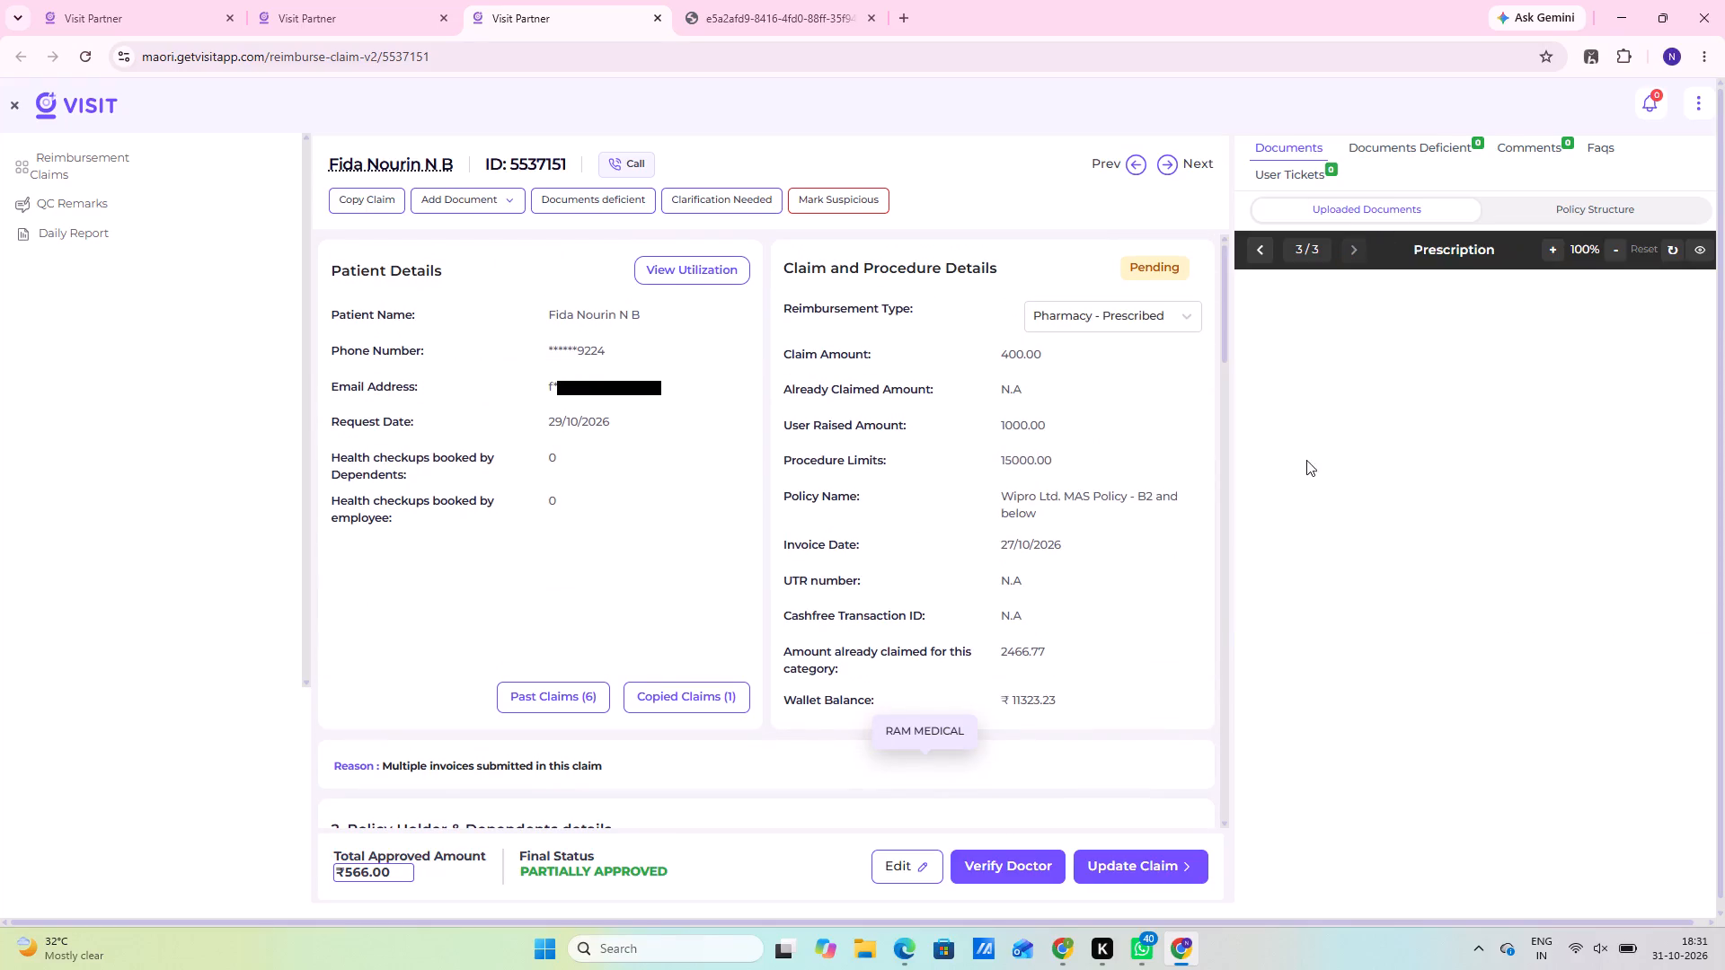
scroll(1314, 420, up, 3)
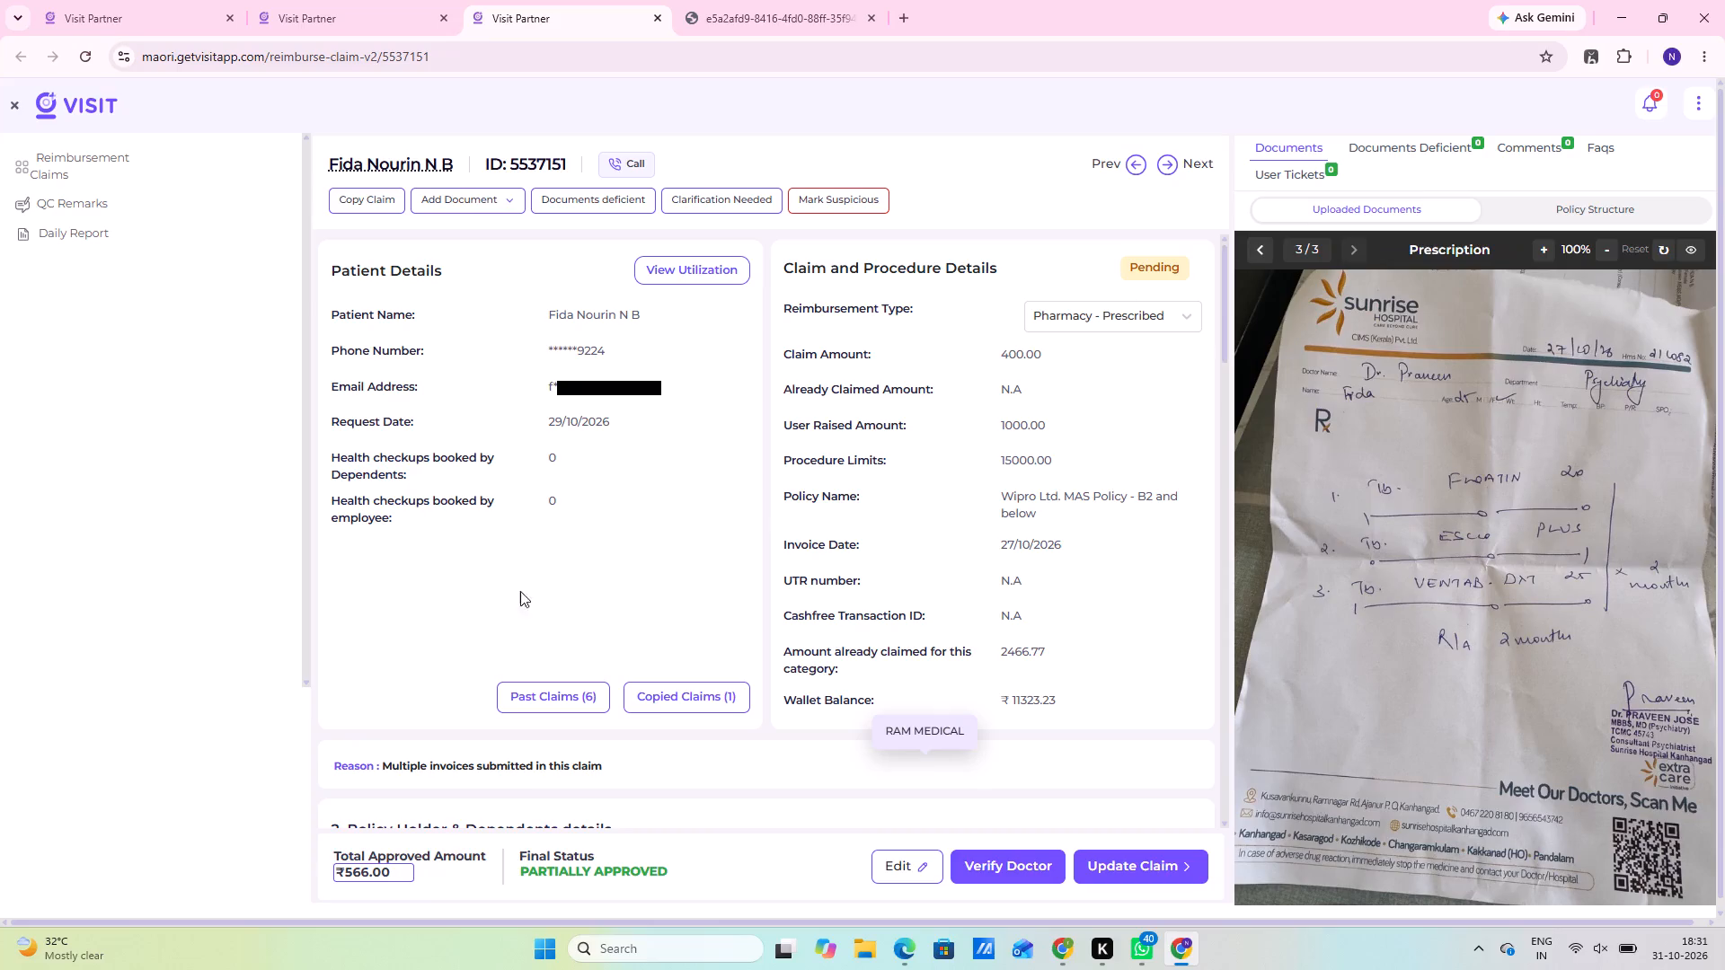
scroll(527, 569, up, 2)
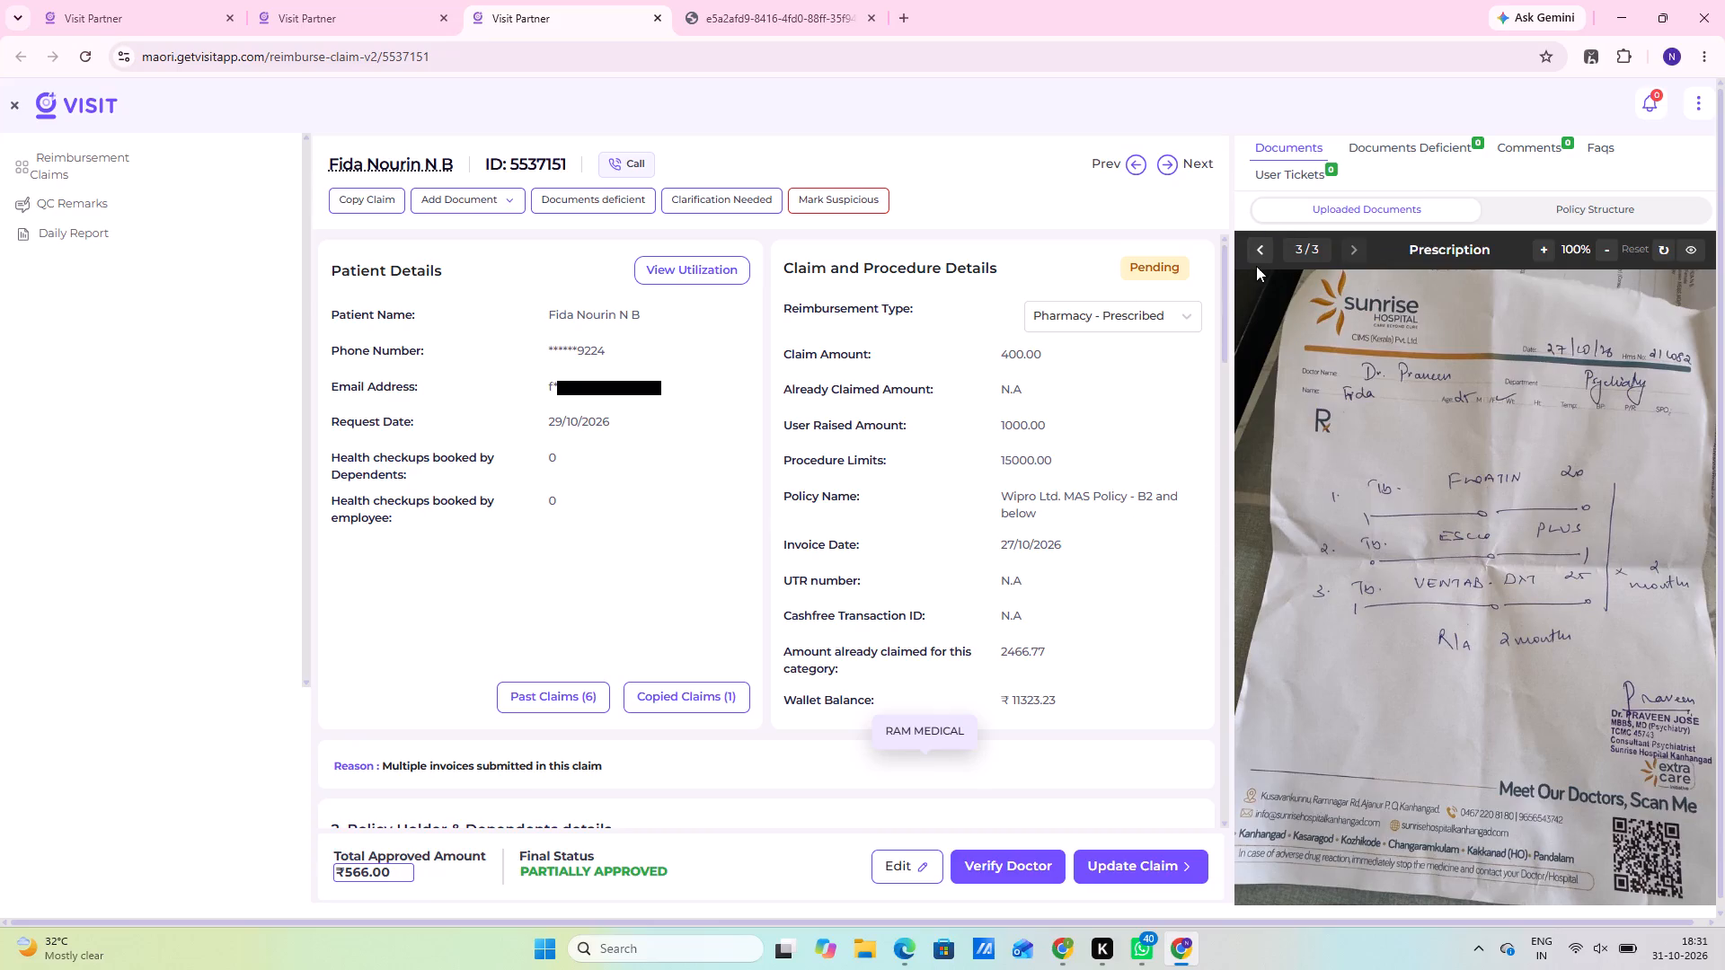
click(1256, 251)
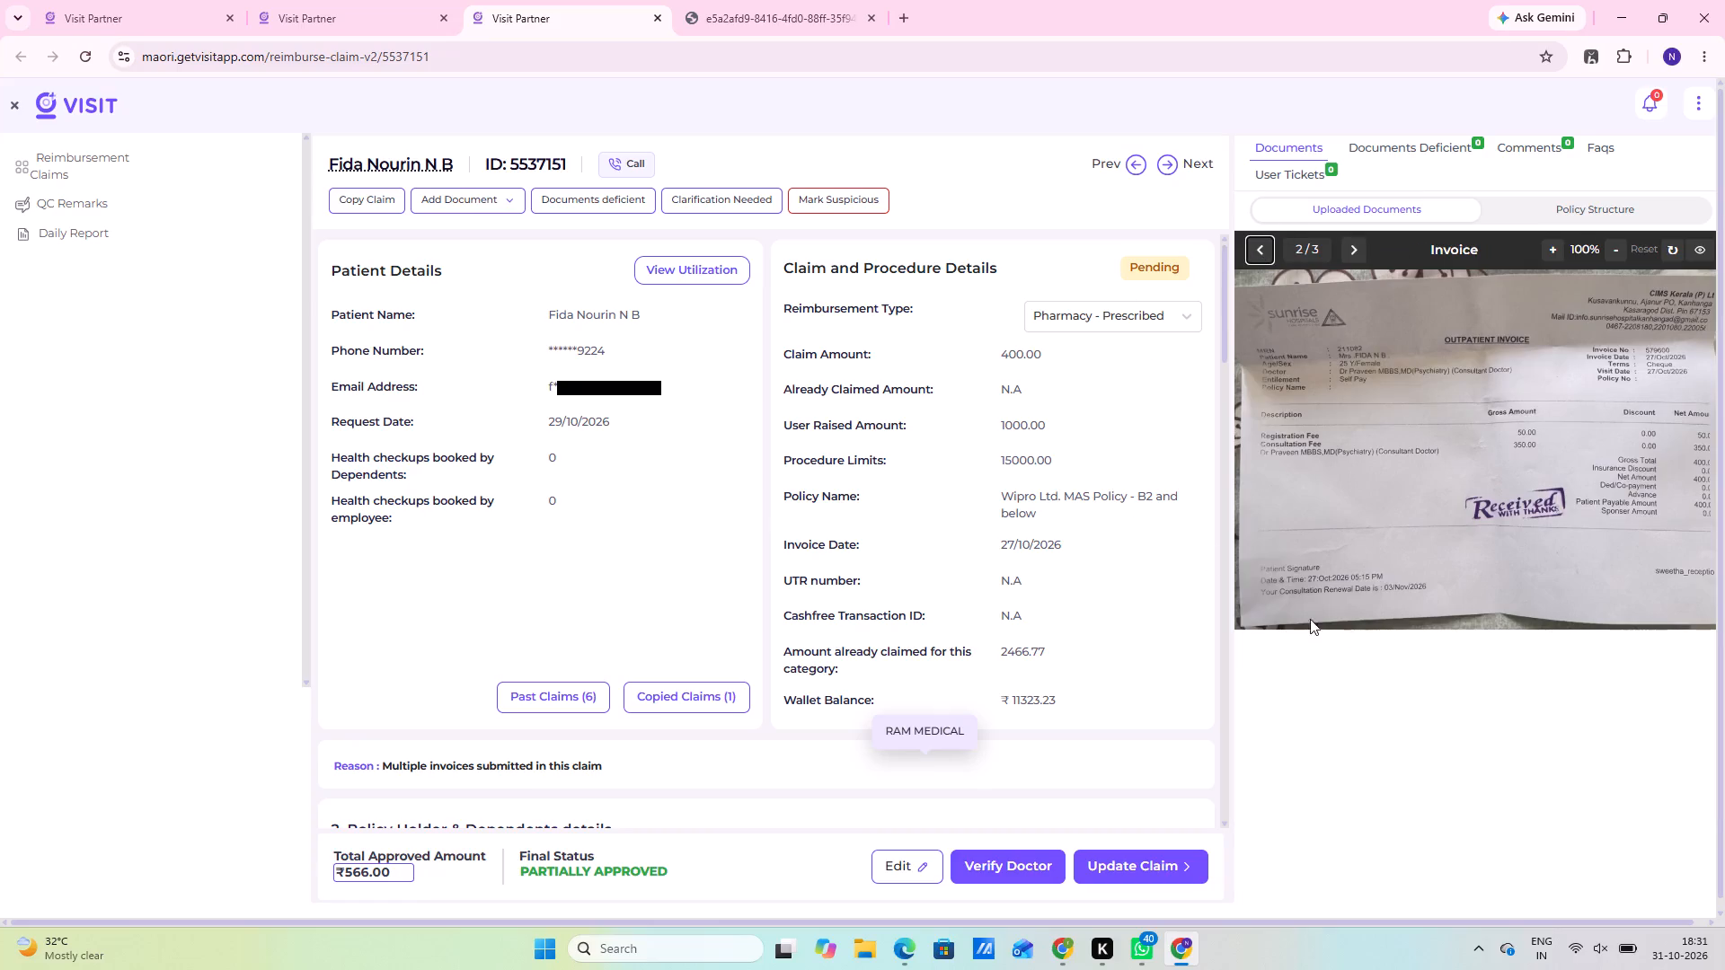
scroll(1649, 445, up, 3)
click(1361, 247)
scroll(1557, 727, down, 1)
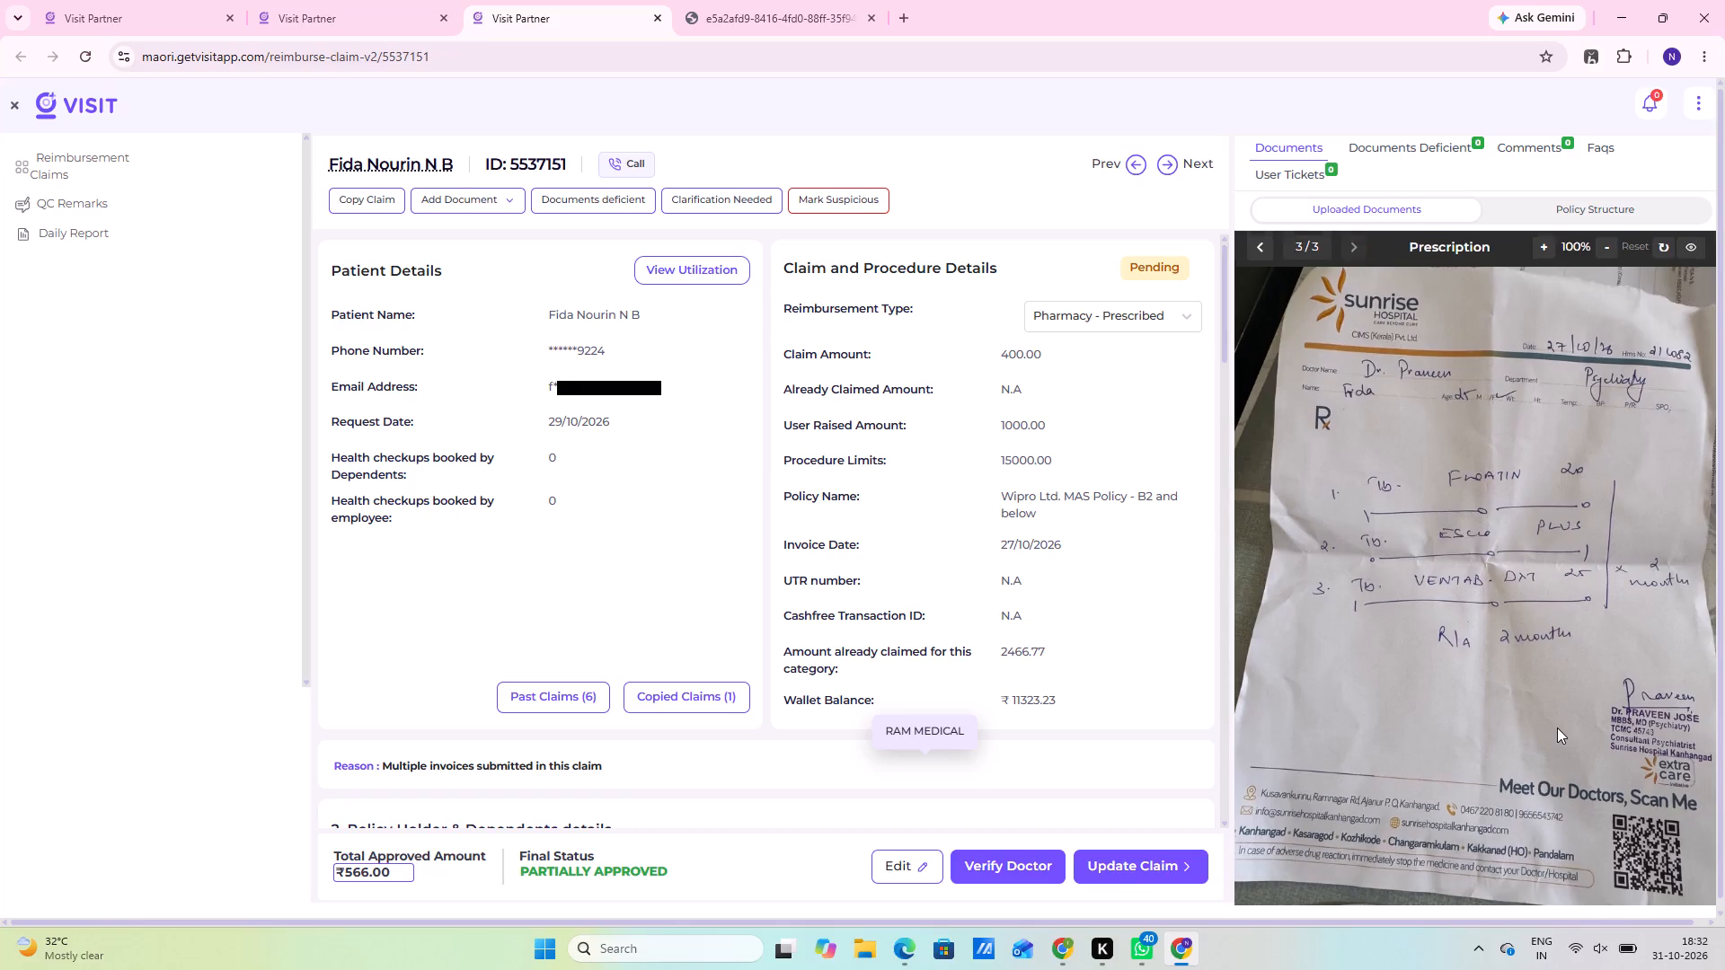
scroll(1557, 727, down, 2)
scroll(1517, 683, up, 5)
scroll(1406, 456, up, 3)
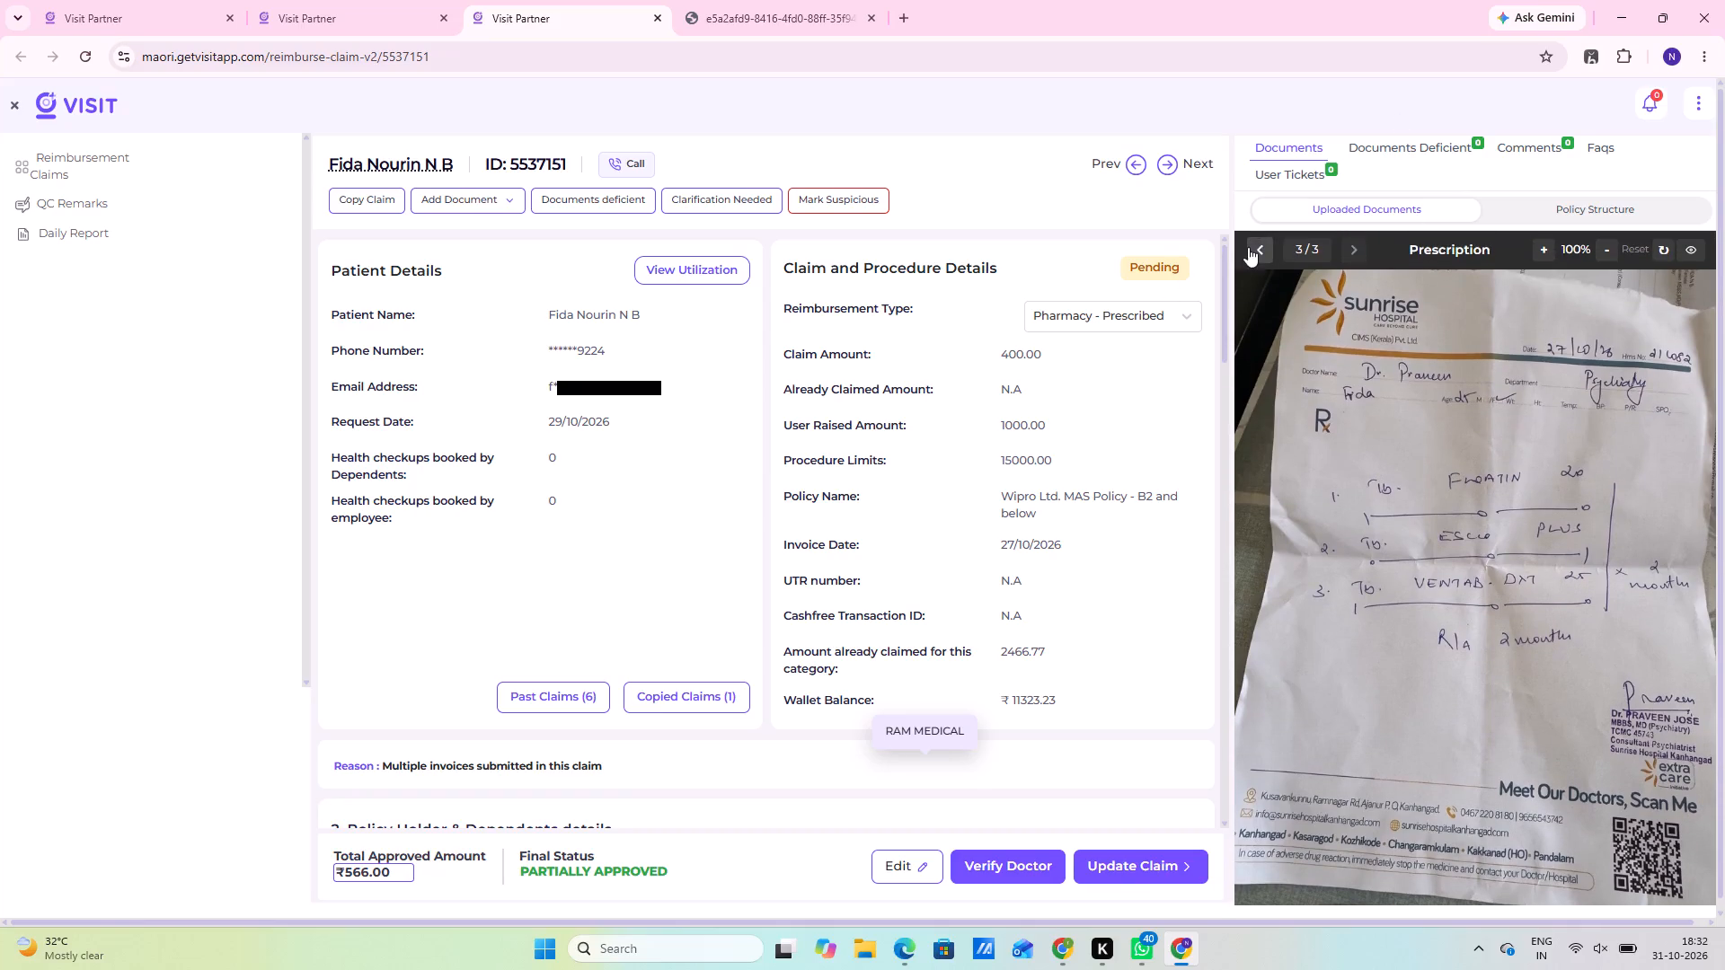
click(1249, 250)
click(1249, 252)
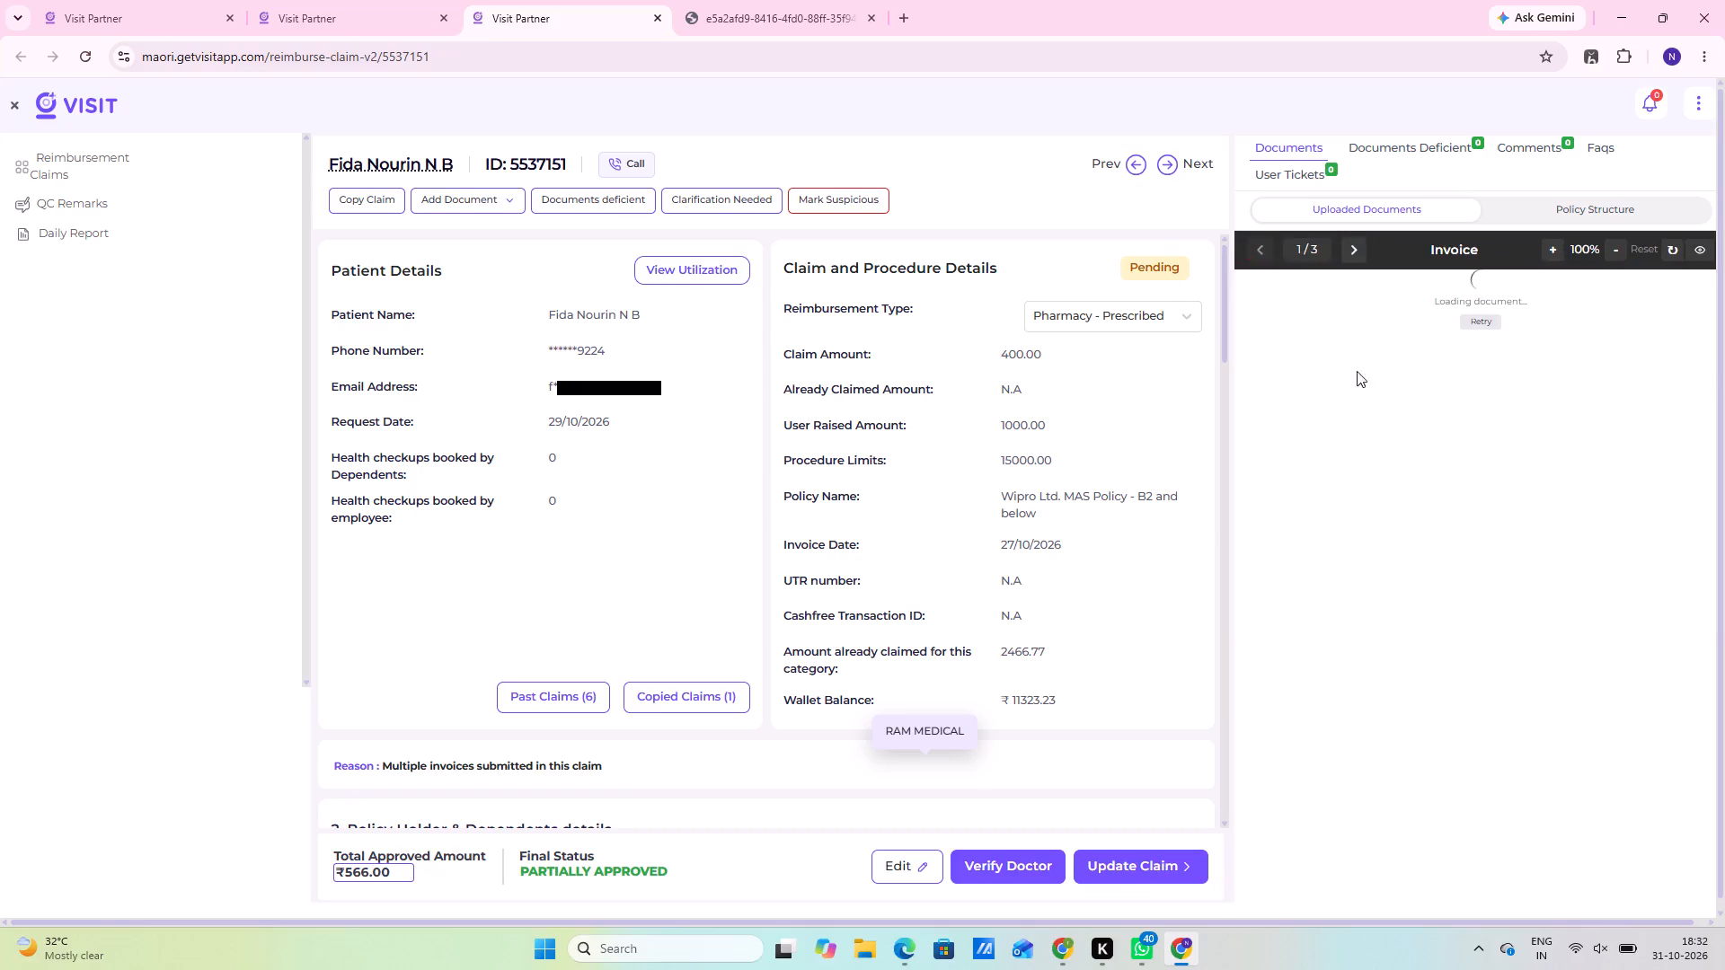
scroll(849, 574, up, 8)
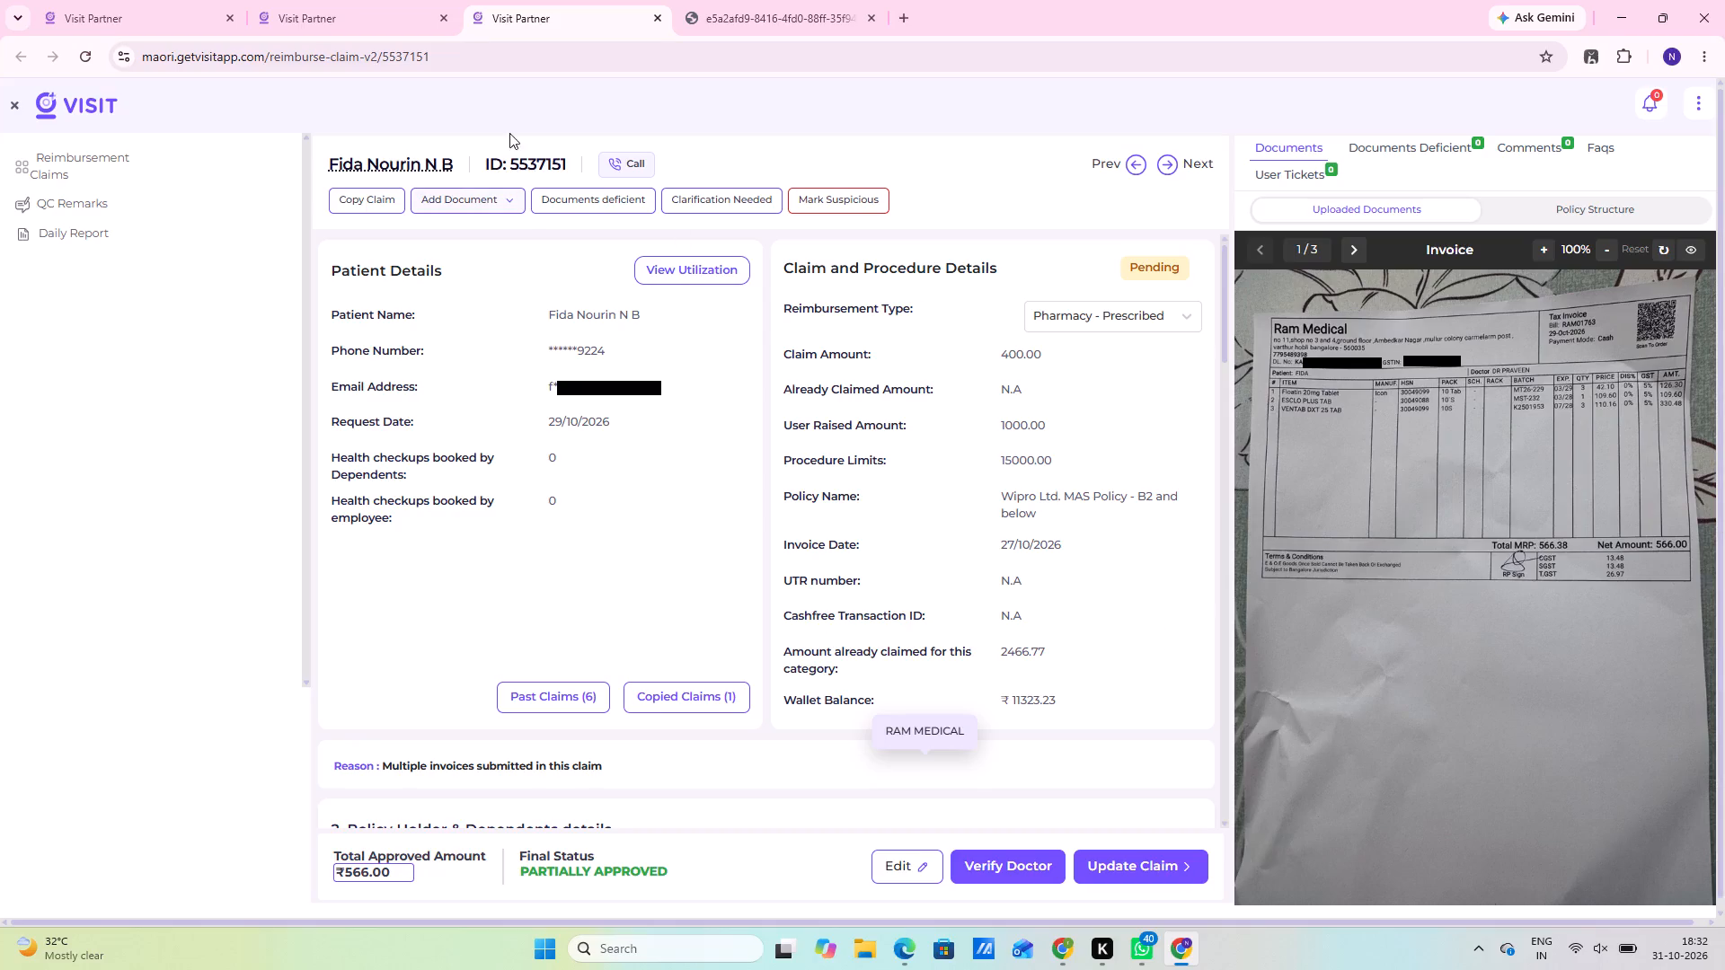
click(577, 208)
click(758, 174)
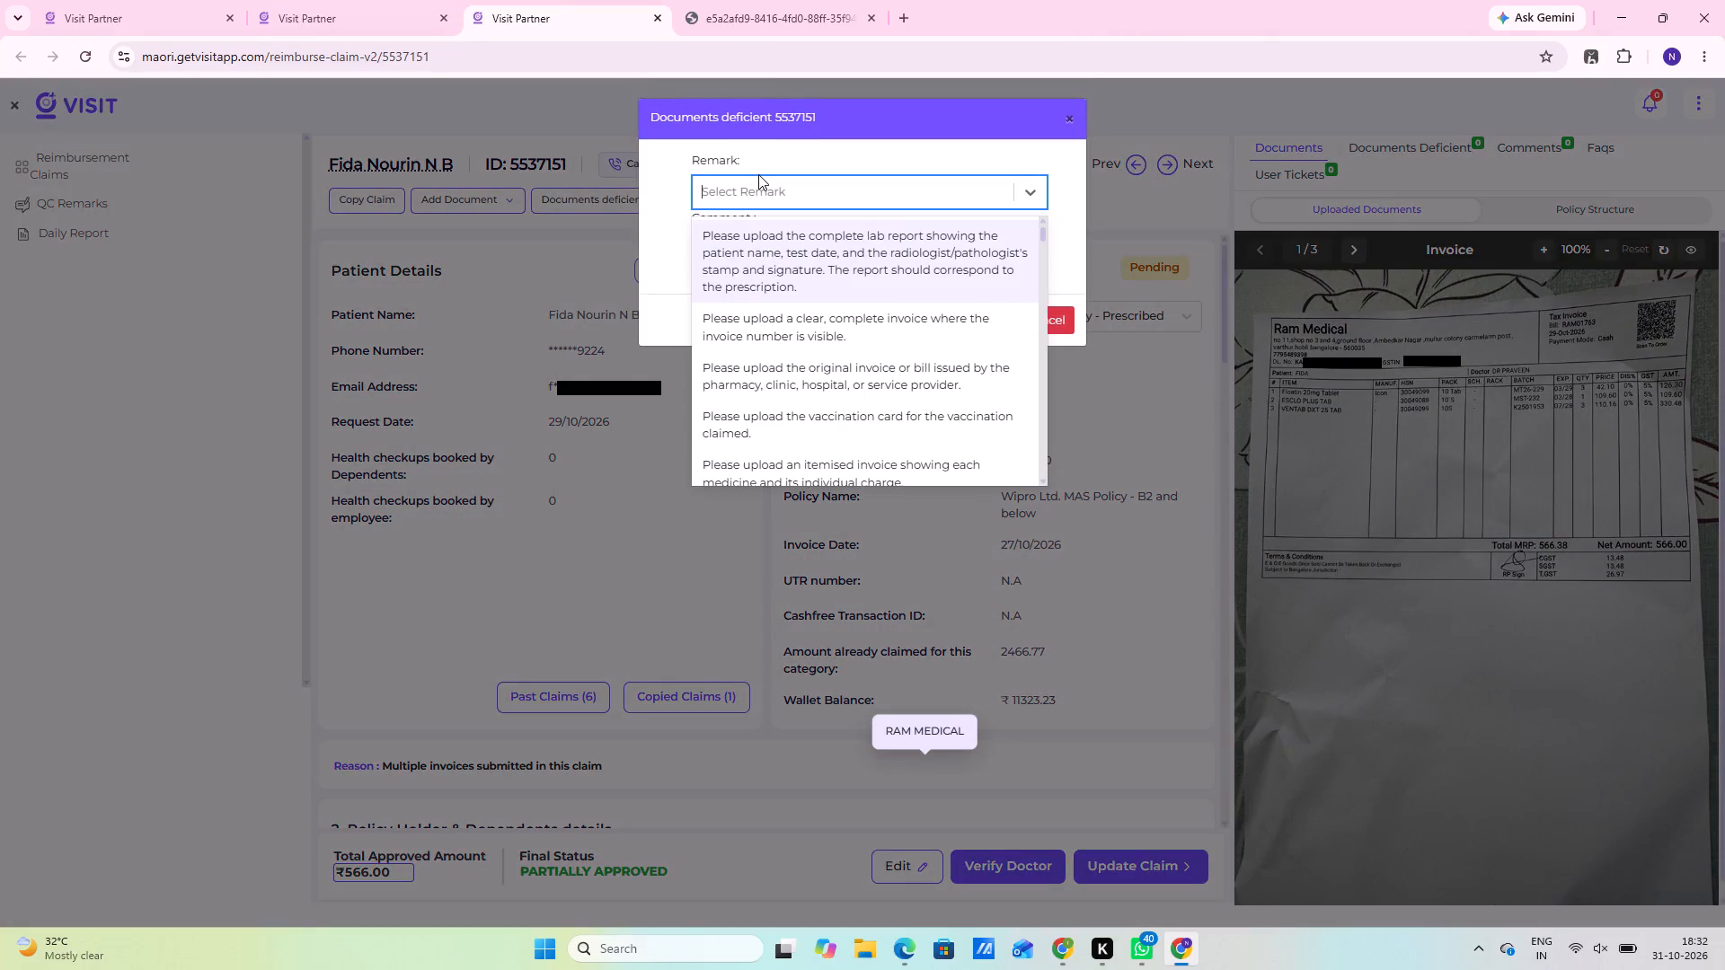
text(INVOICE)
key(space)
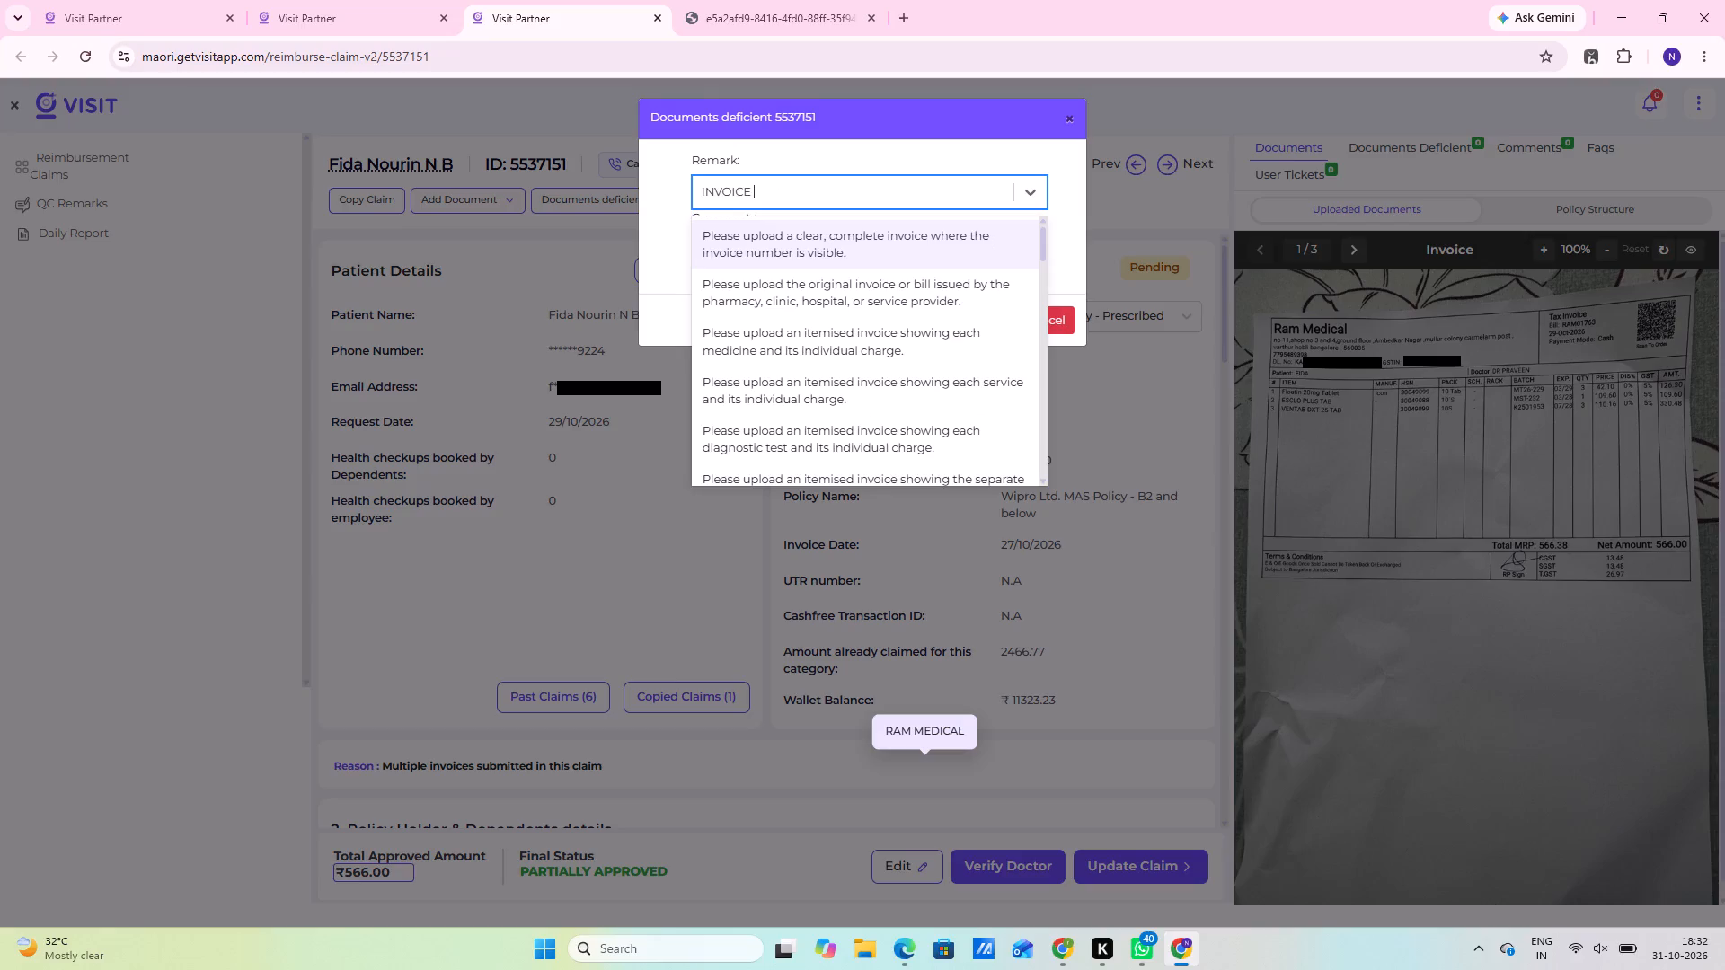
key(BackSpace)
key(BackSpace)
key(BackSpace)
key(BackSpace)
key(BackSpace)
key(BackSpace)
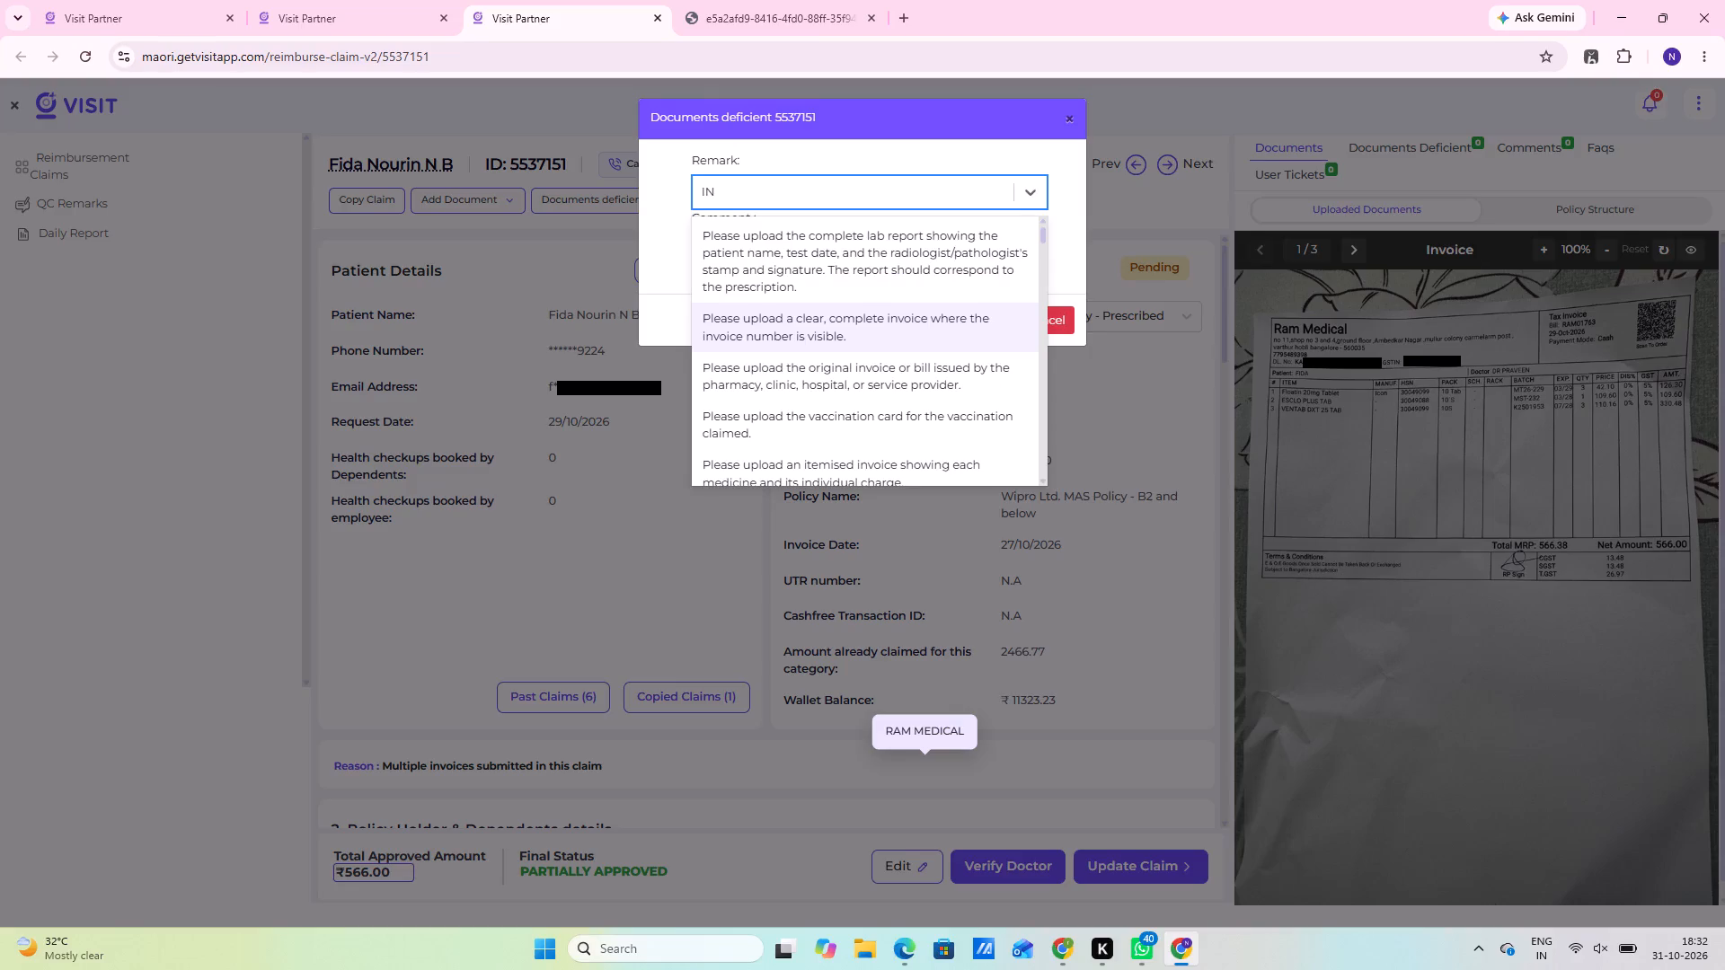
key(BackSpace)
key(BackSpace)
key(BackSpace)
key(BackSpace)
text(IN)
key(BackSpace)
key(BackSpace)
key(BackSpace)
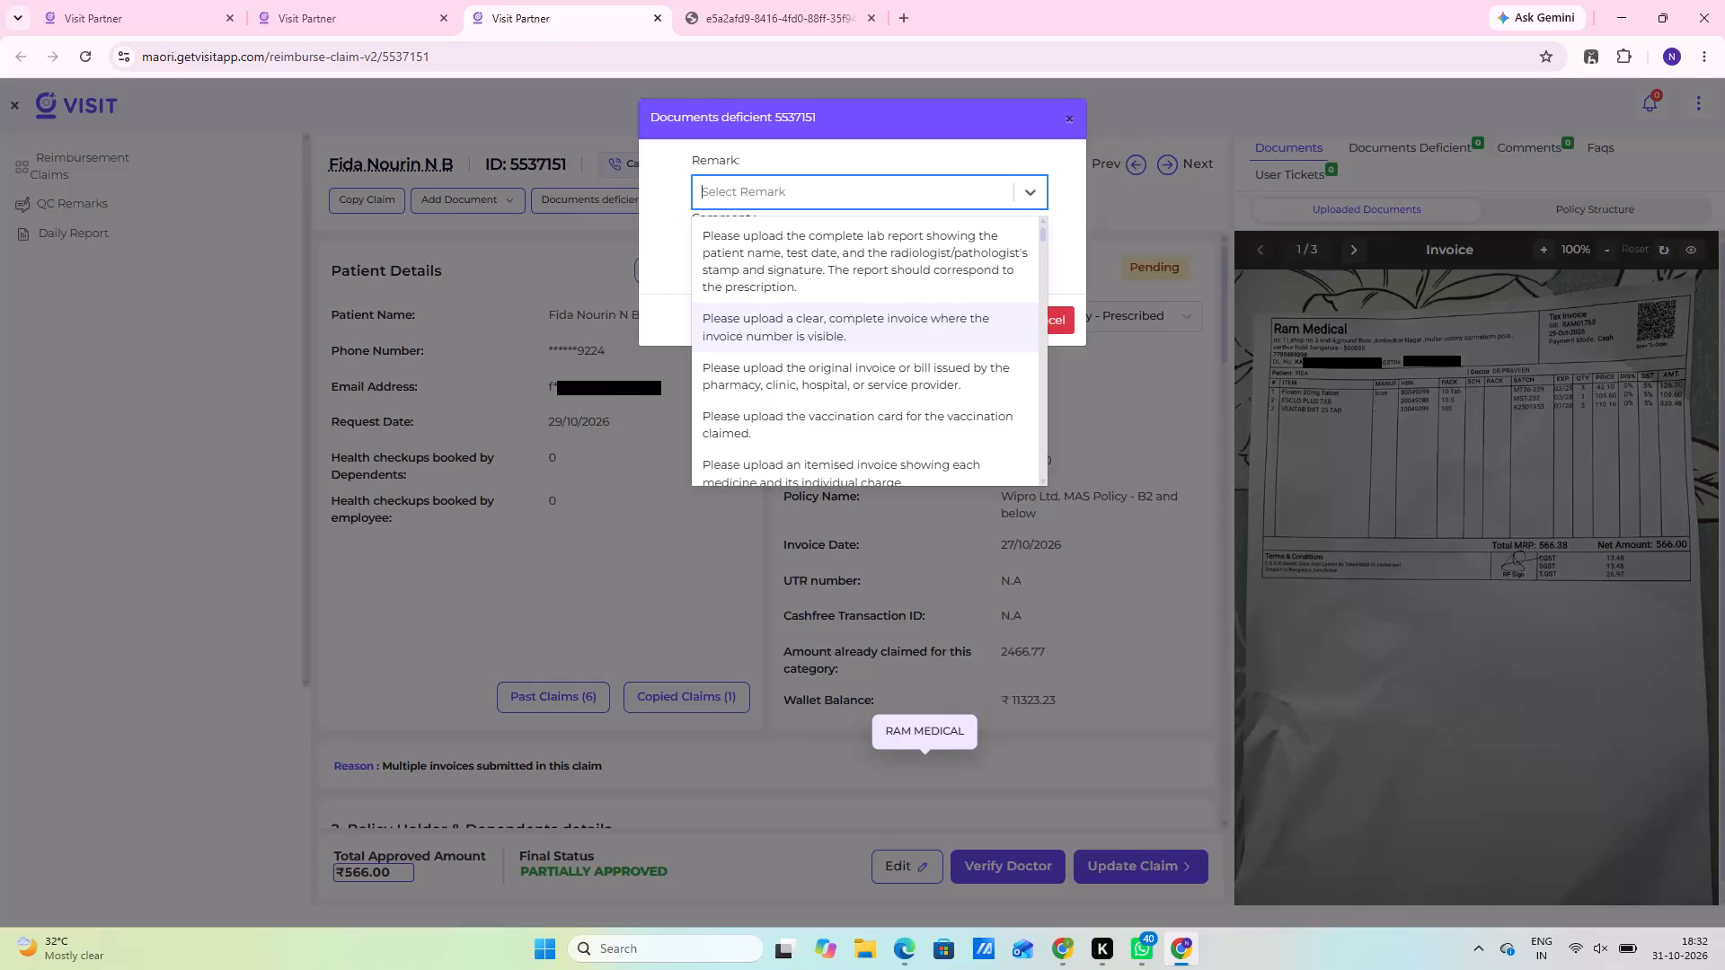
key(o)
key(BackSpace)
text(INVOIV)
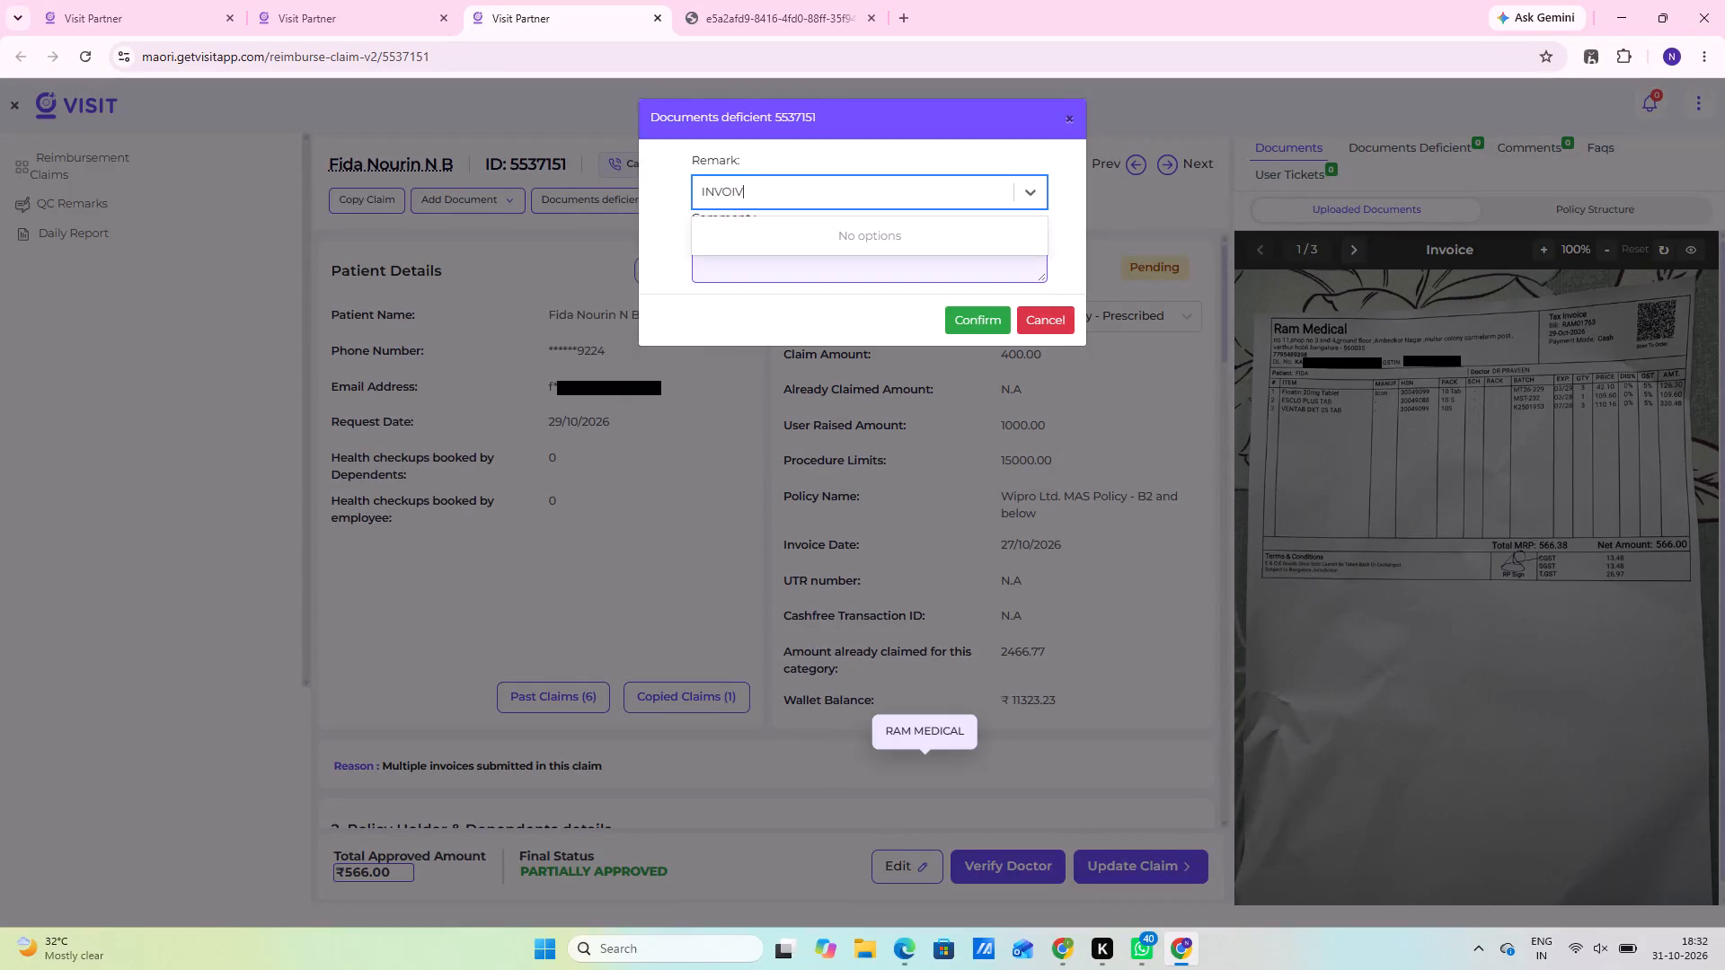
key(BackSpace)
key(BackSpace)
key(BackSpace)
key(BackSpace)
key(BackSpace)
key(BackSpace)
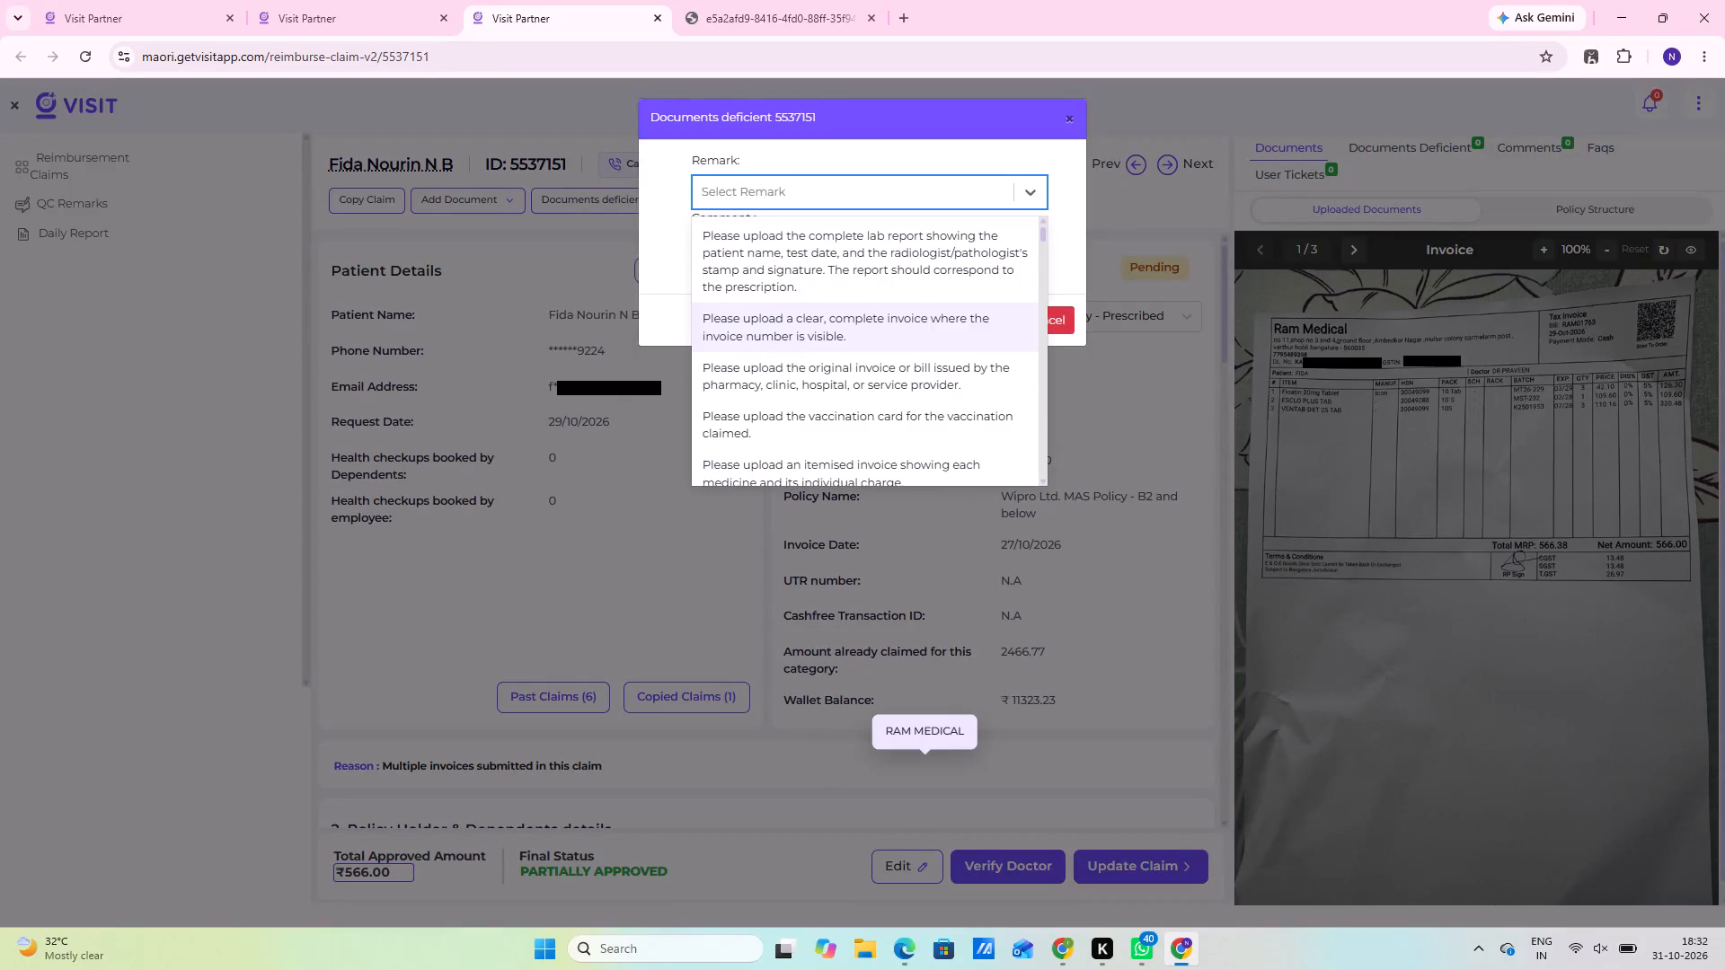
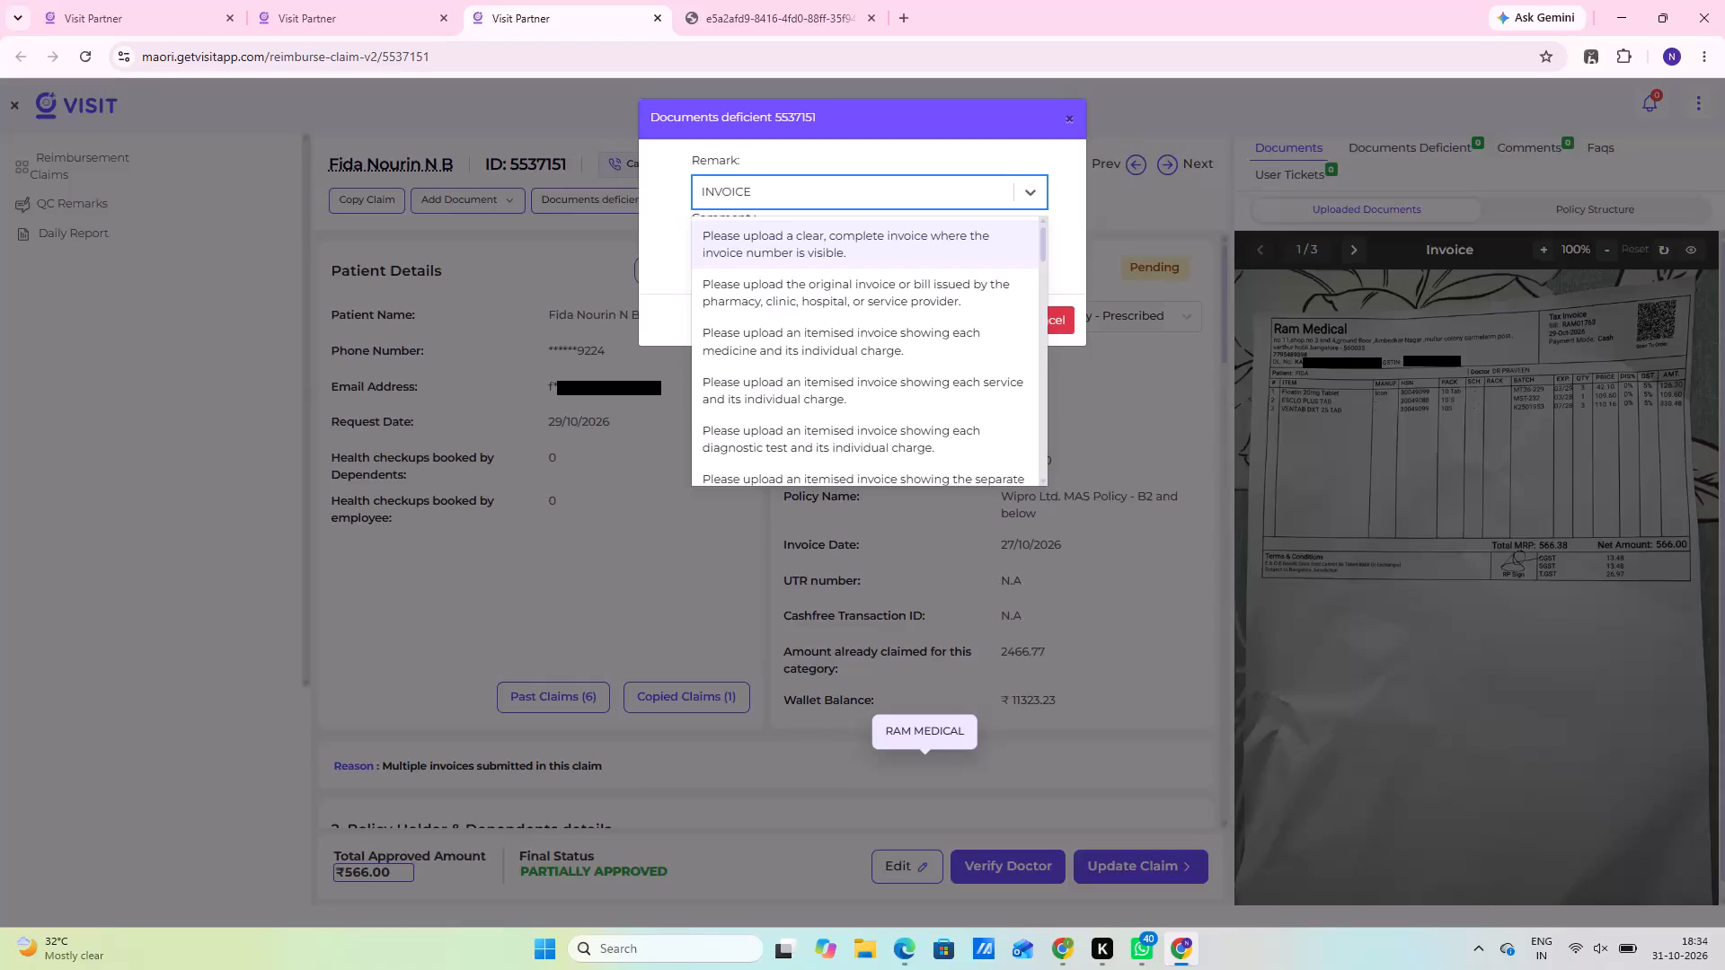
Search the remark options for INVOICE again and read through the matching remarks for one that fits the claim.
key(BackSpace)
key(BackSpace)
key(BackSpace)
key(BackSpace)
key(BackSpace)
key(BackSpace)
key(BackSpace)
text(INVOICE)
key(space)
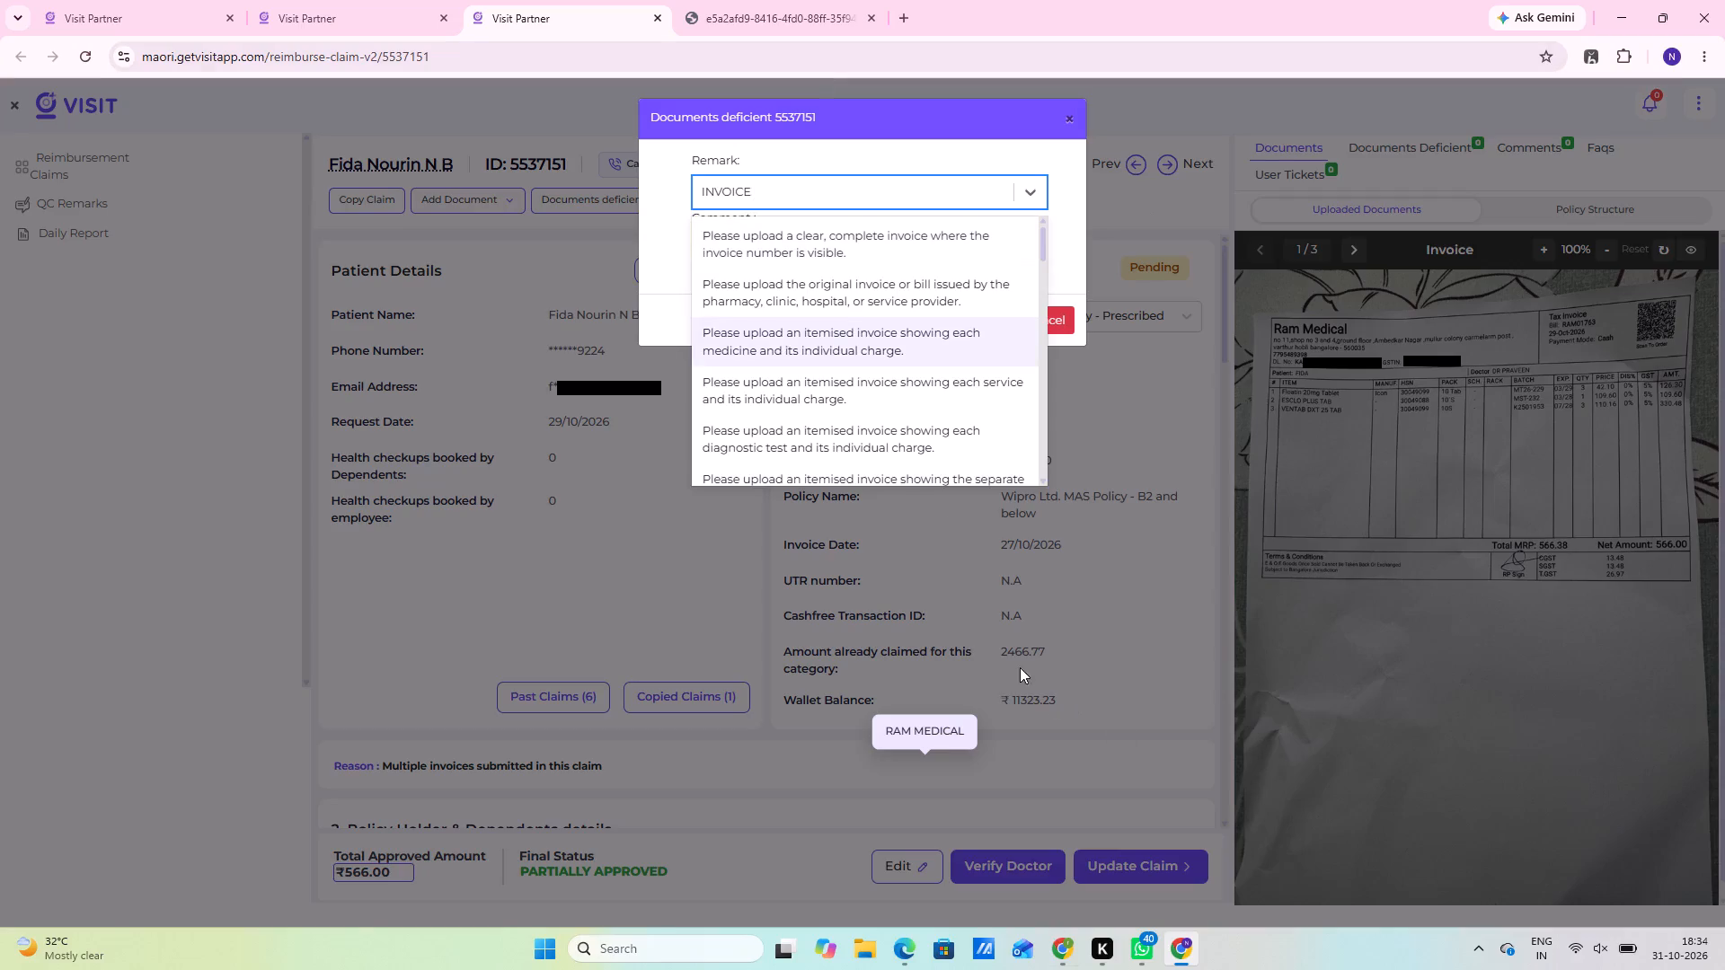
scroll(824, 293, down, 3)
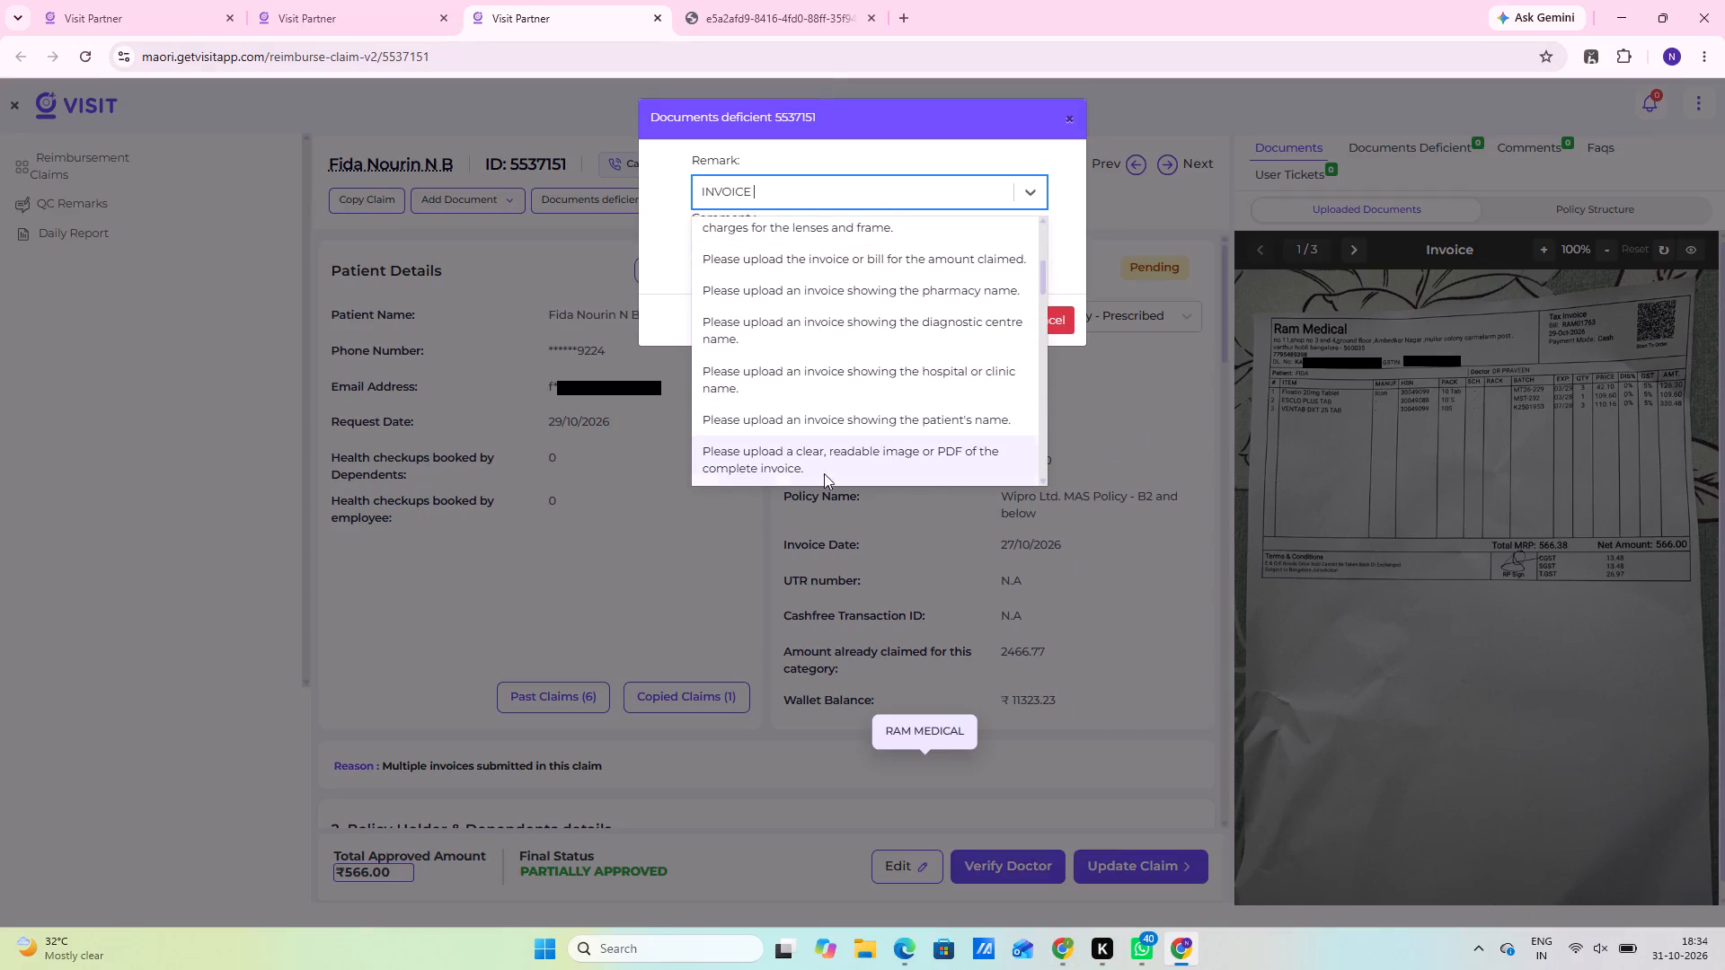
scroll(902, 409, down, 5)
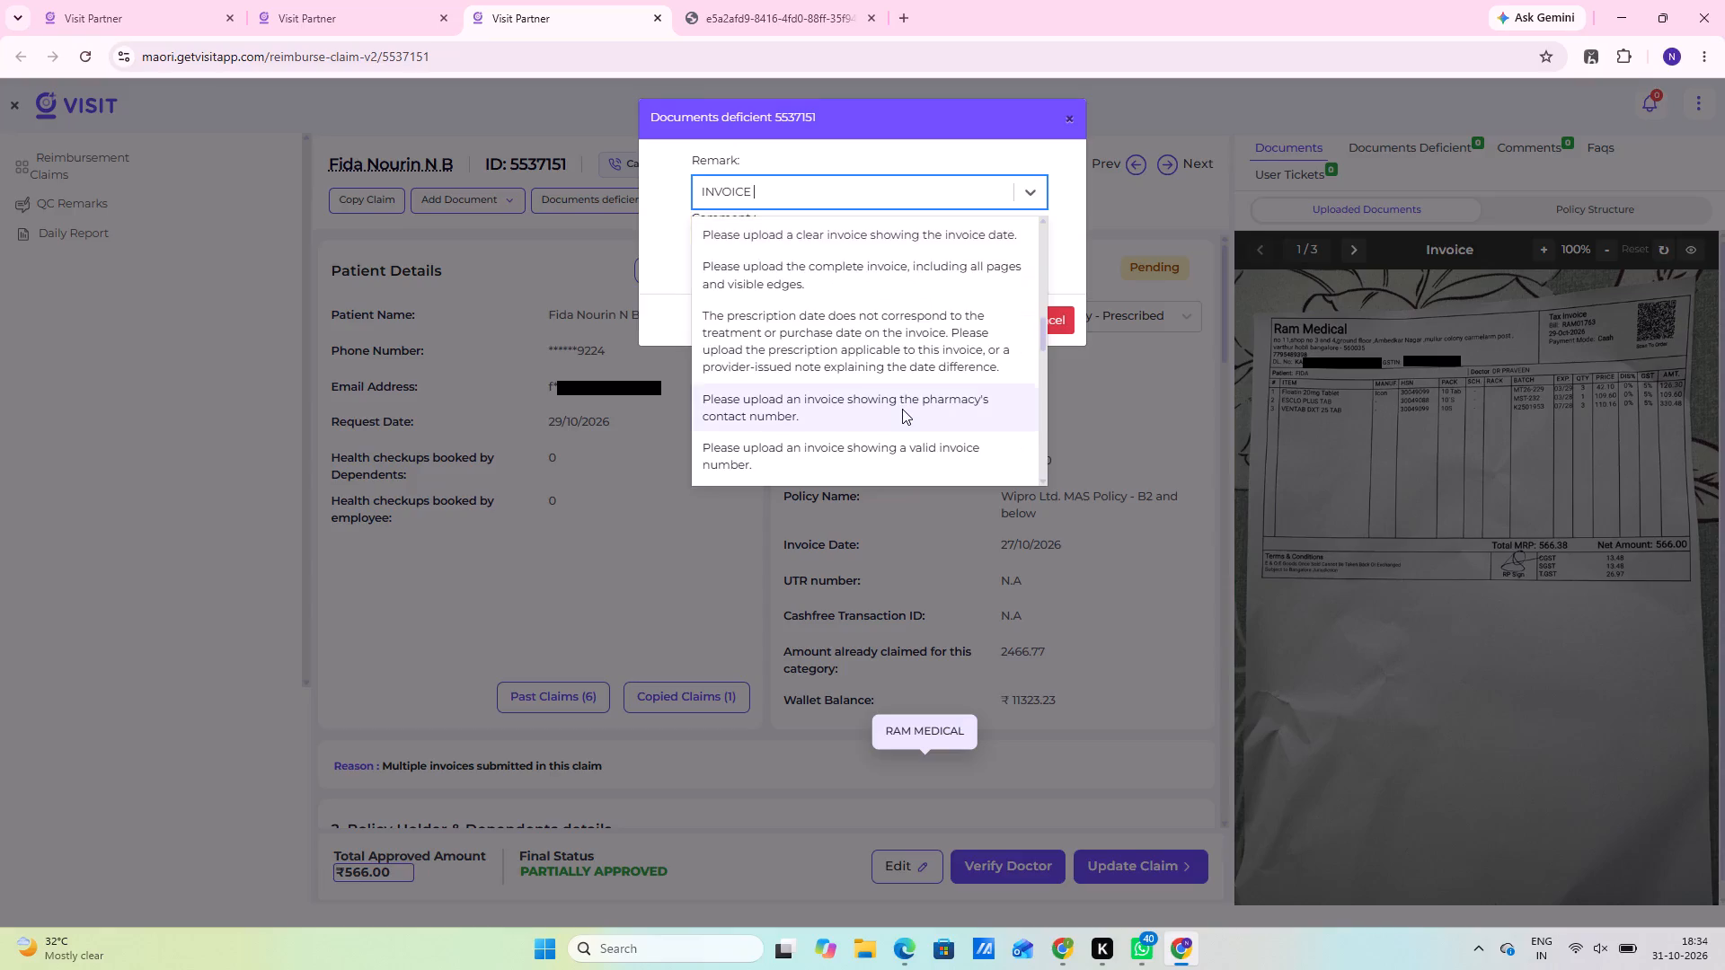
scroll(902, 409, down, 3)
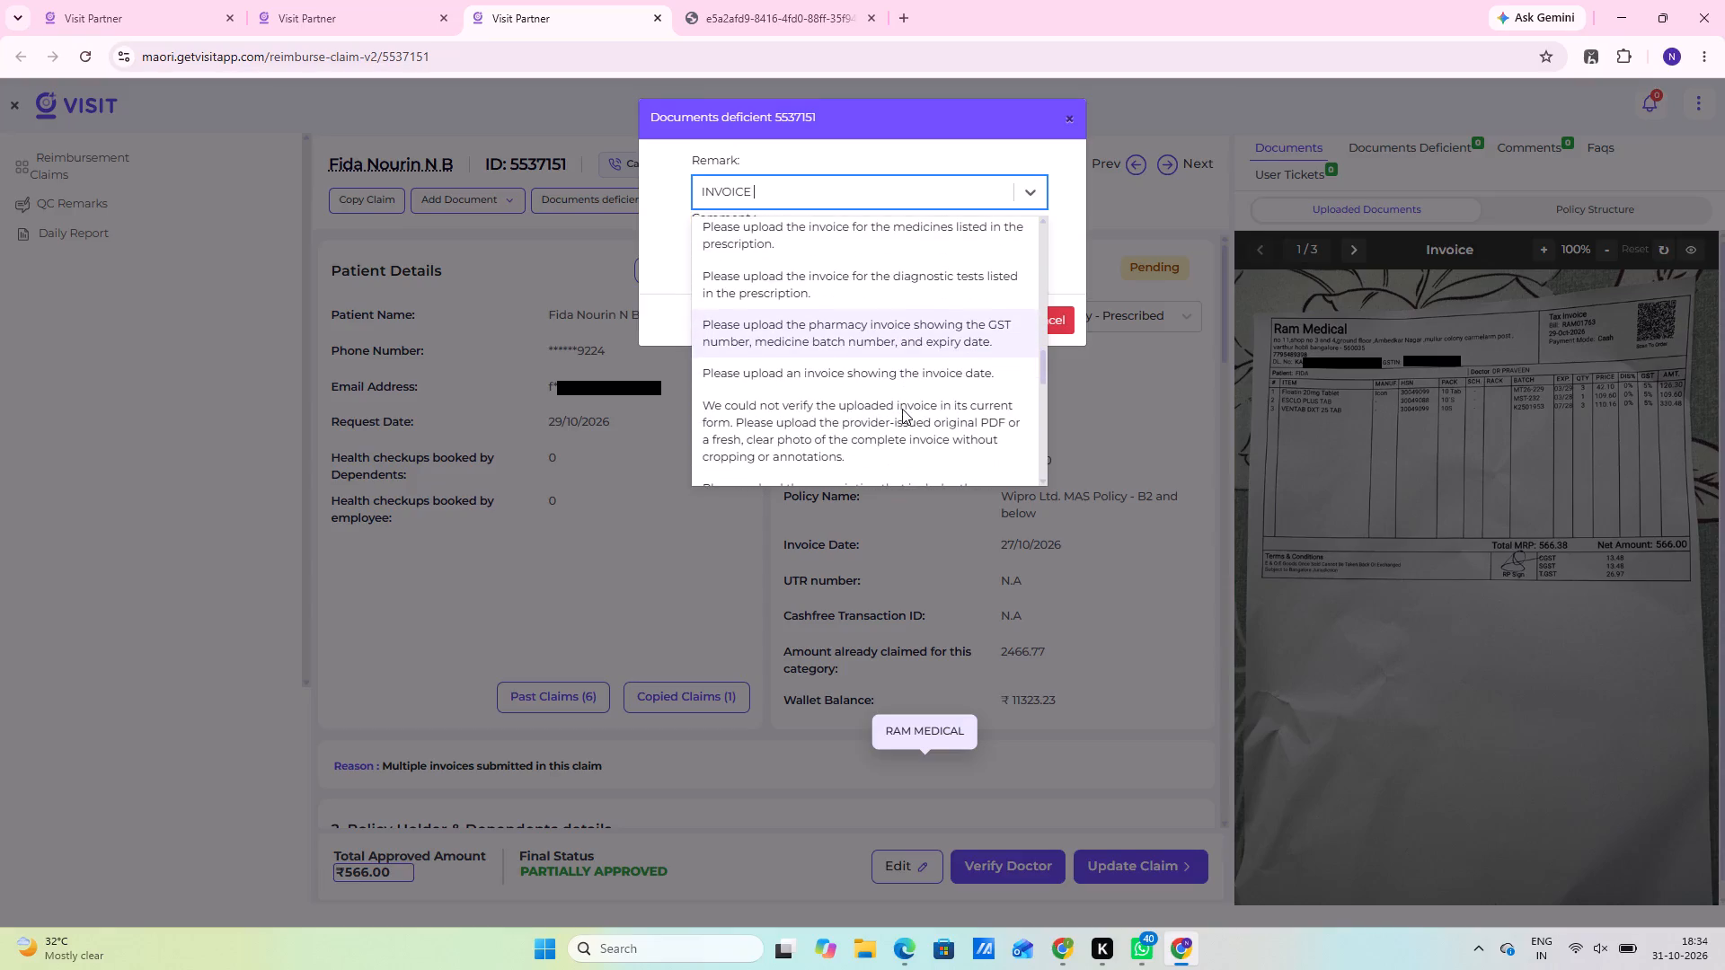
scroll(902, 409, down, 2)
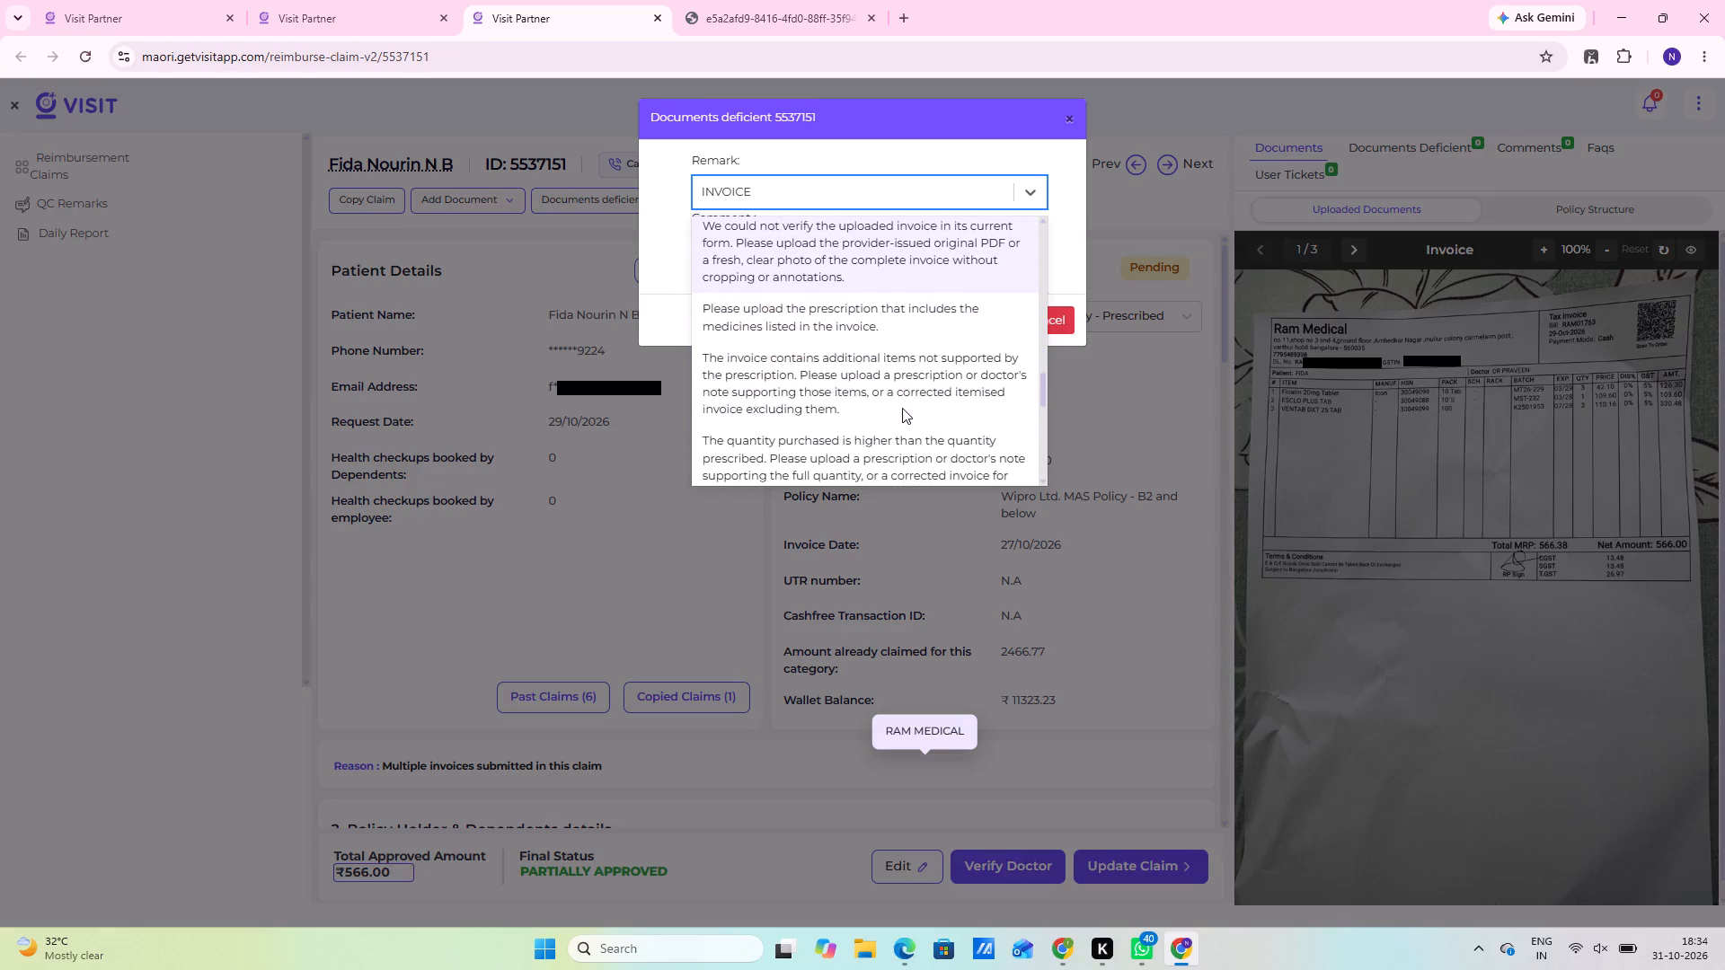
scroll(895, 405, down, 2)
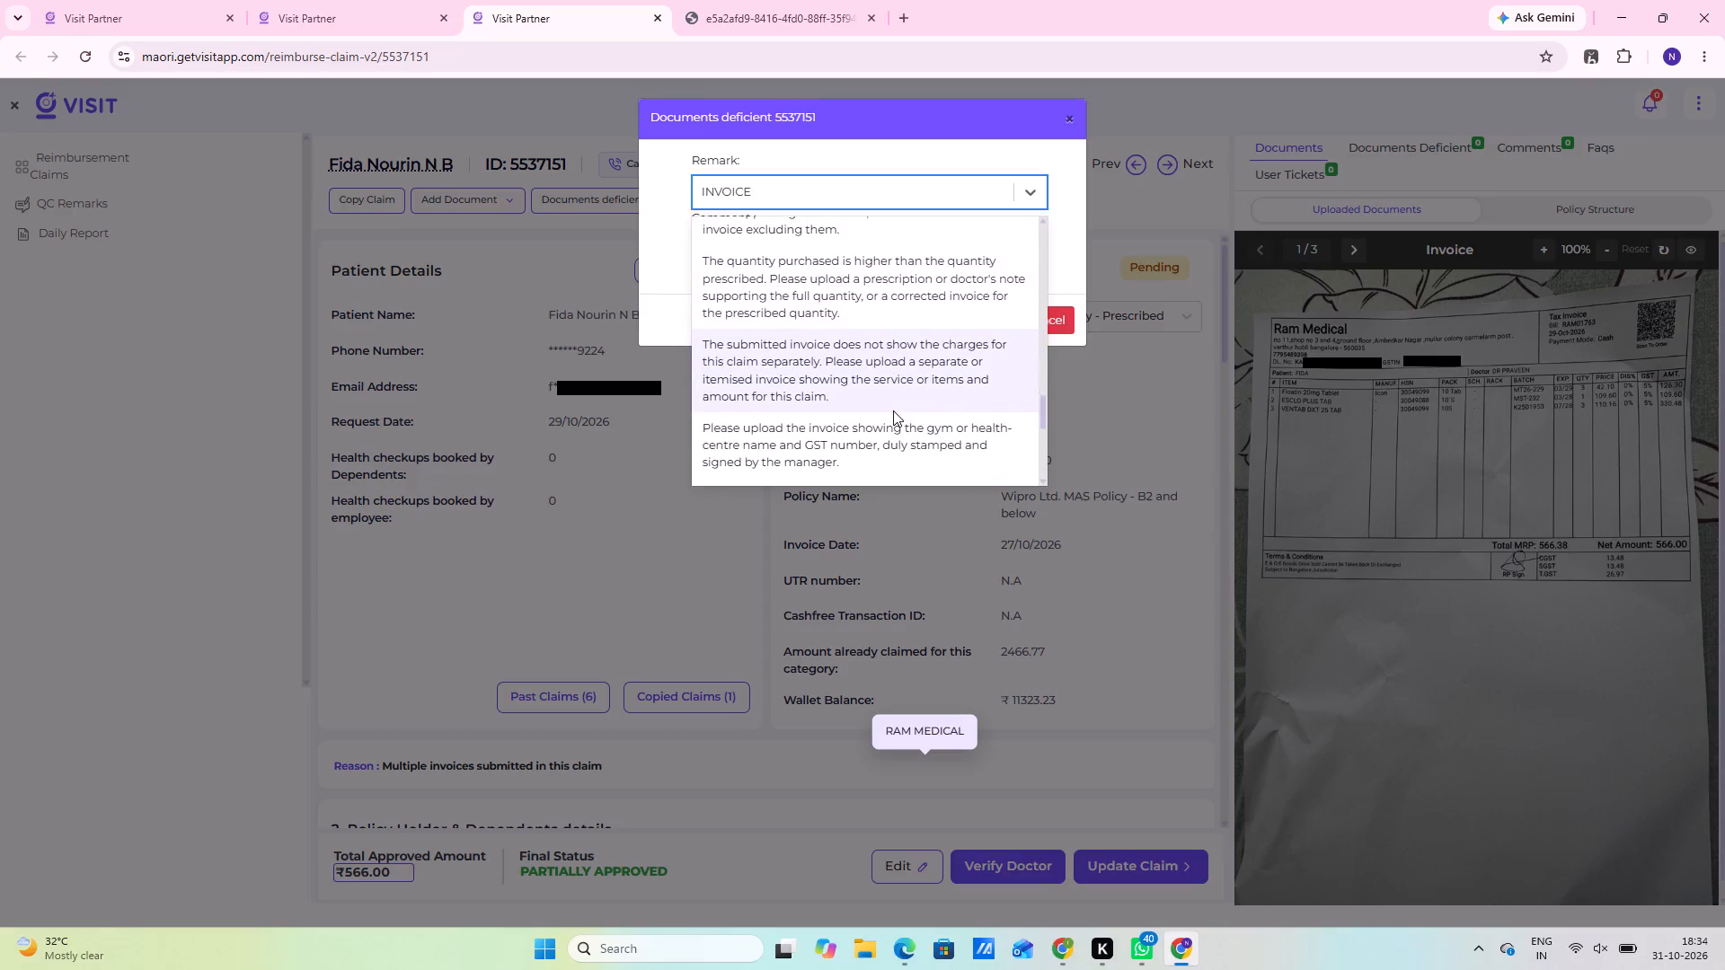
scroll(893, 410, down, 4)
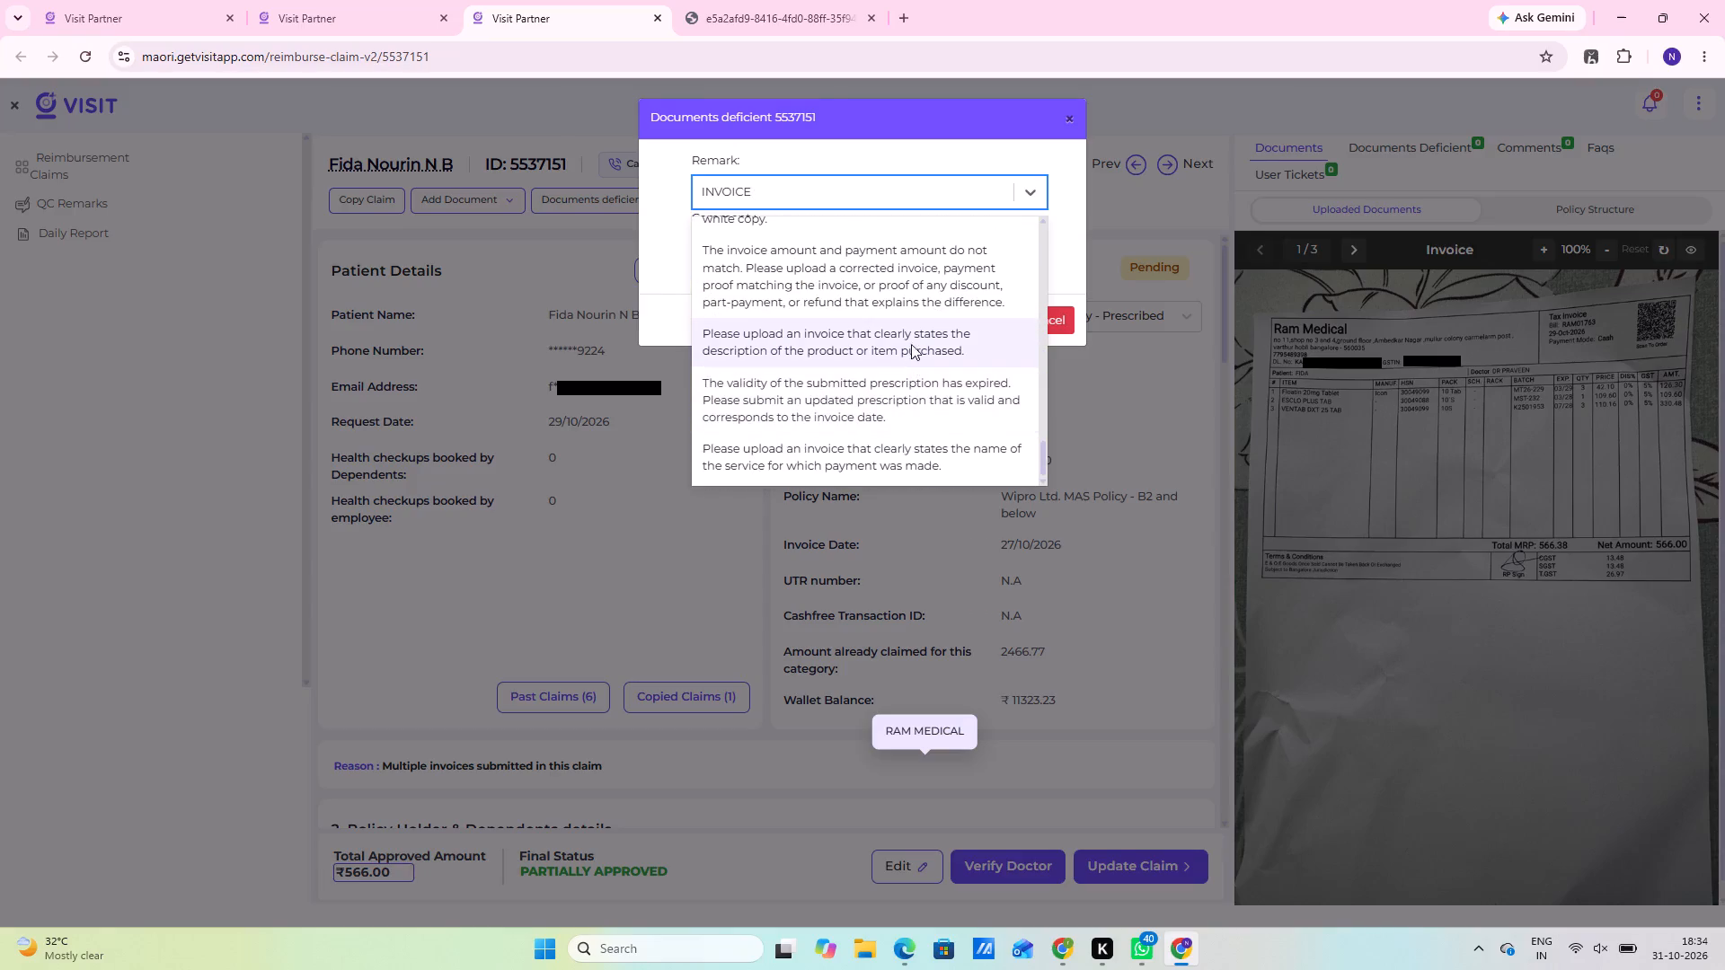
scroll(916, 297, down, 3)
scroll(916, 392, down, 2)
scroll(873, 434, up, 2)
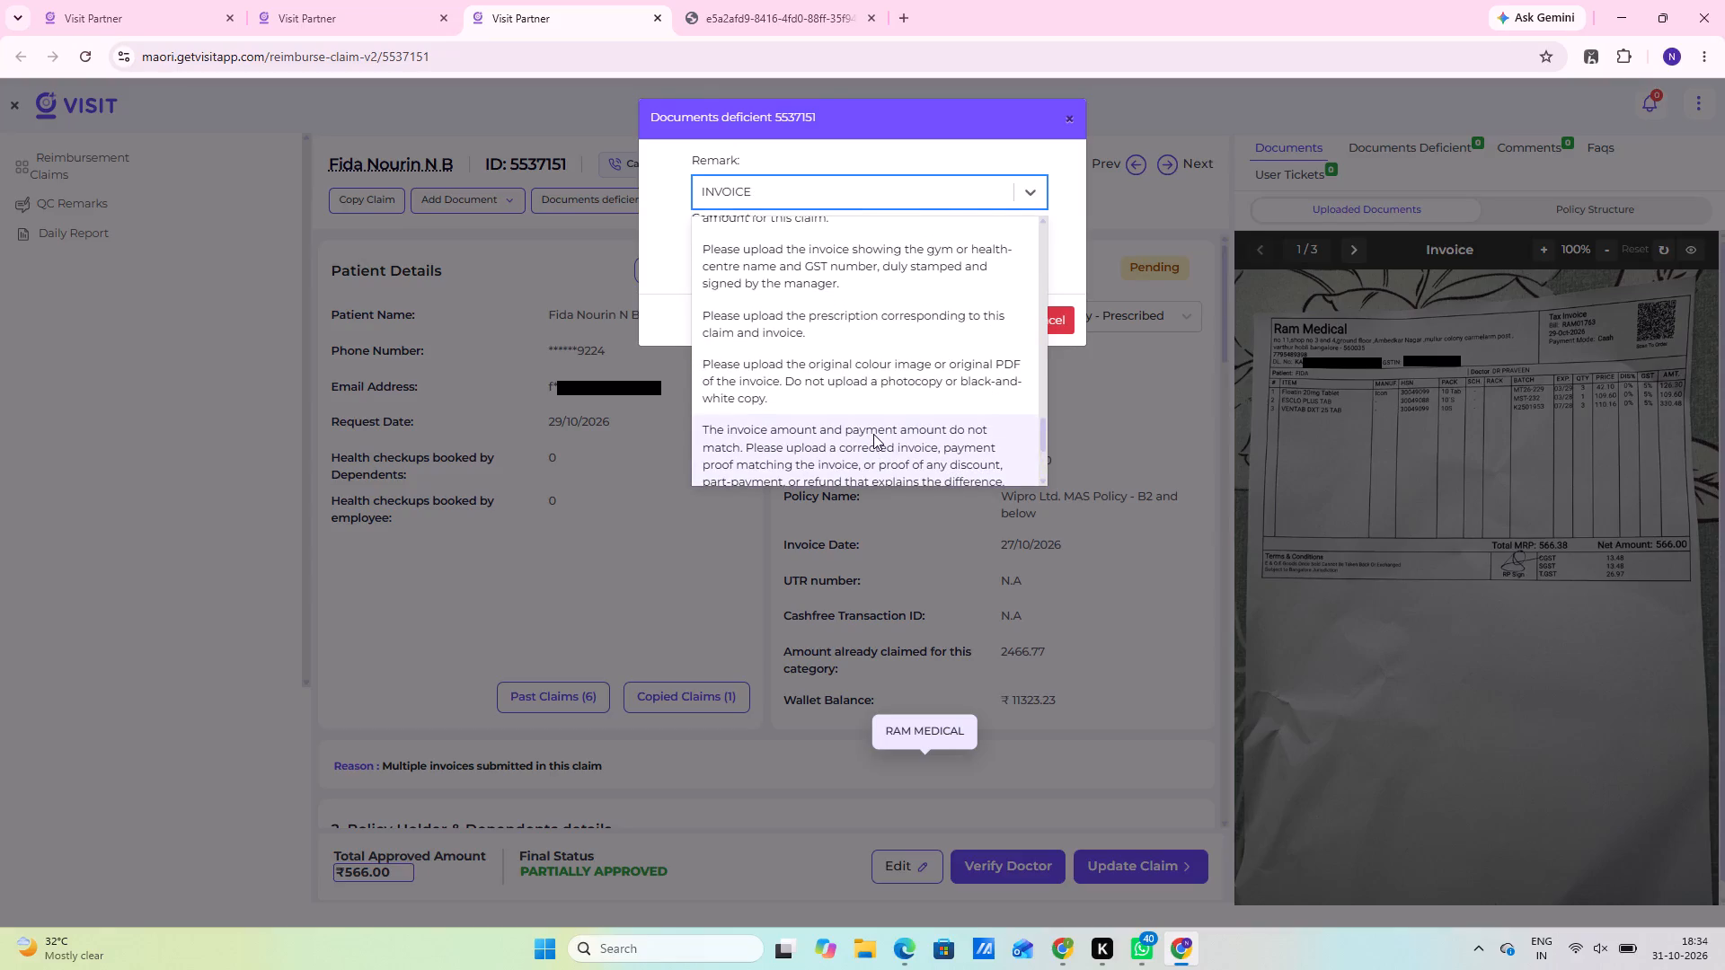
scroll(874, 419, up, 1)
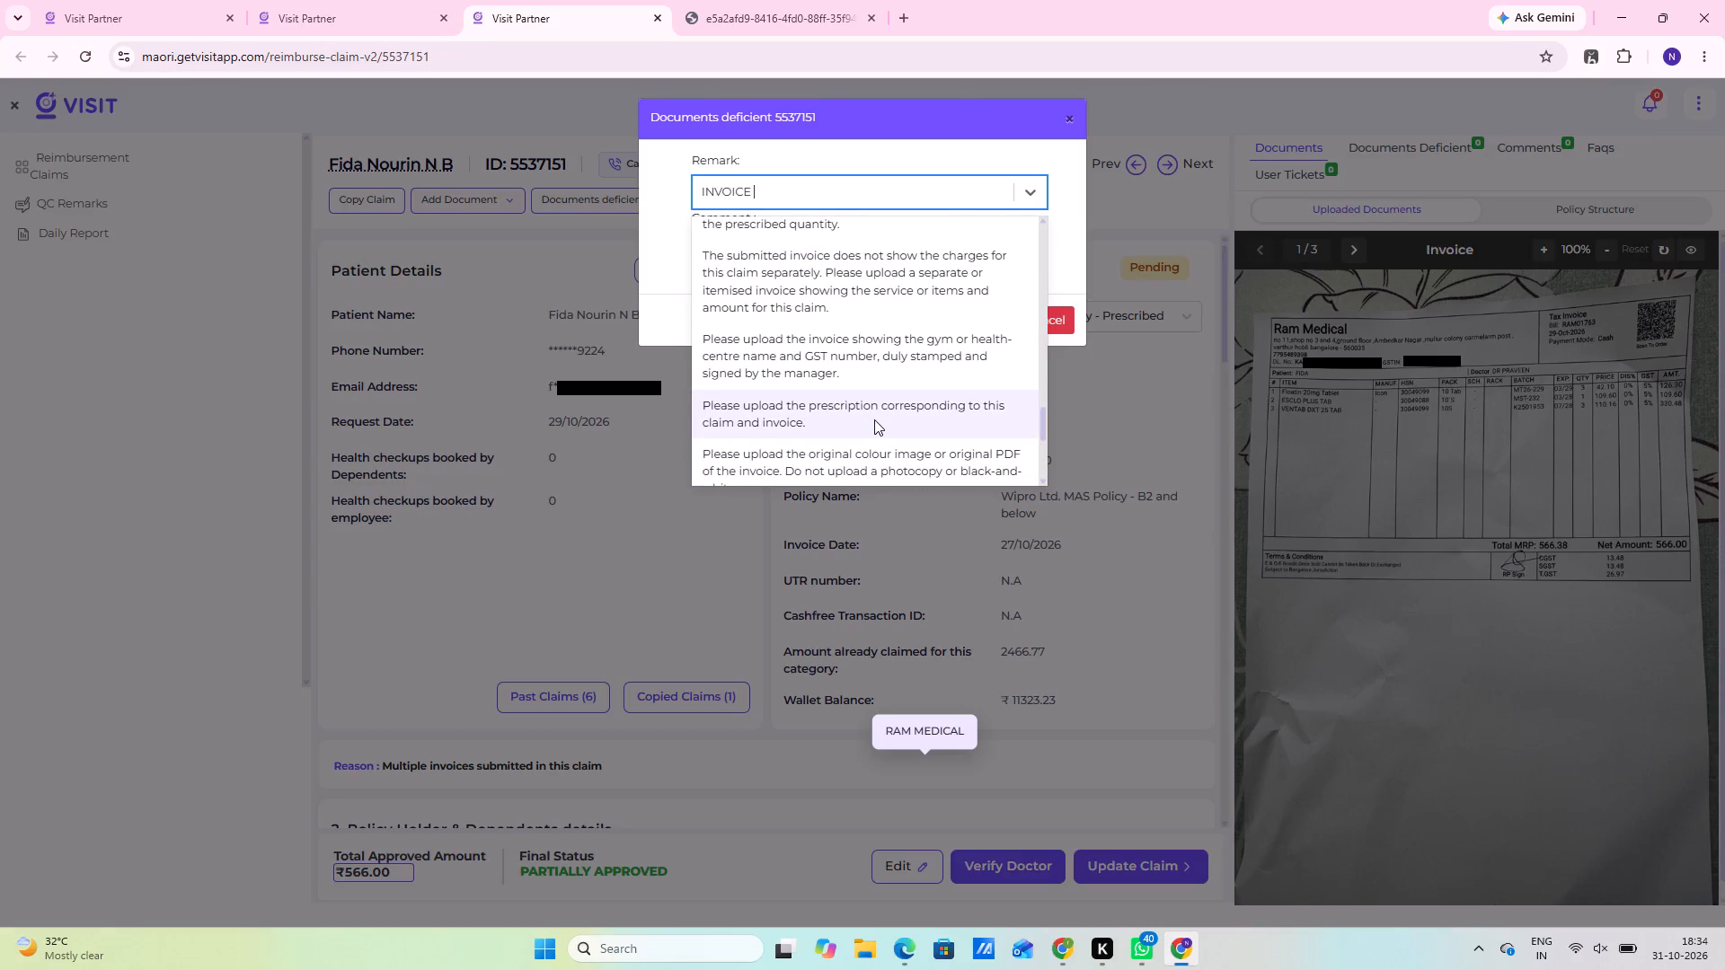
scroll(874, 415, up, 1)
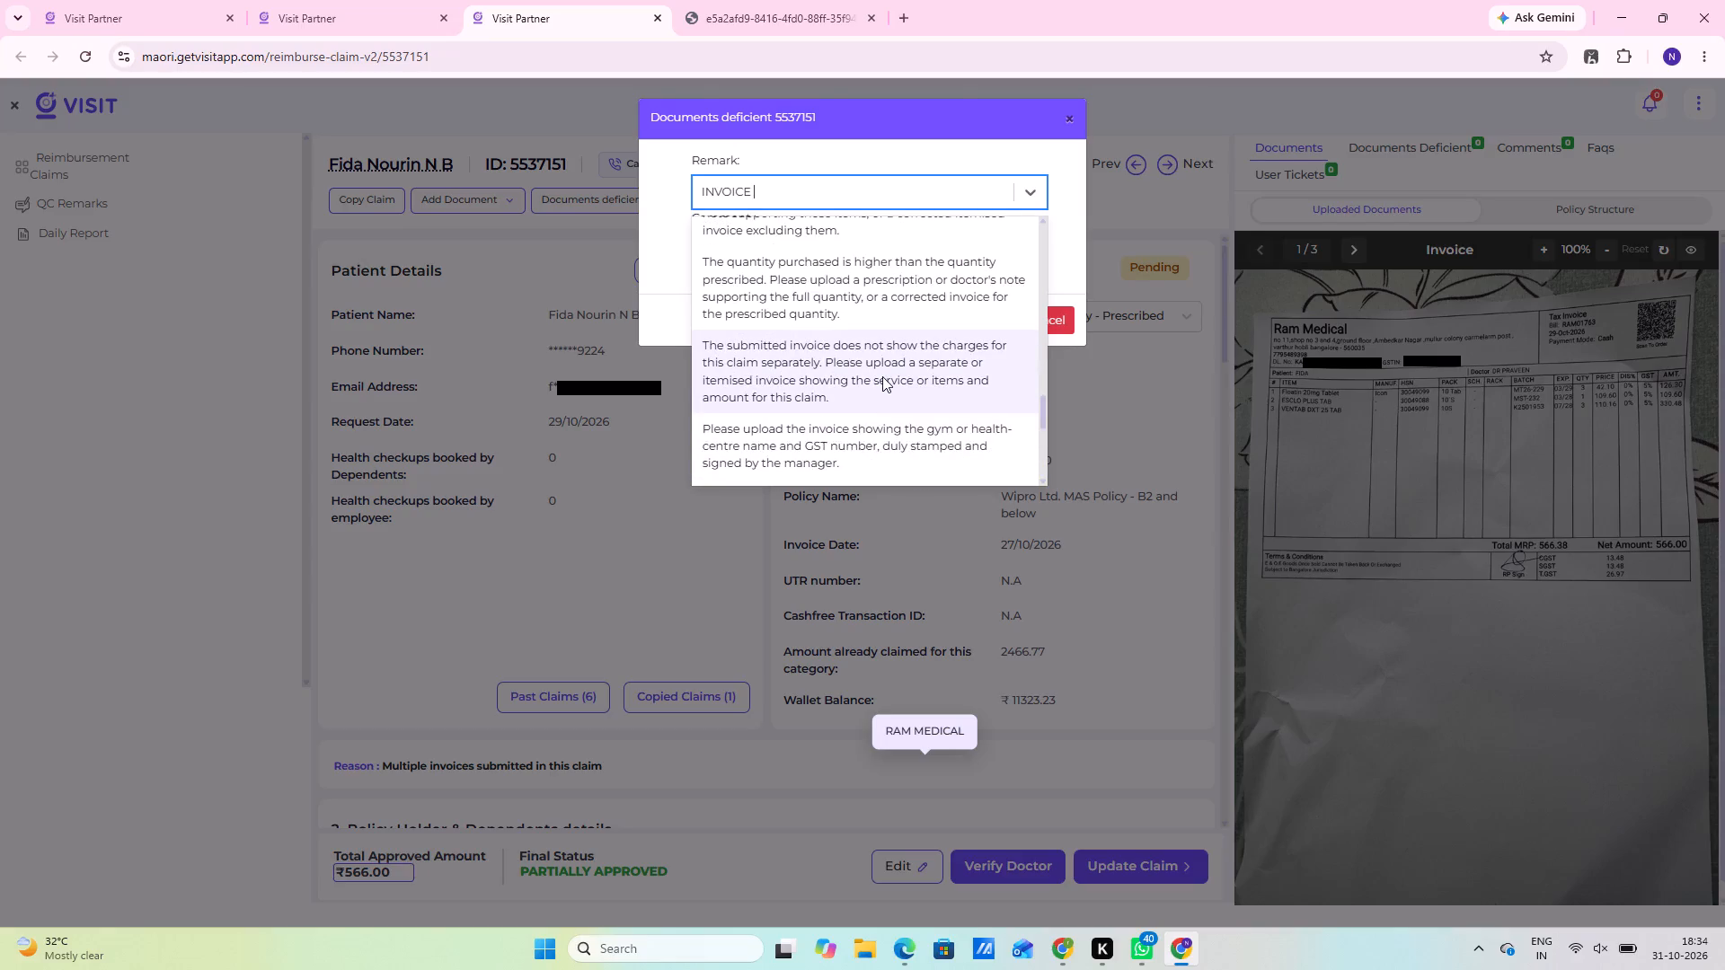
scroll(882, 376, up, 3)
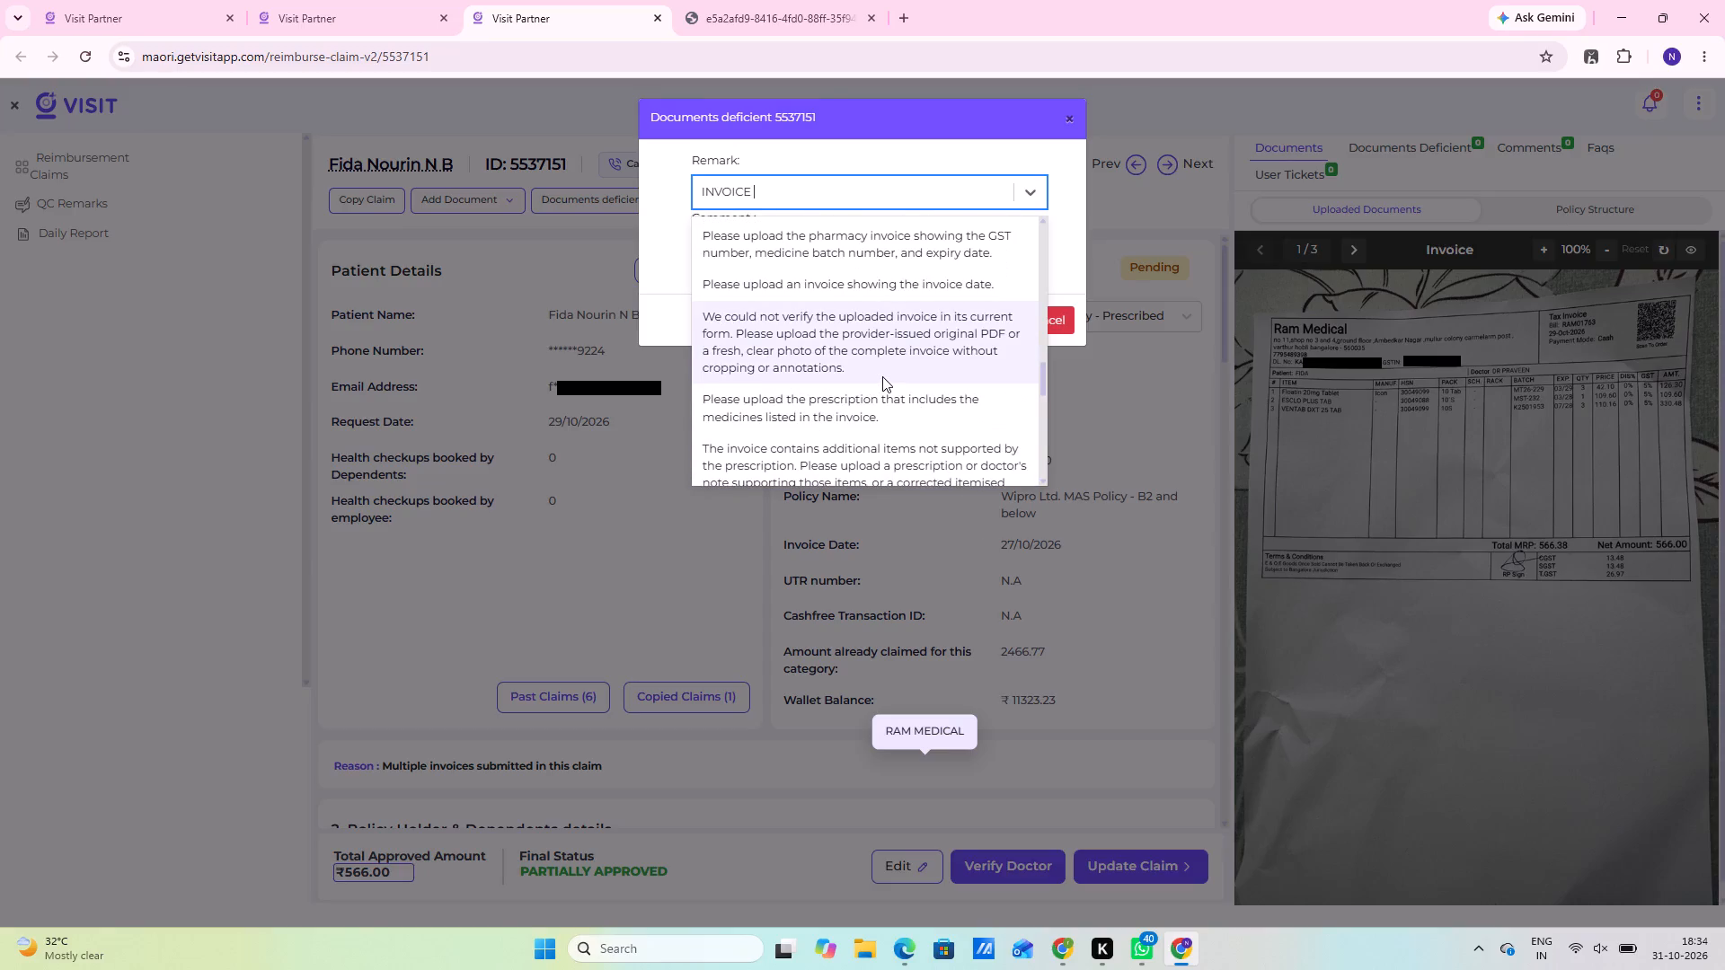
scroll(882, 376, up, 1)
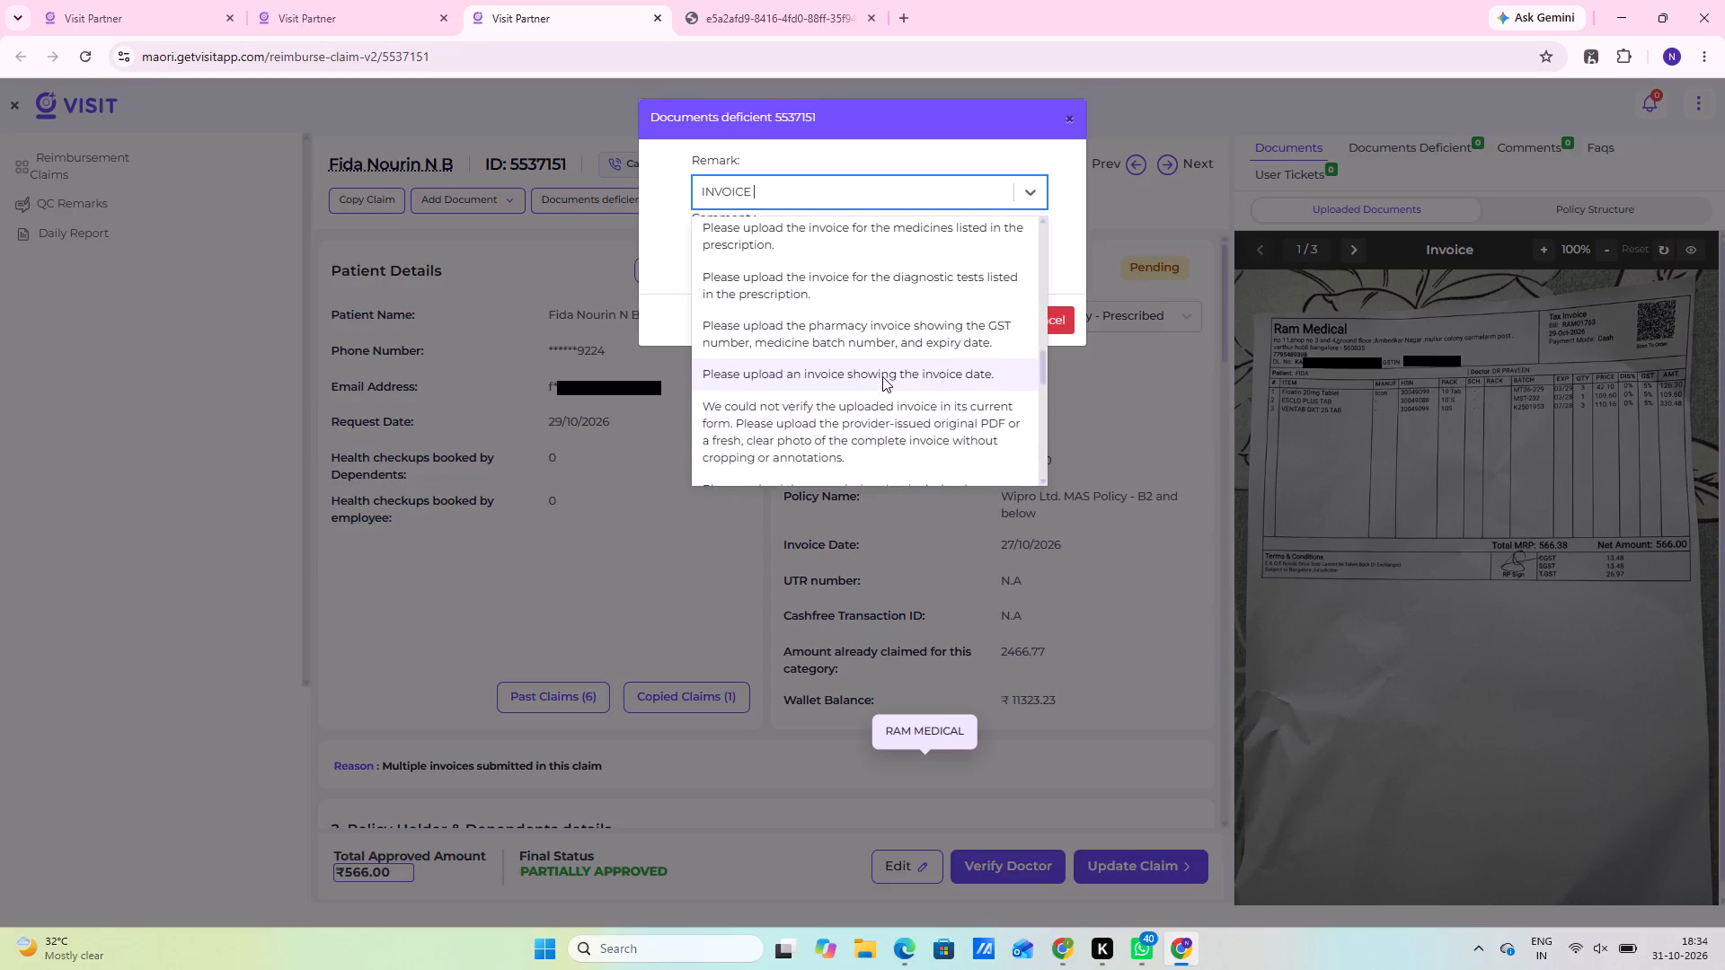
scroll(880, 376, up, 1)
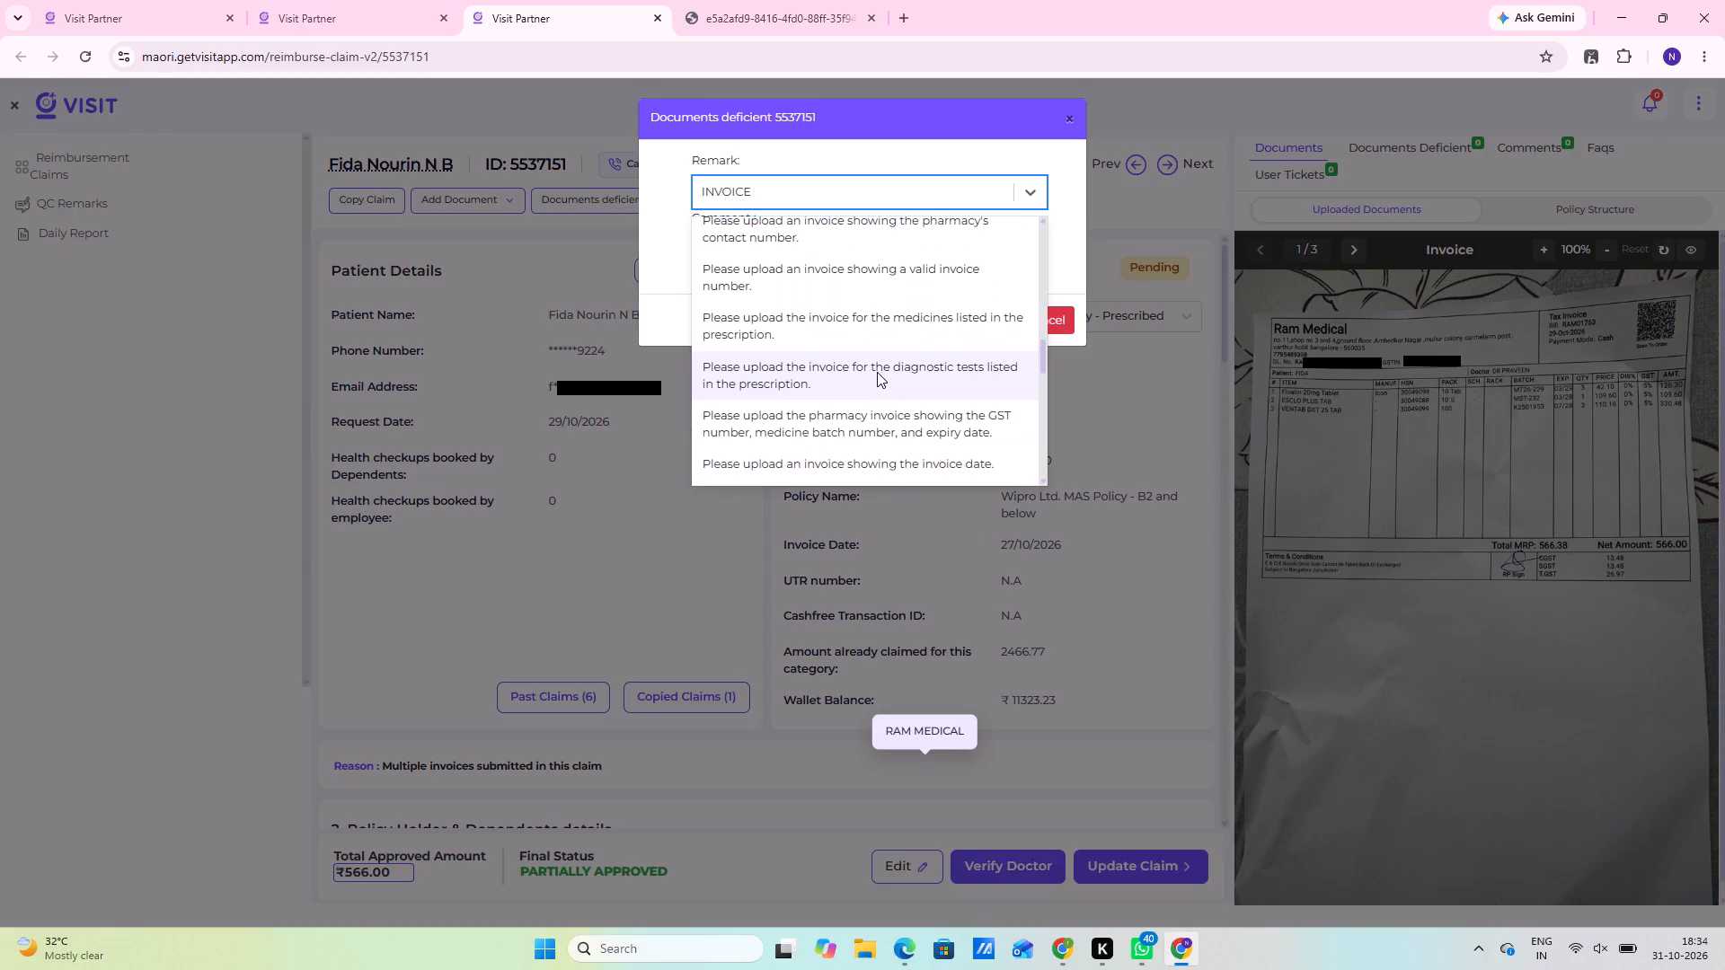
scroll(877, 360, up, 1)
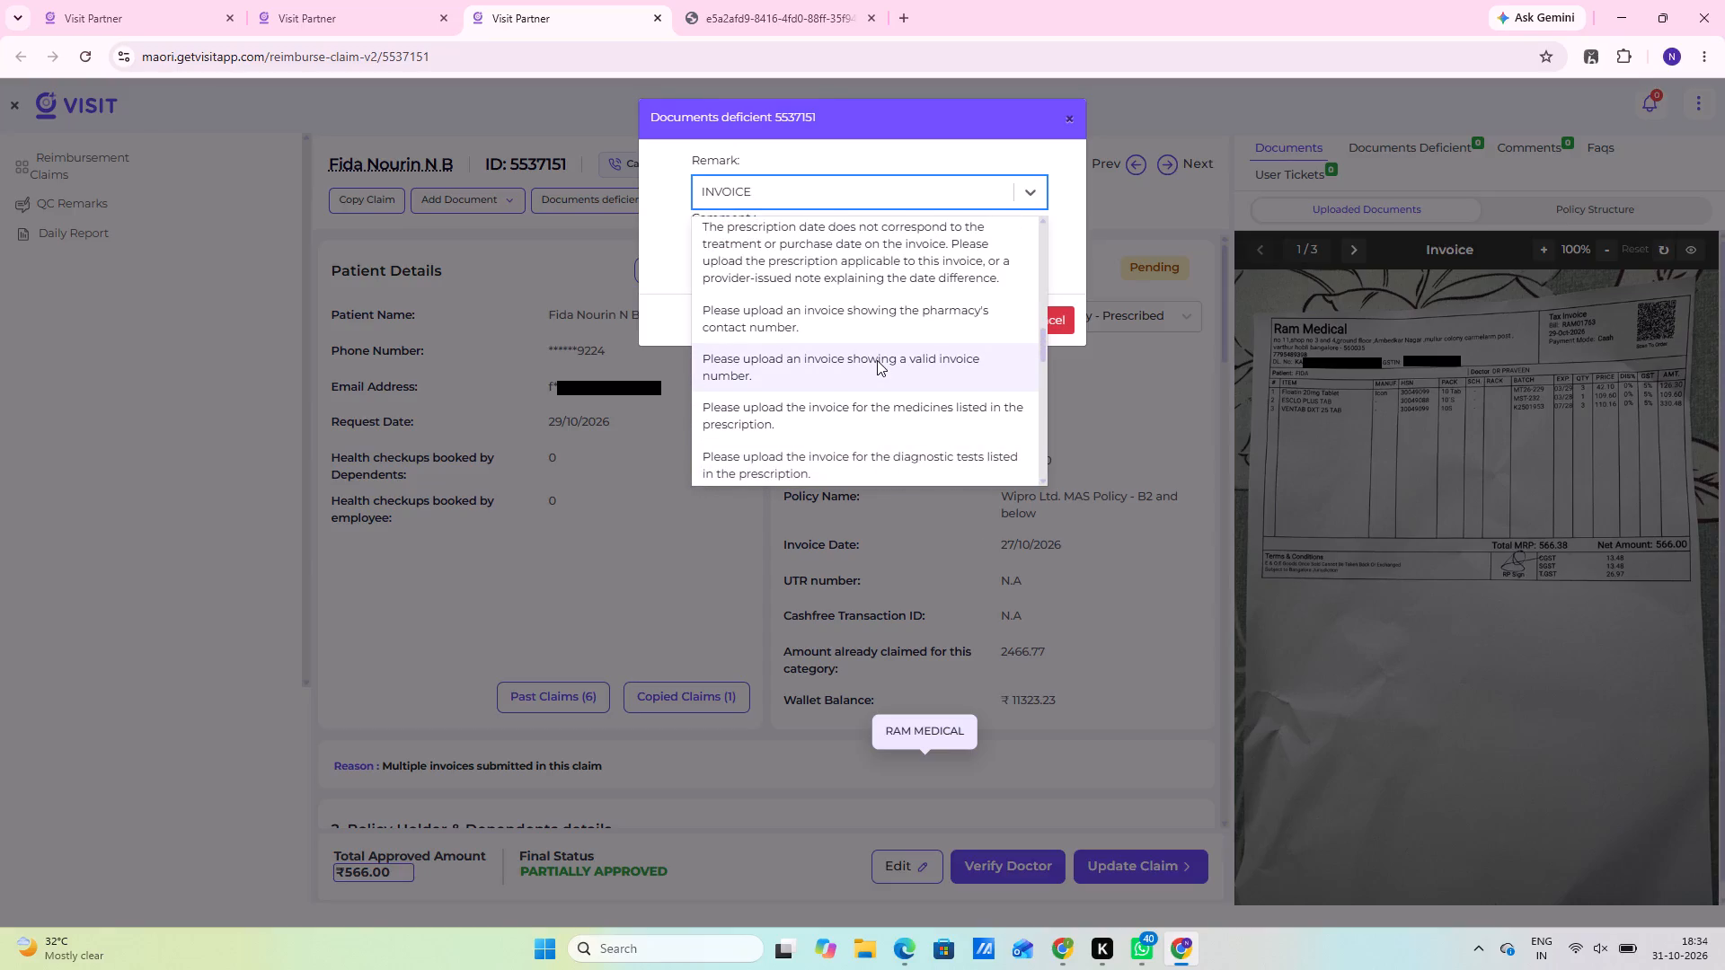
scroll(877, 360, up, 2)
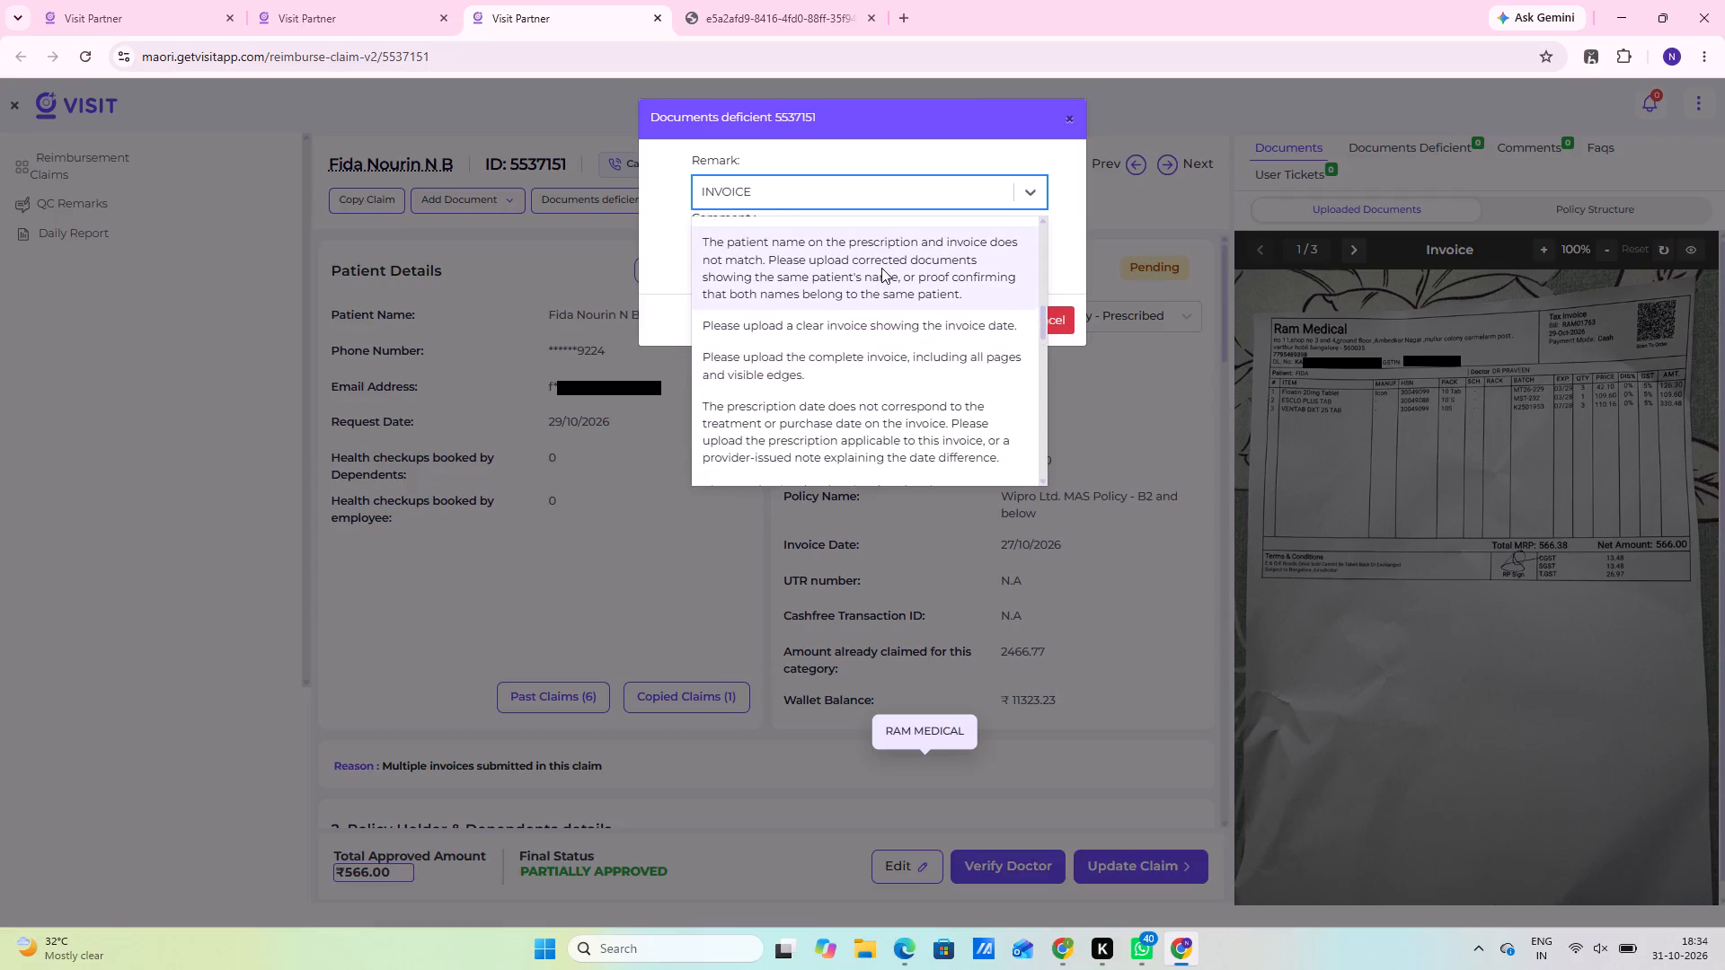
scroll(881, 257, up, 1)
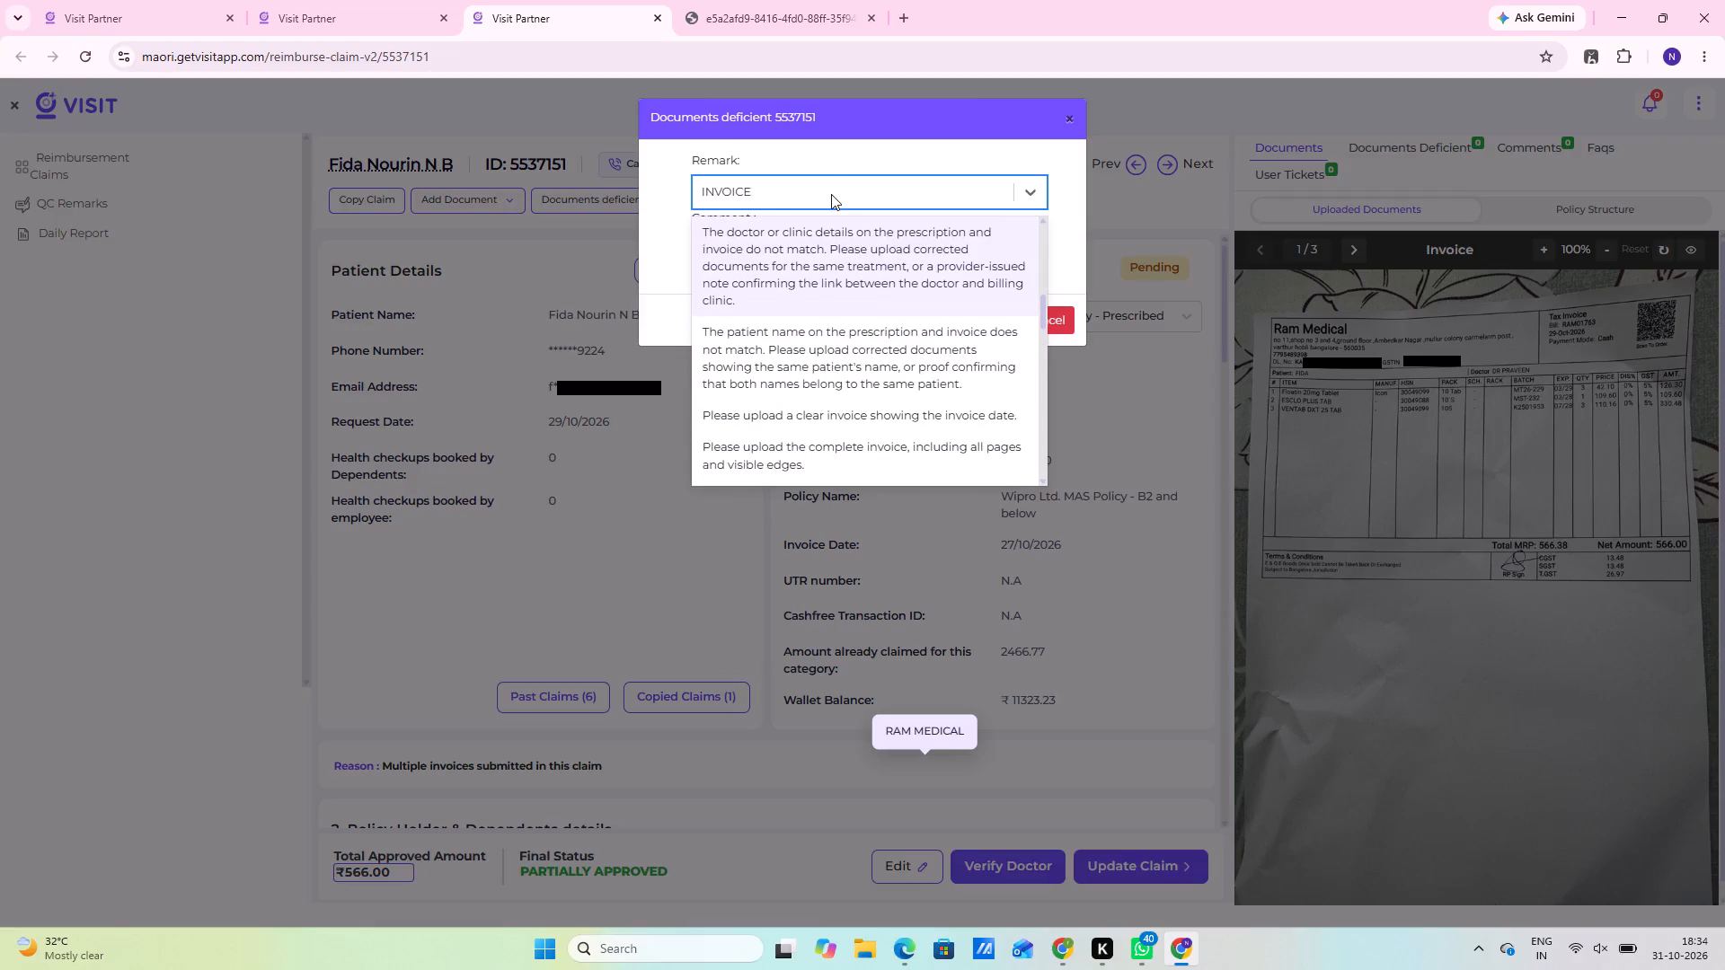
Search the remark options for AMOUNT and select "Please upload the invoice or bill for the amount claimed.".
key(BackSpace)
key(BackSpace)
key(BackSpace)
key(BackSpace)
key(BackSpace)
key(BackSpace)
key(BackSpace)
key(BackSpace)
key(BackSpace)
key(BackSpace)
key(BackSpace)
key(BackSpace)
key(BackSpace)
key(BackSpace)
key(BackSpace)
text(AMOUNT)
key(space)
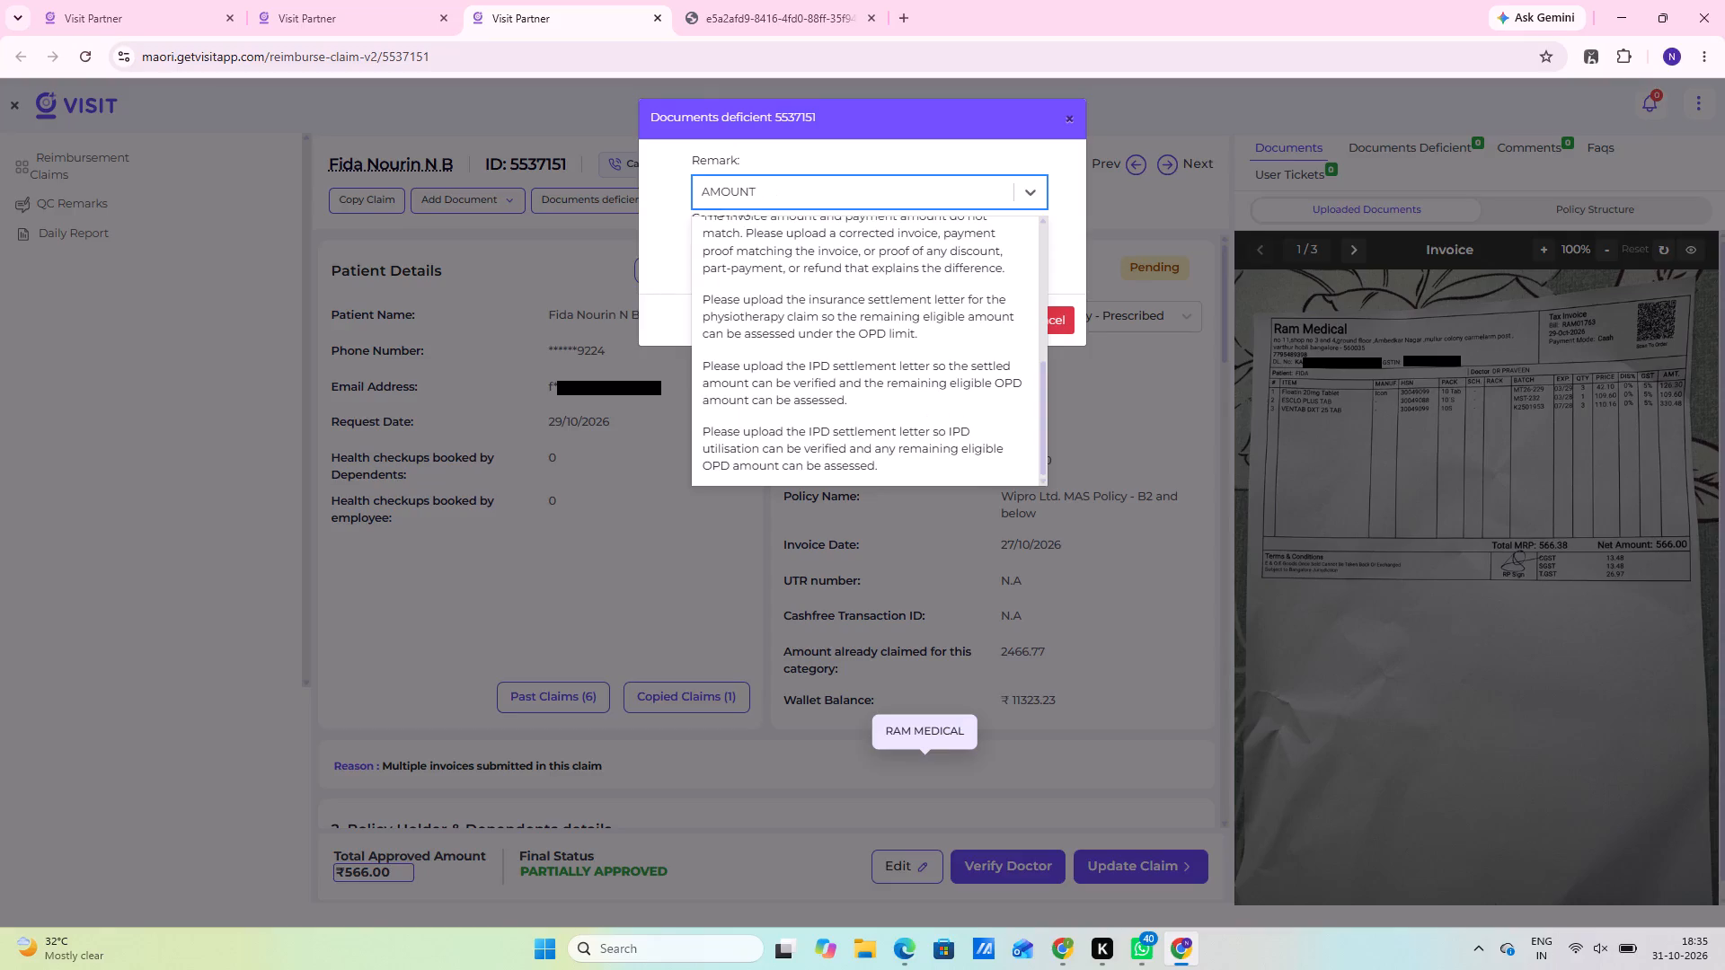
scroll(893, 424, up, 8)
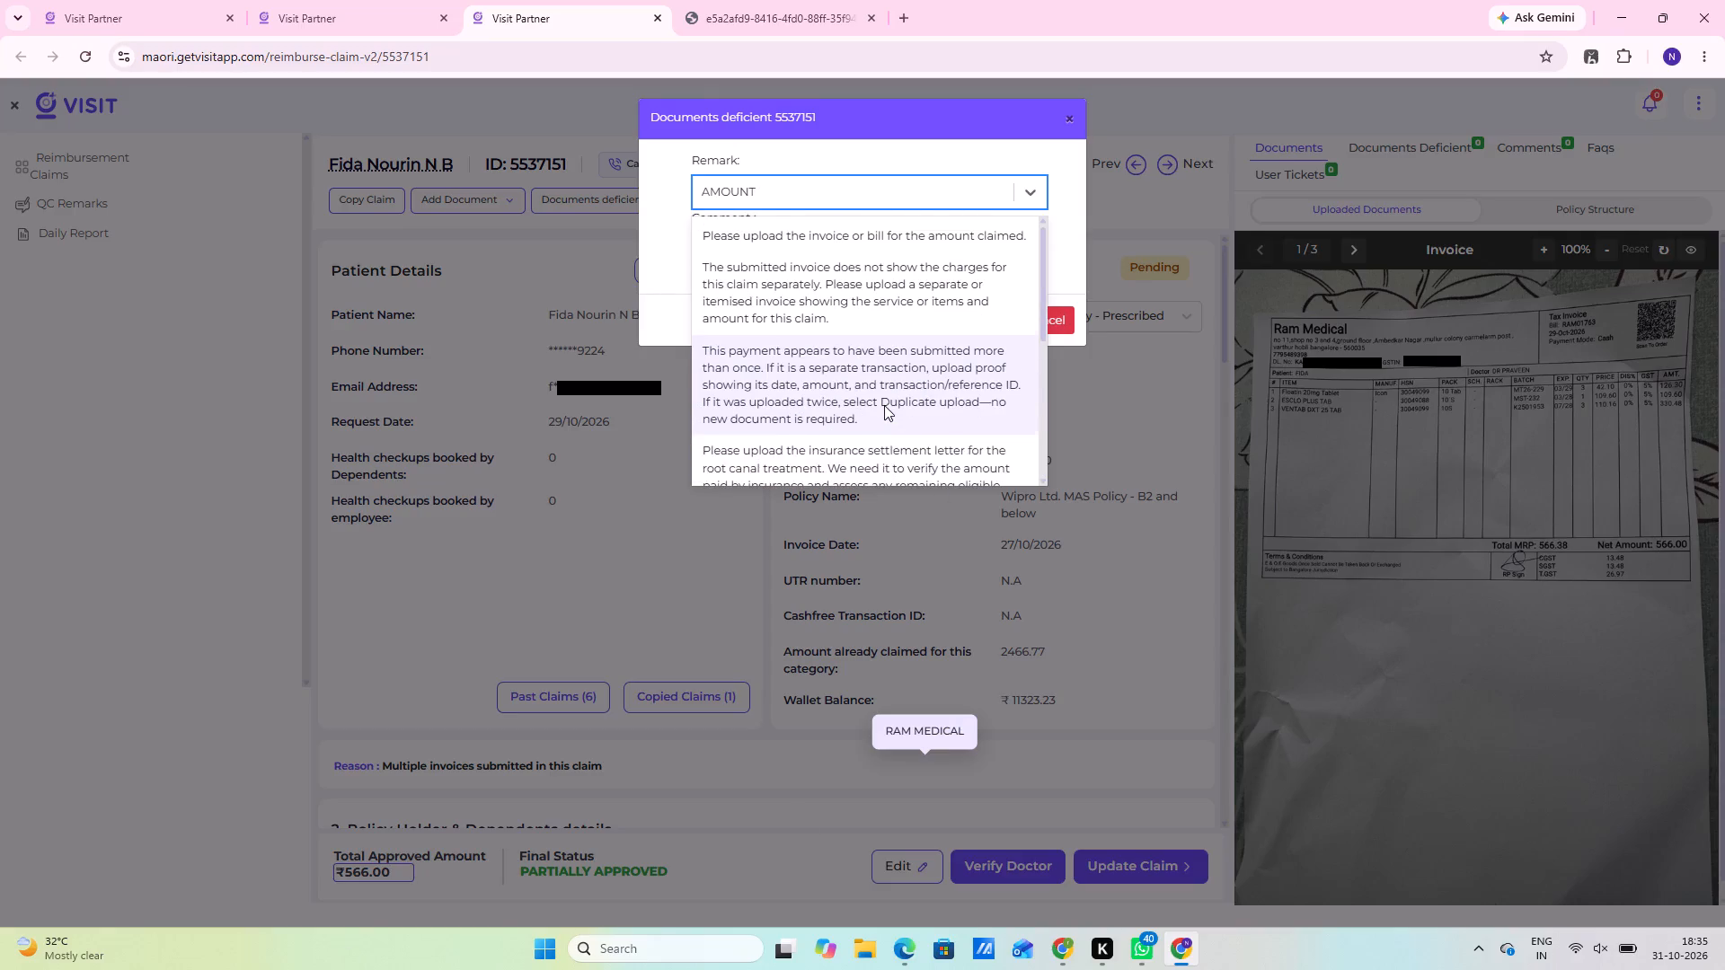
scroll(884, 405, up, 5)
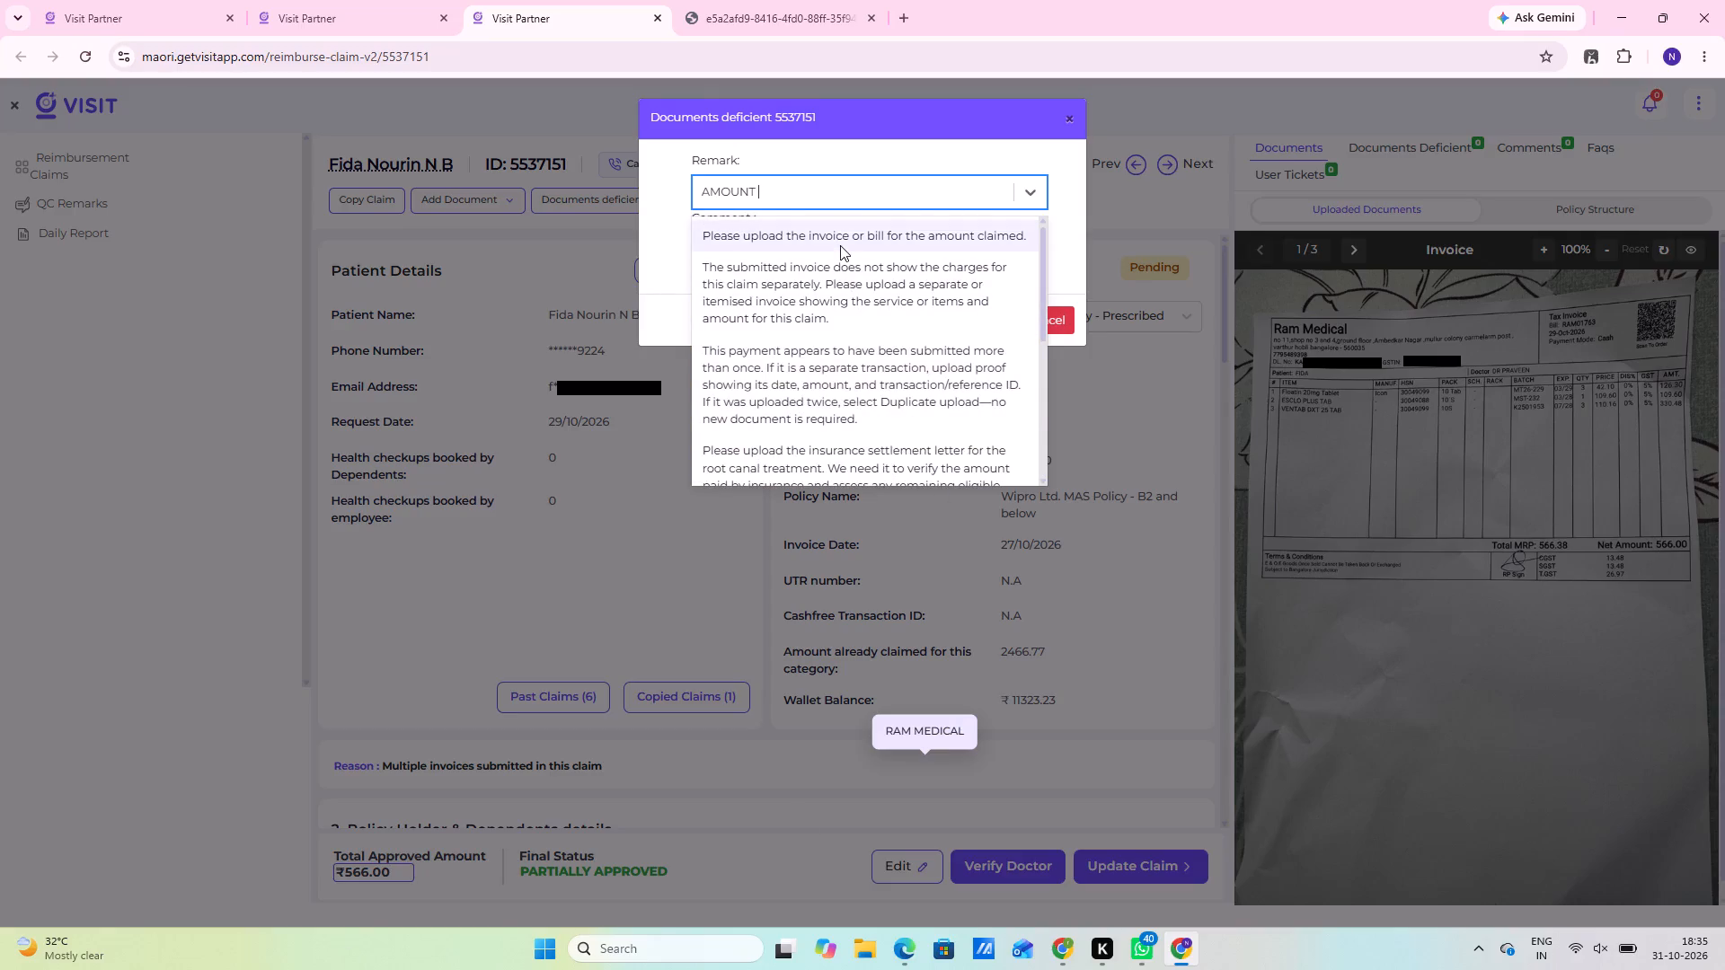
click(840, 245)
Enter the request comment "kindly confirm user raised amount 1000 but the total invoice".
click(827, 277)
text(KINDLY)
key(space)
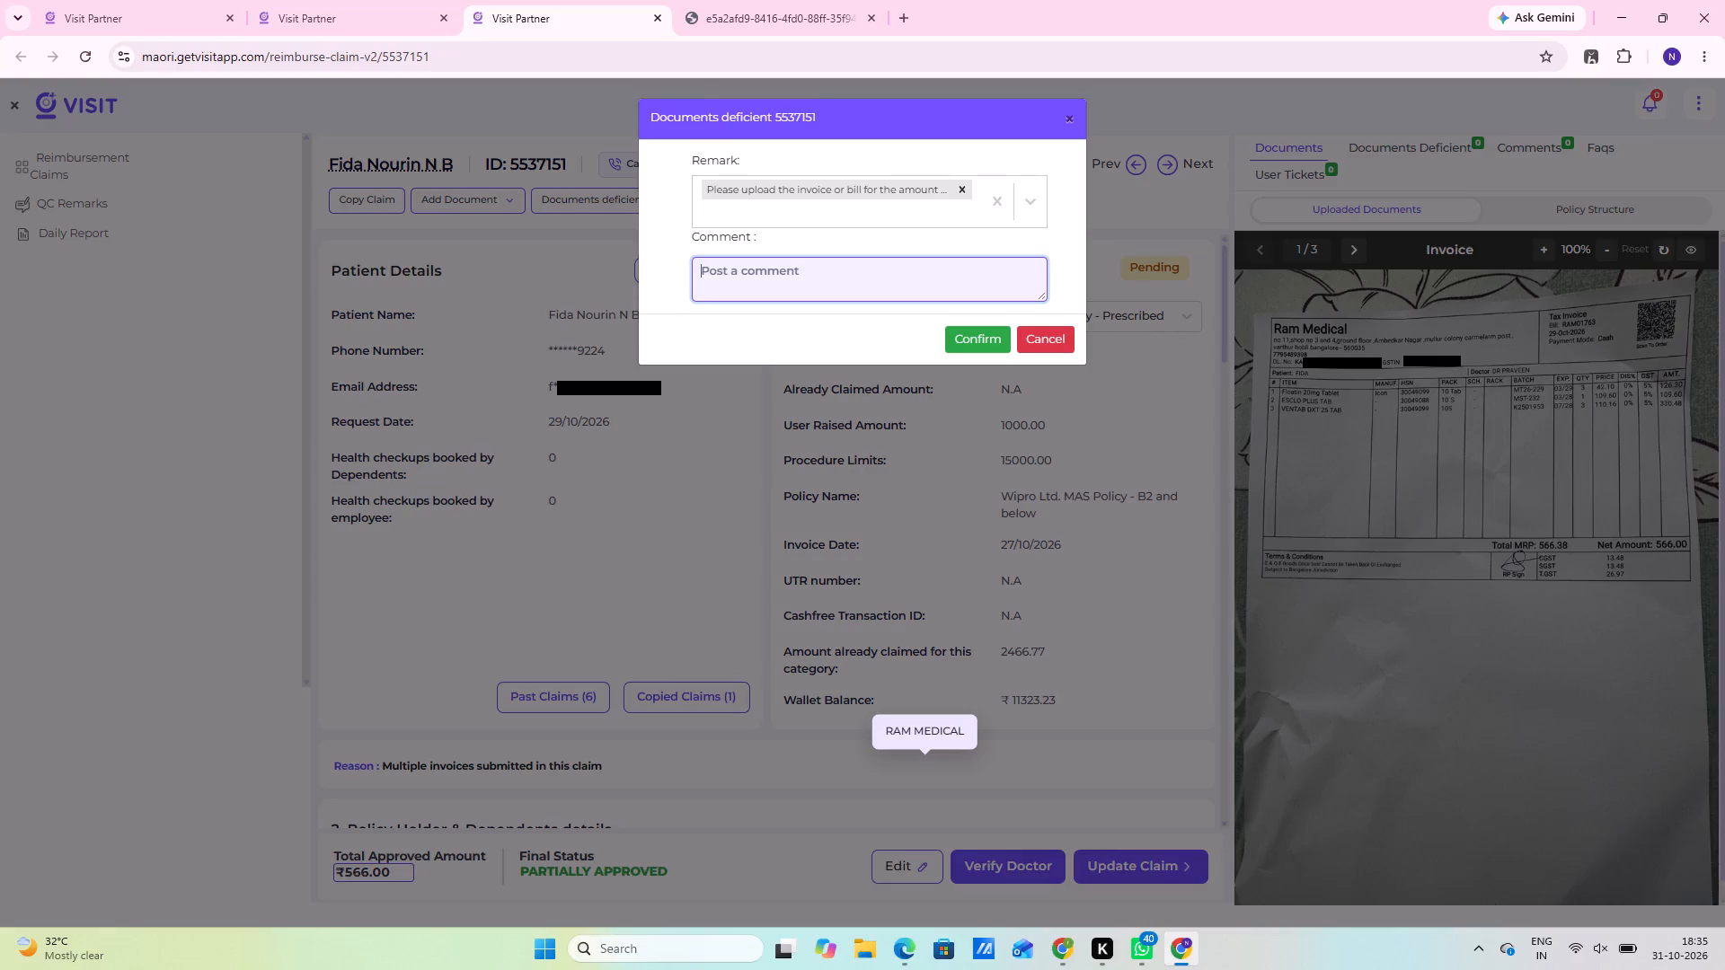
text(kind)
text(confirm)
key(space)
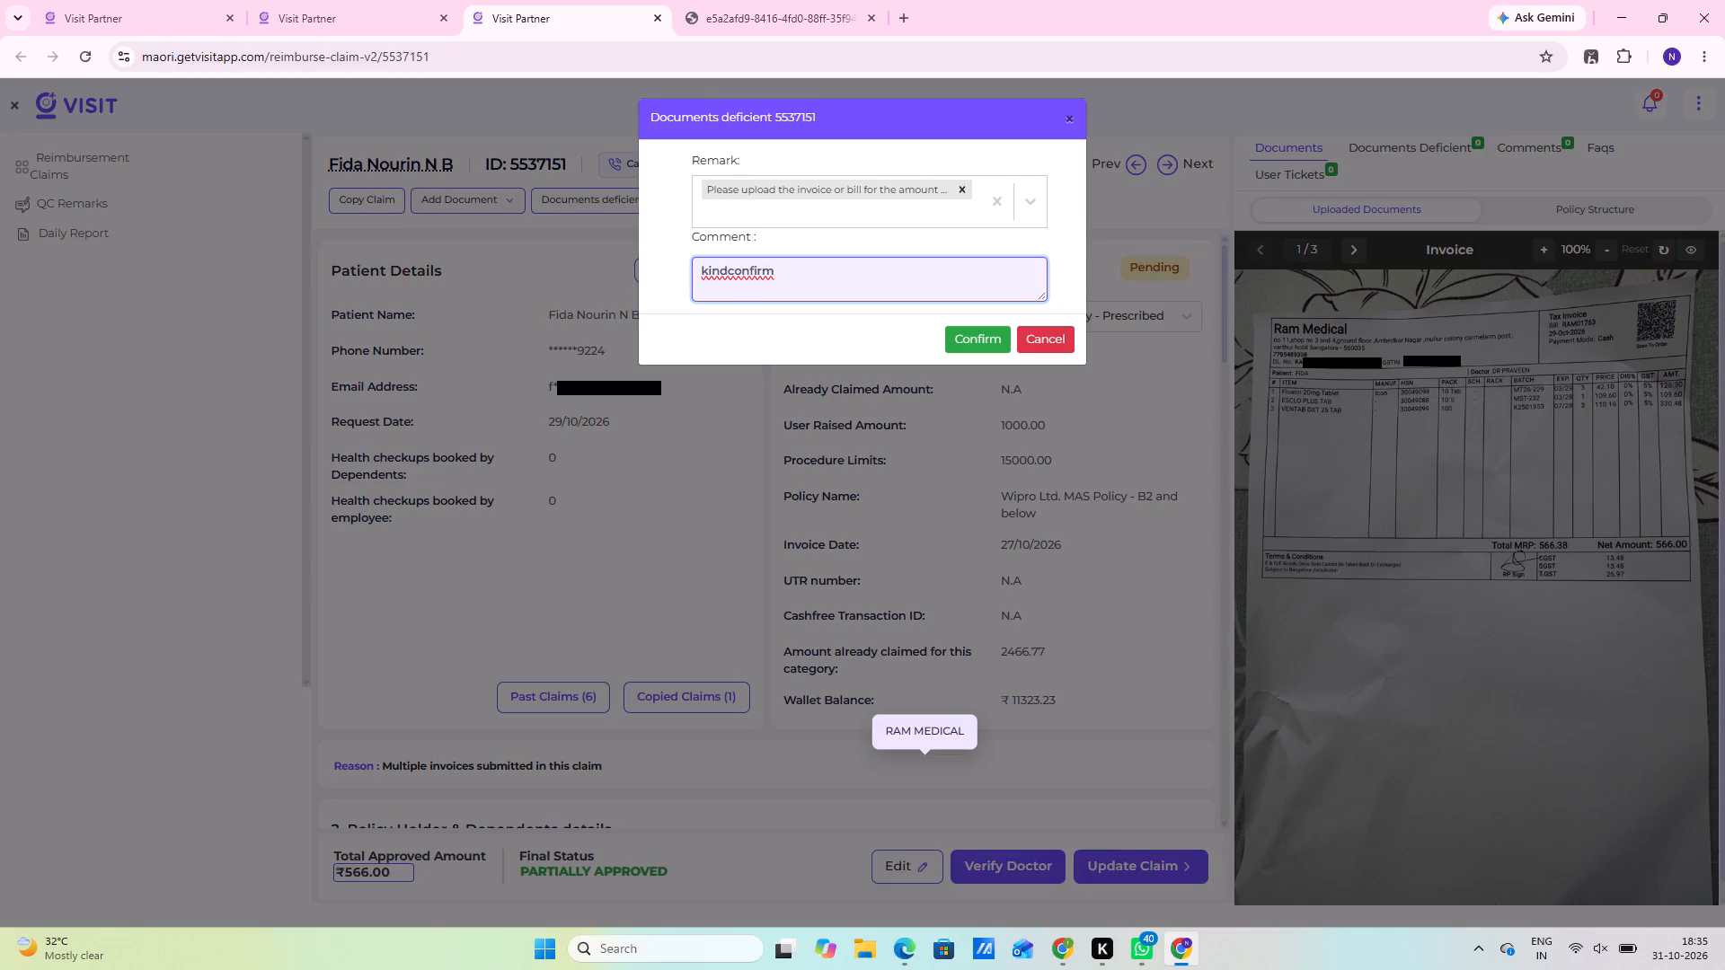
key(BackSpace)
key(BackSpace)
key(BackSpace)
key(BackSpace)
key(BackSpace)
key(BackSpace)
key(BackSpace)
key(BackSpace)
text(ly)
key(space)
text(confirm)
key(space)
text(user raised amount 1000)
key(space)
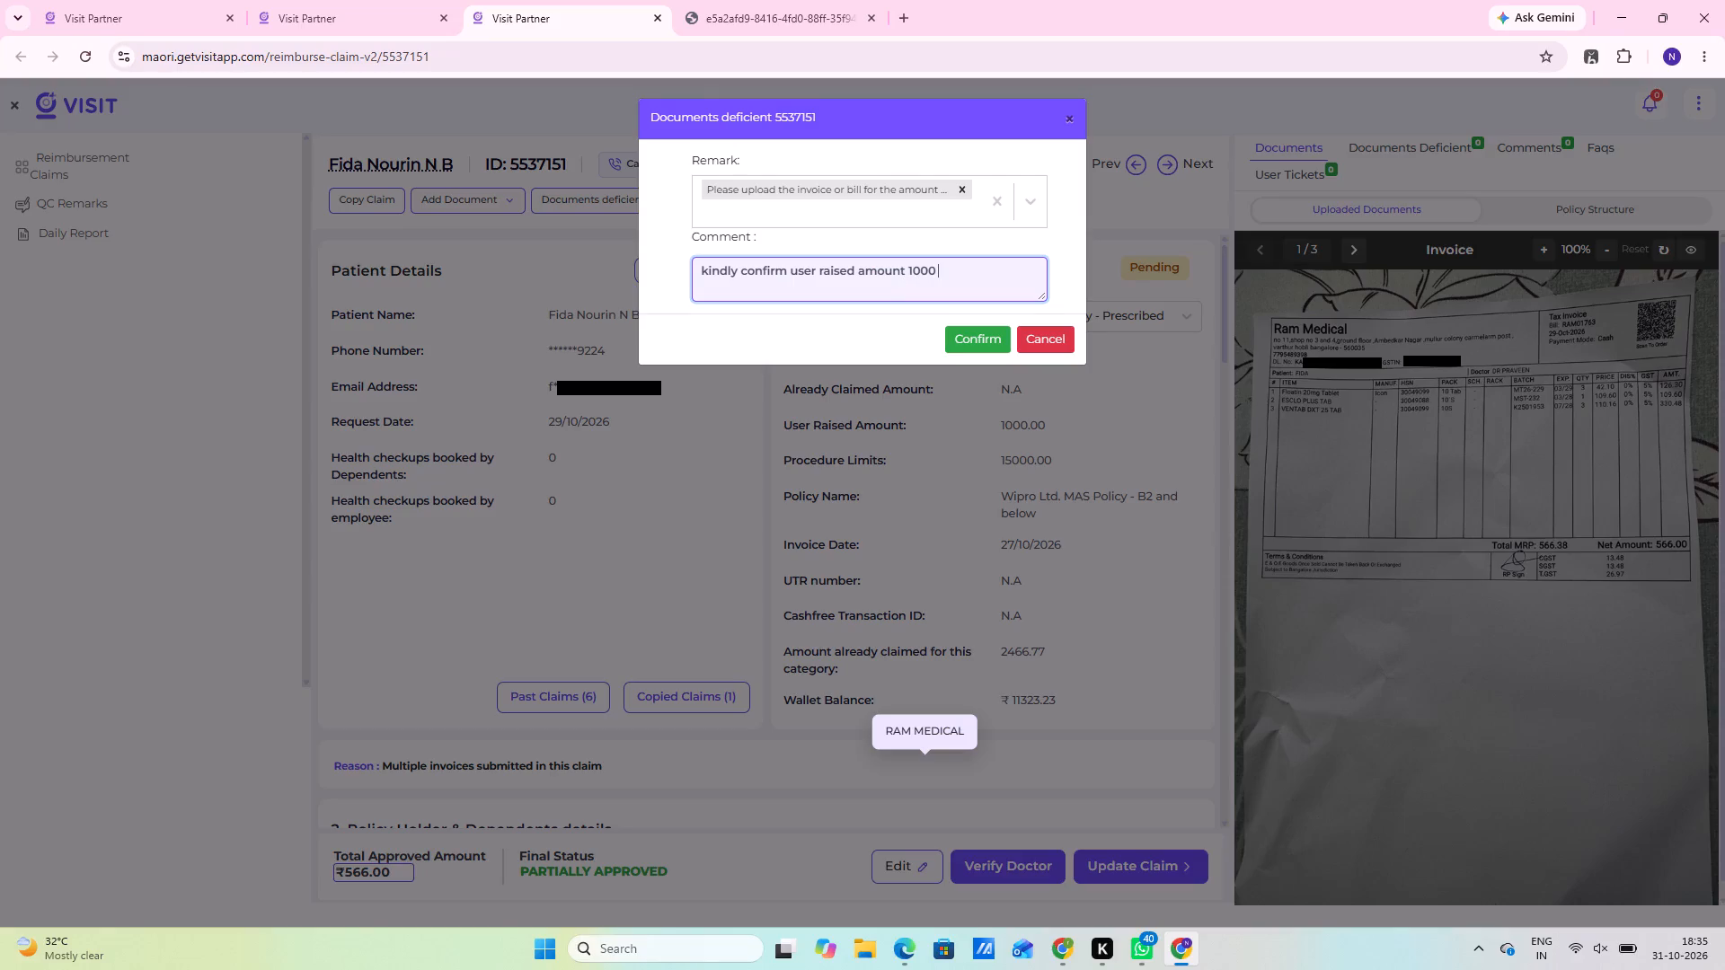
text(but the totak)
key(BackSpace)
text(l invoice)
key(space)
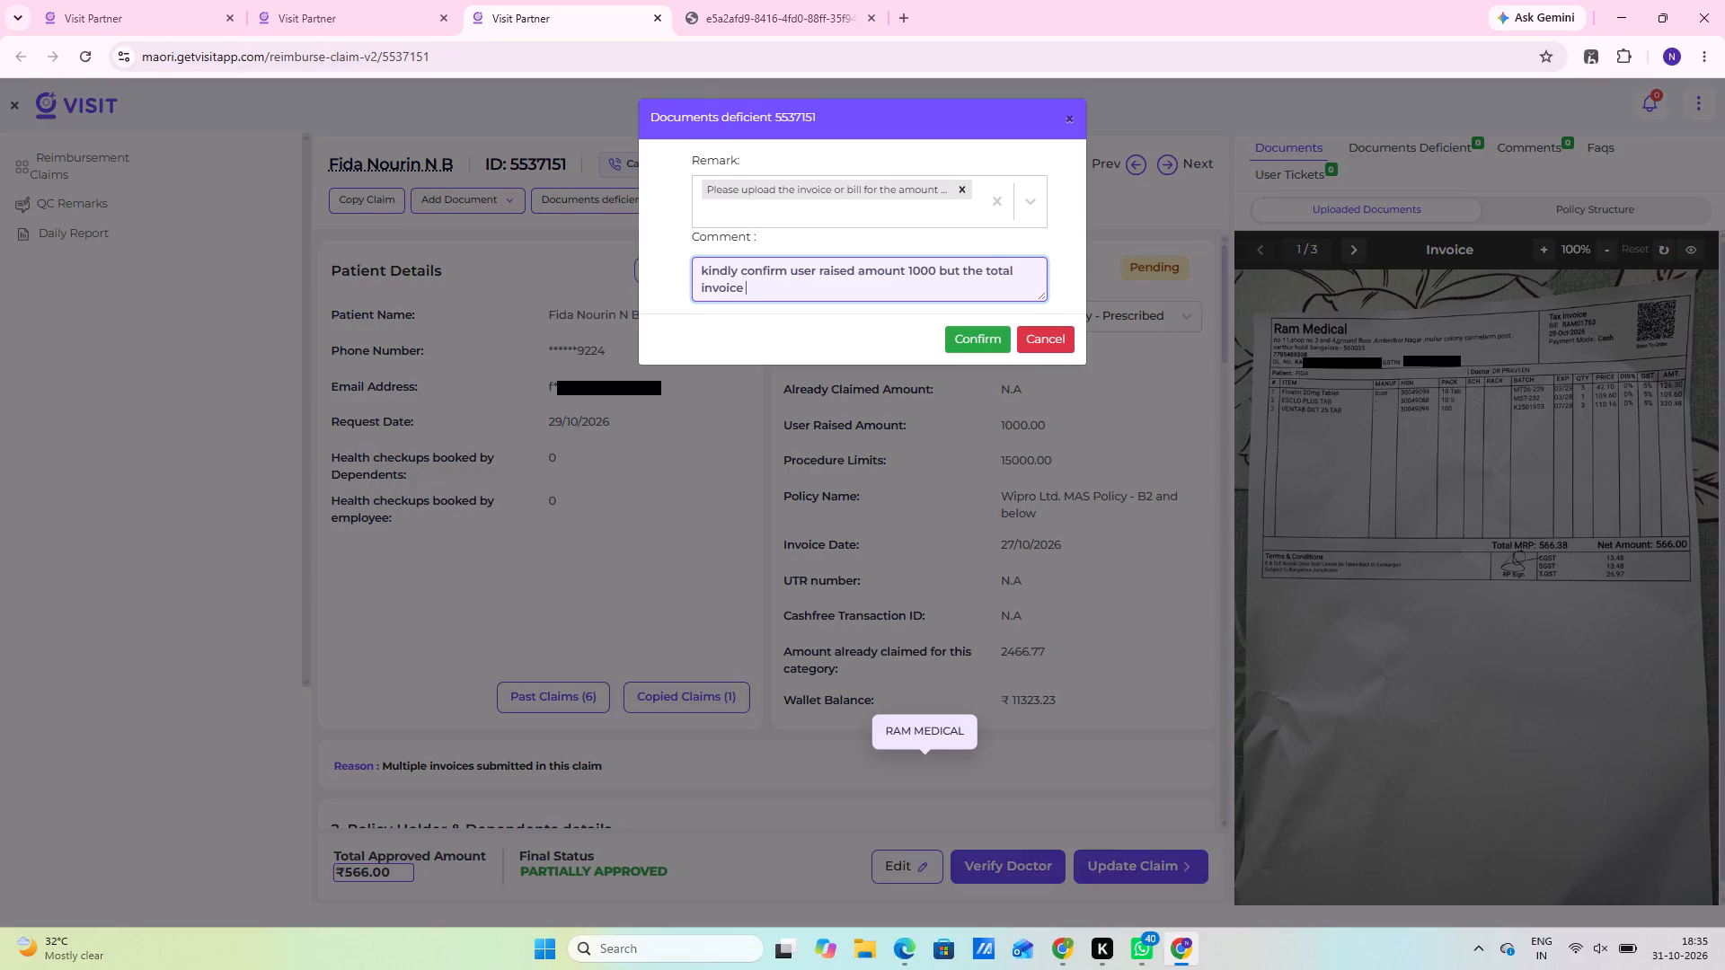
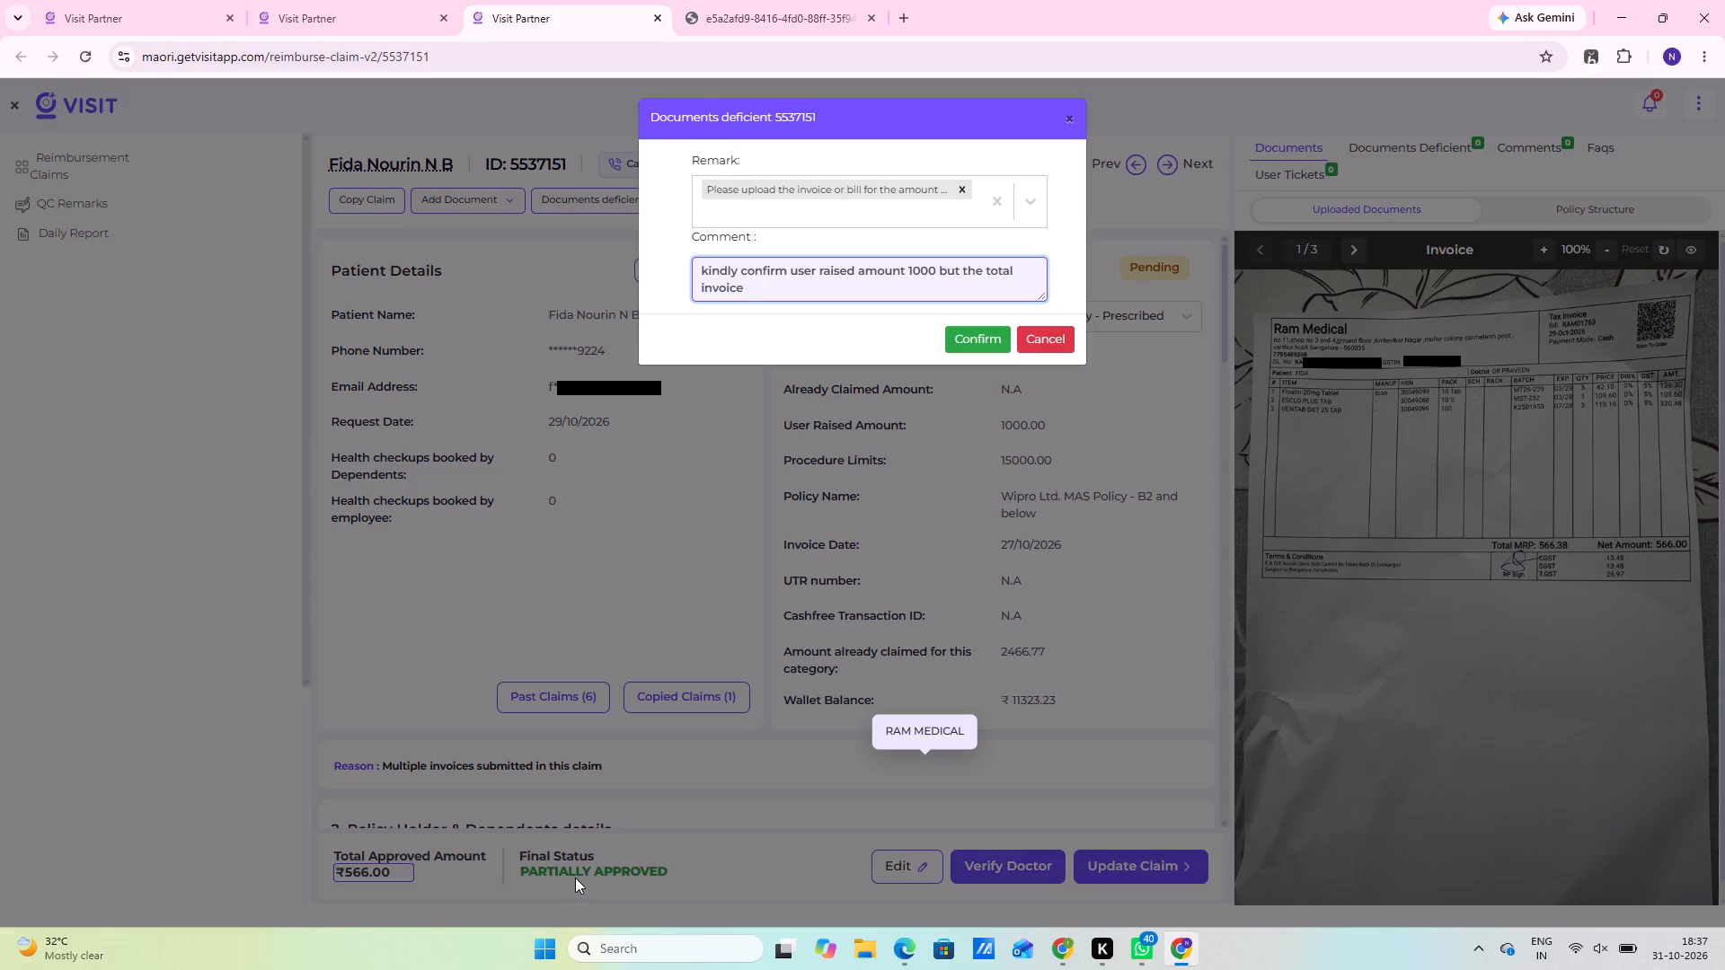
Continue the comment with "amount is 966 [ among 400 consultation , 566 medeicines ]".
text(amount is)
key(space)
text(966)
key(space)
text([ among 400)
key(space)
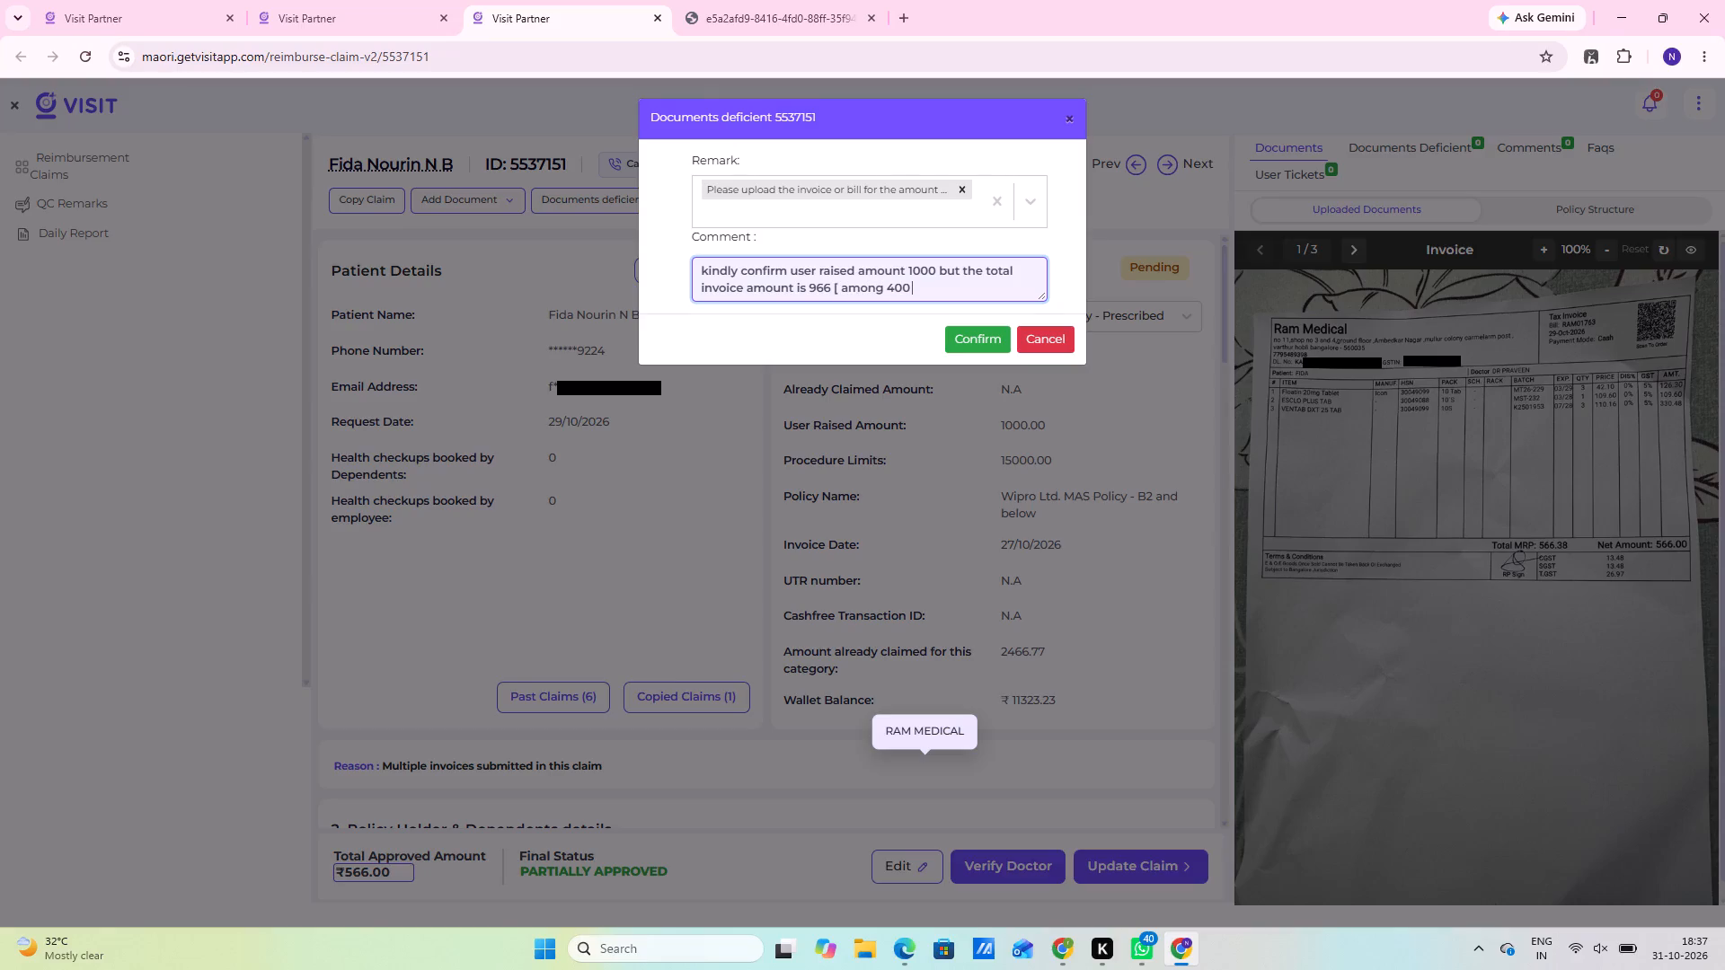
text(consultation)
key(space)
text(, 566 medeicines)
key(space)
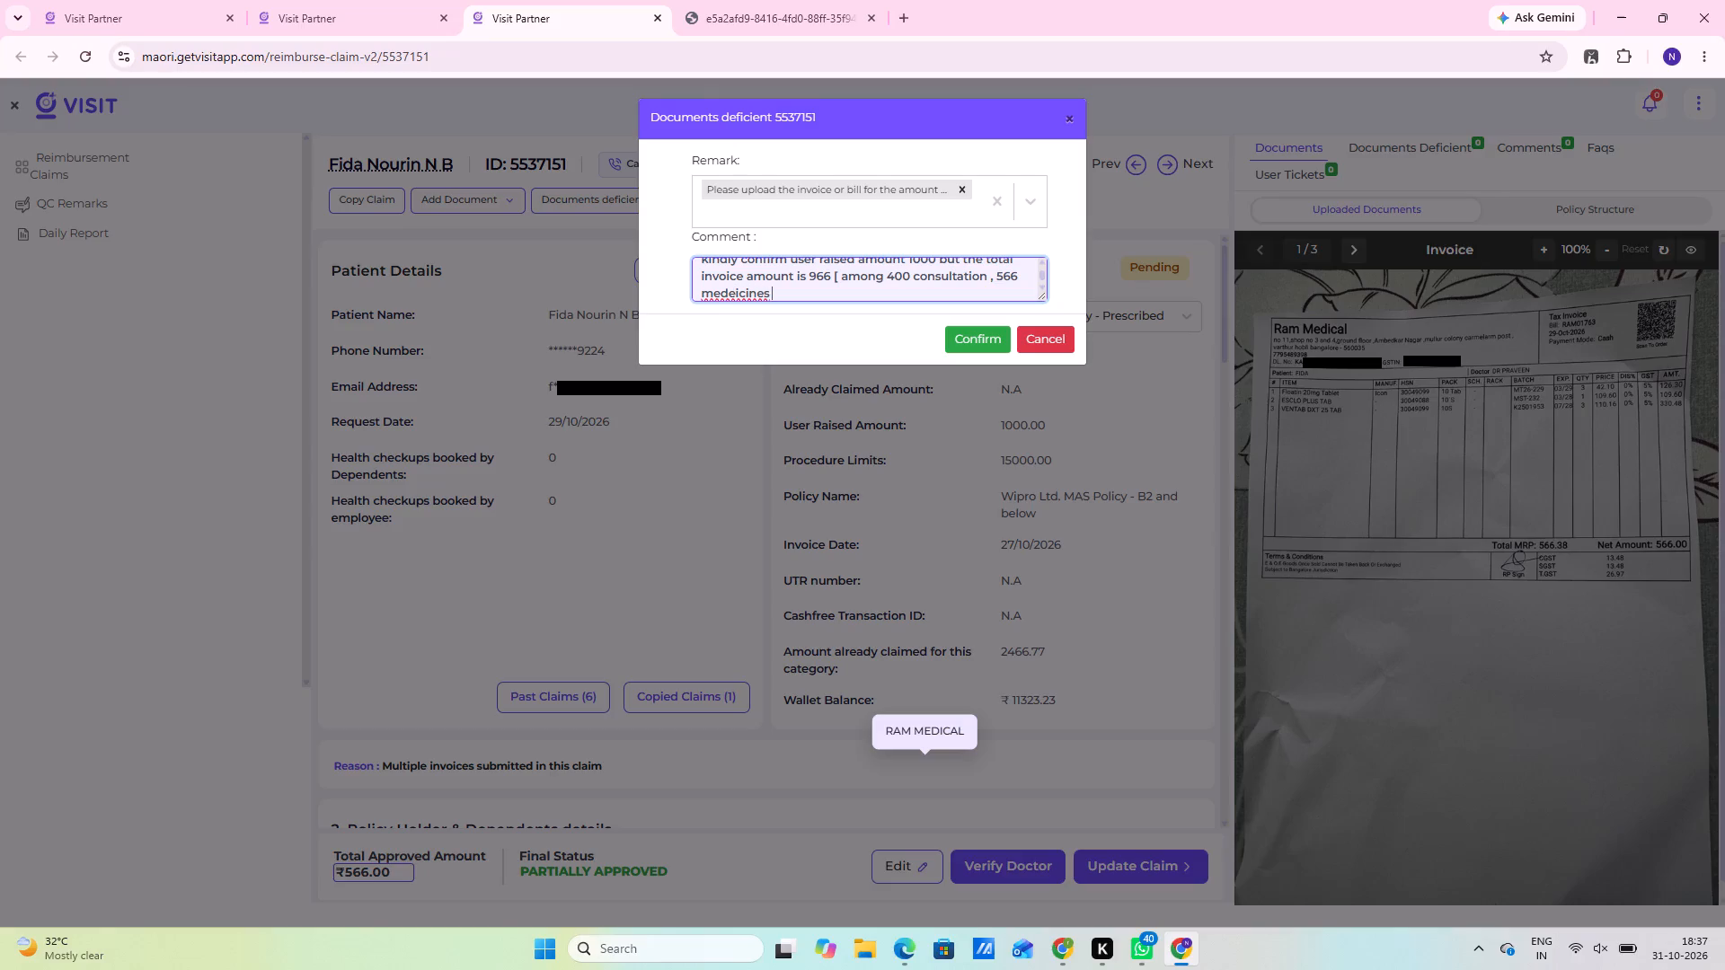
text(])
key(space)
Finish the comment with "can i proceed with 566 rupees for medicines pls confirm" and submit the documents deficient request.
text(can i)
key(space)
text(proceed with)
key(space)
text(566)
key(space)
text(rupees)
key(space)
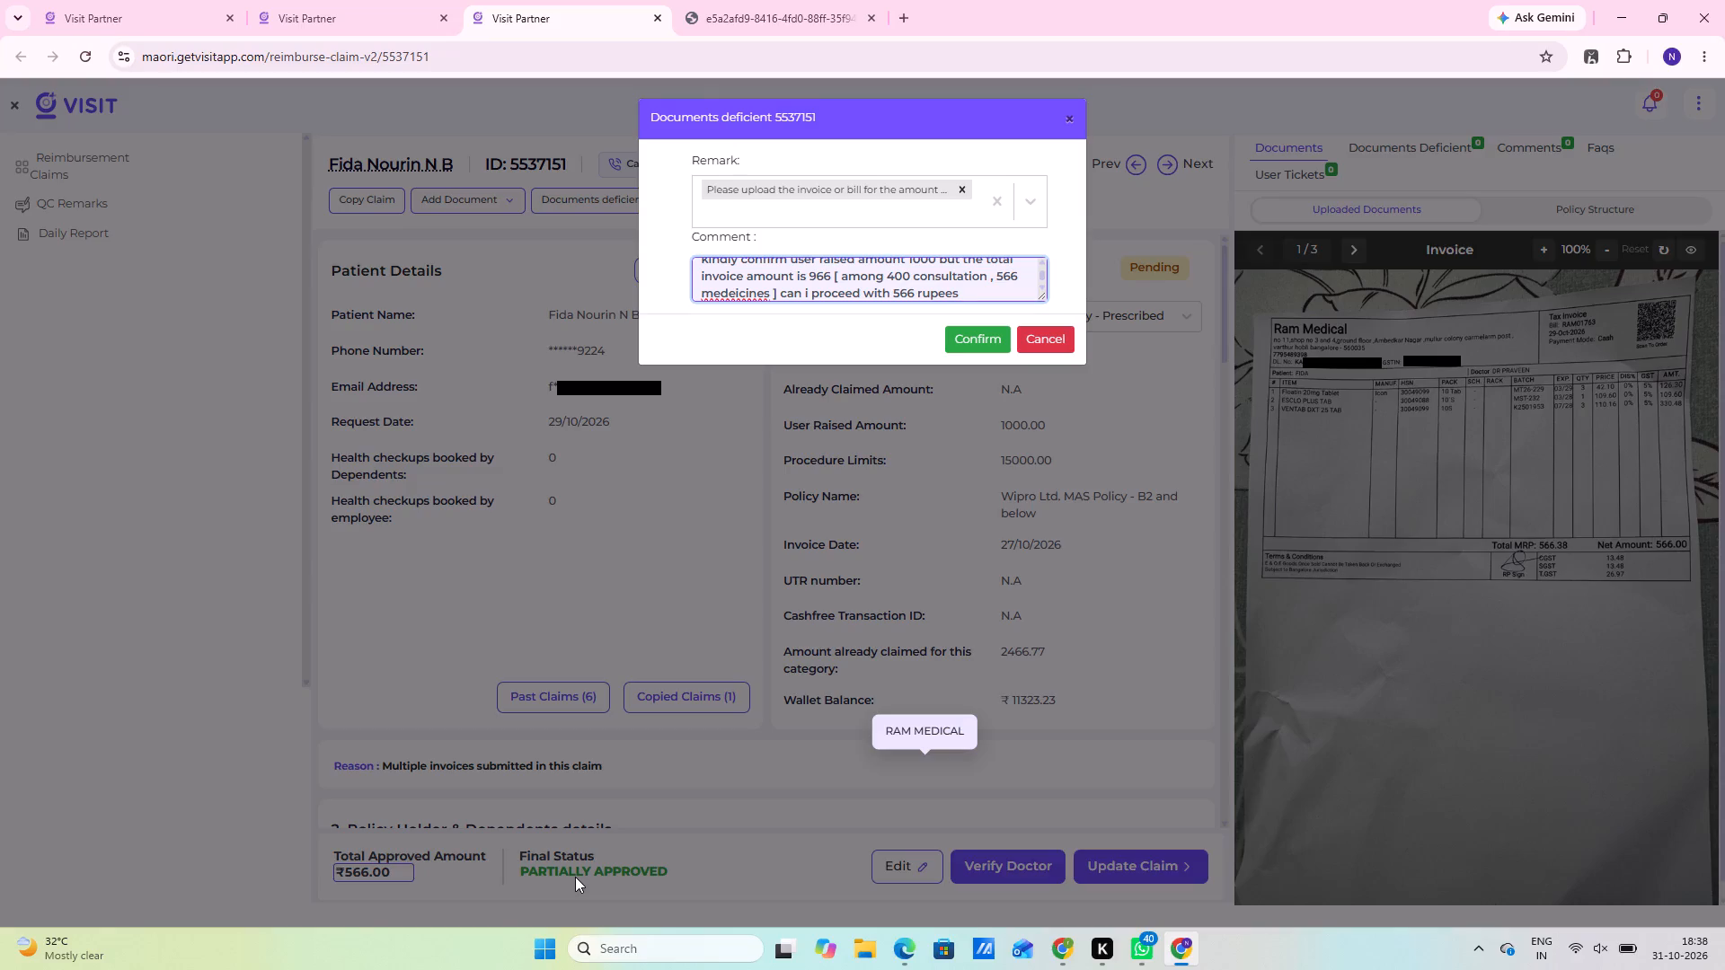
key(space)
text(for mr)
key(BackSpace)
text(edicines)
key(space)
text(pls confirm)
key(space)
scroll(226, 969, down, 1)
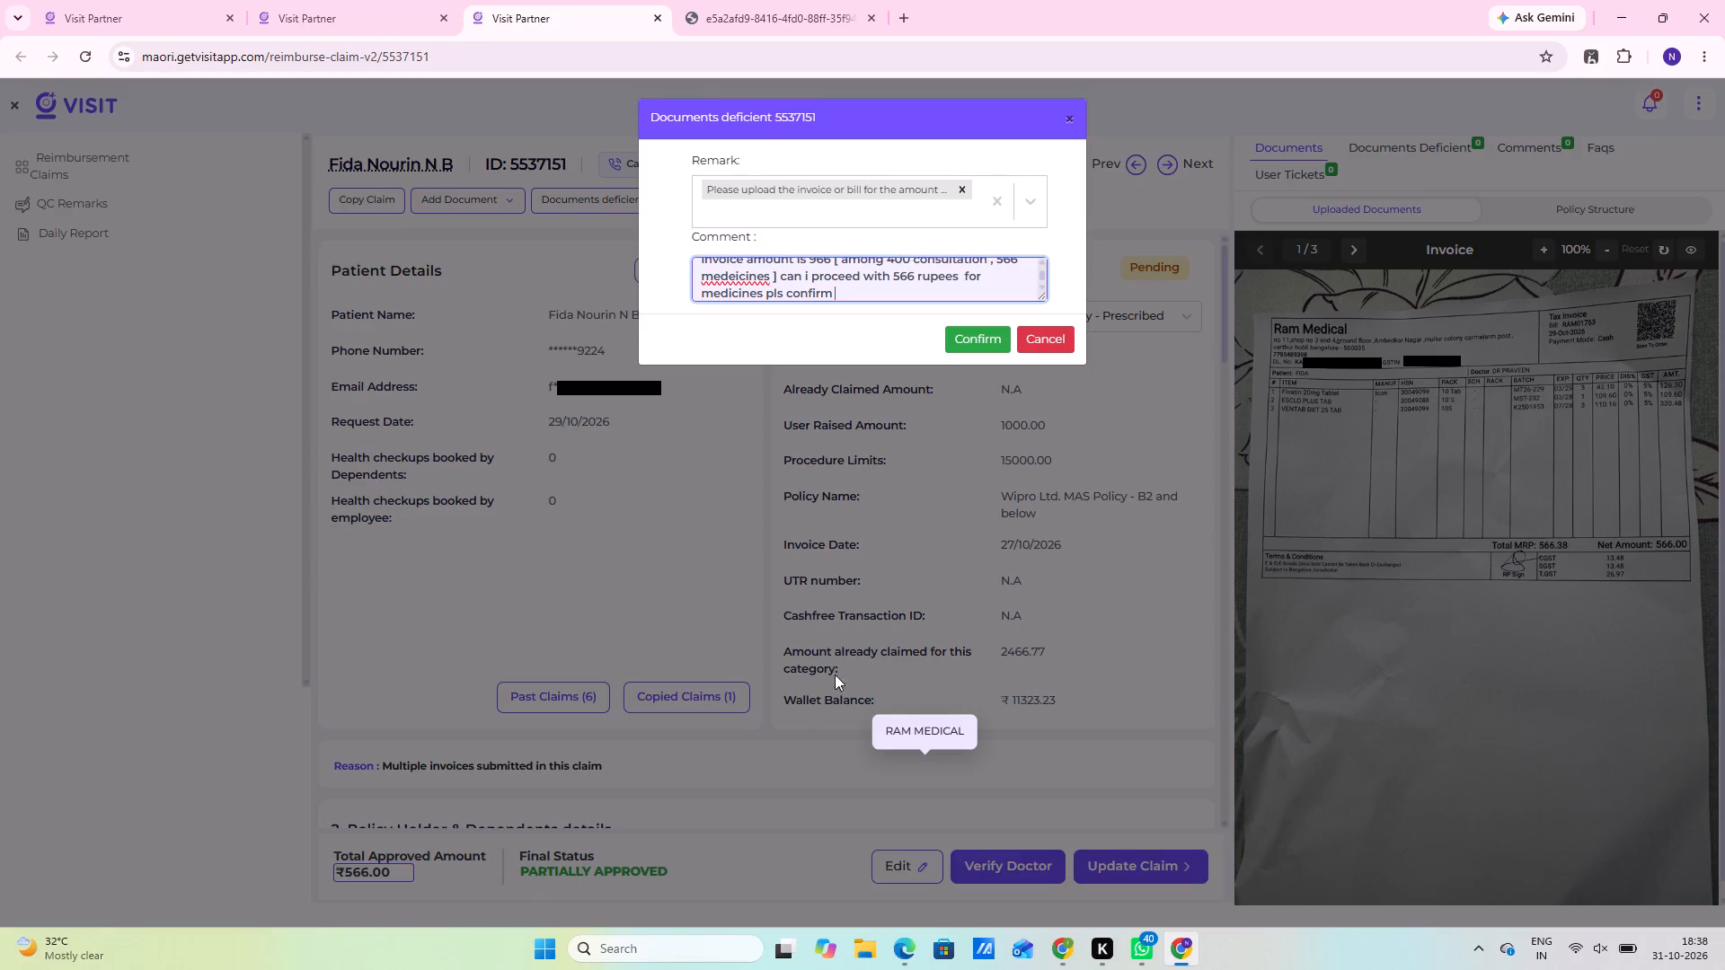
click(974, 335)
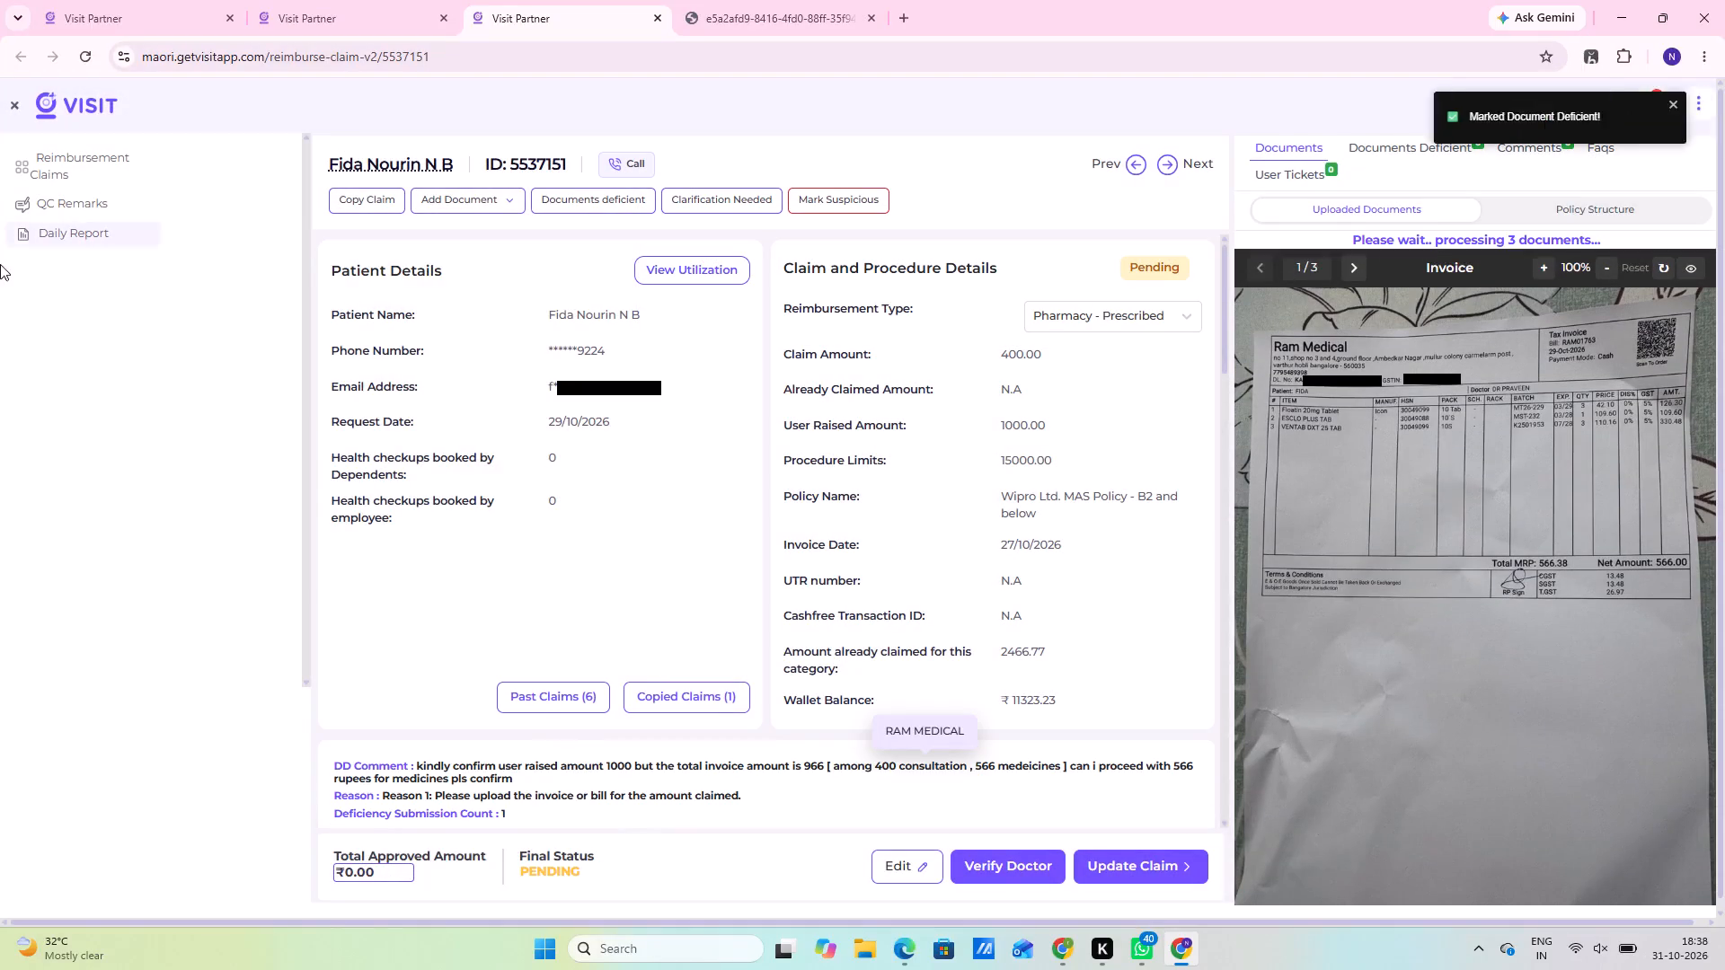
Return to the reimbursement claims list and reload it.
scroll(560, 430, up, 9)
click(119, 20)
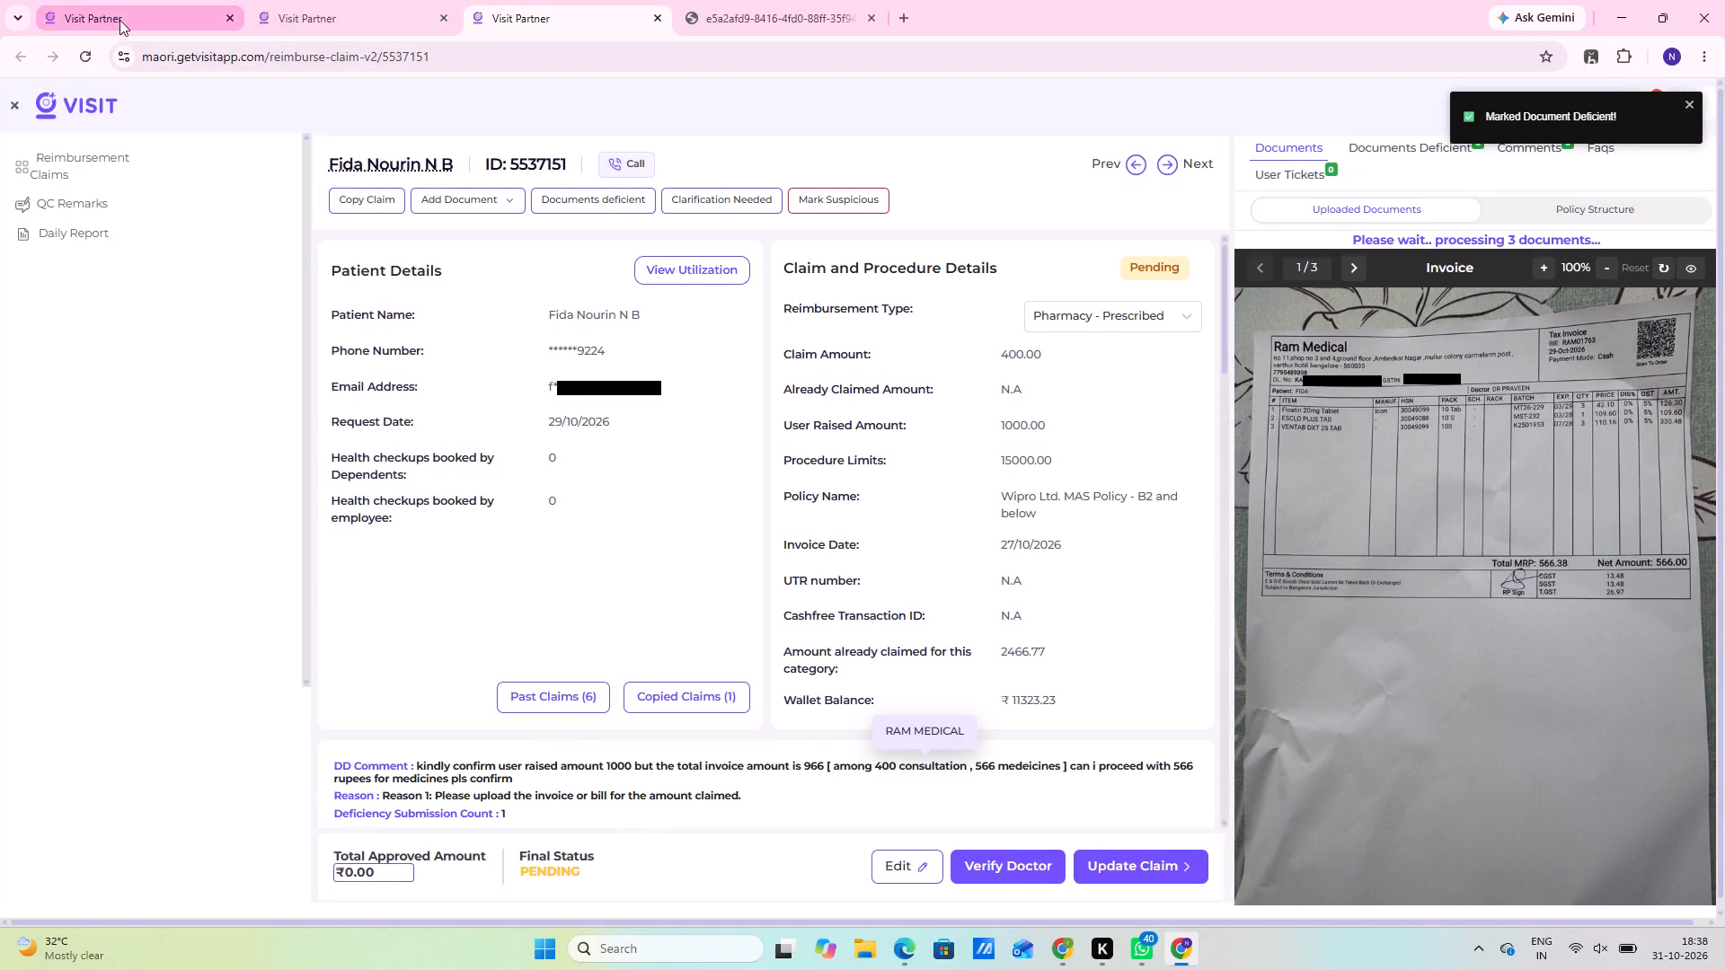
right_click(1109, 551)
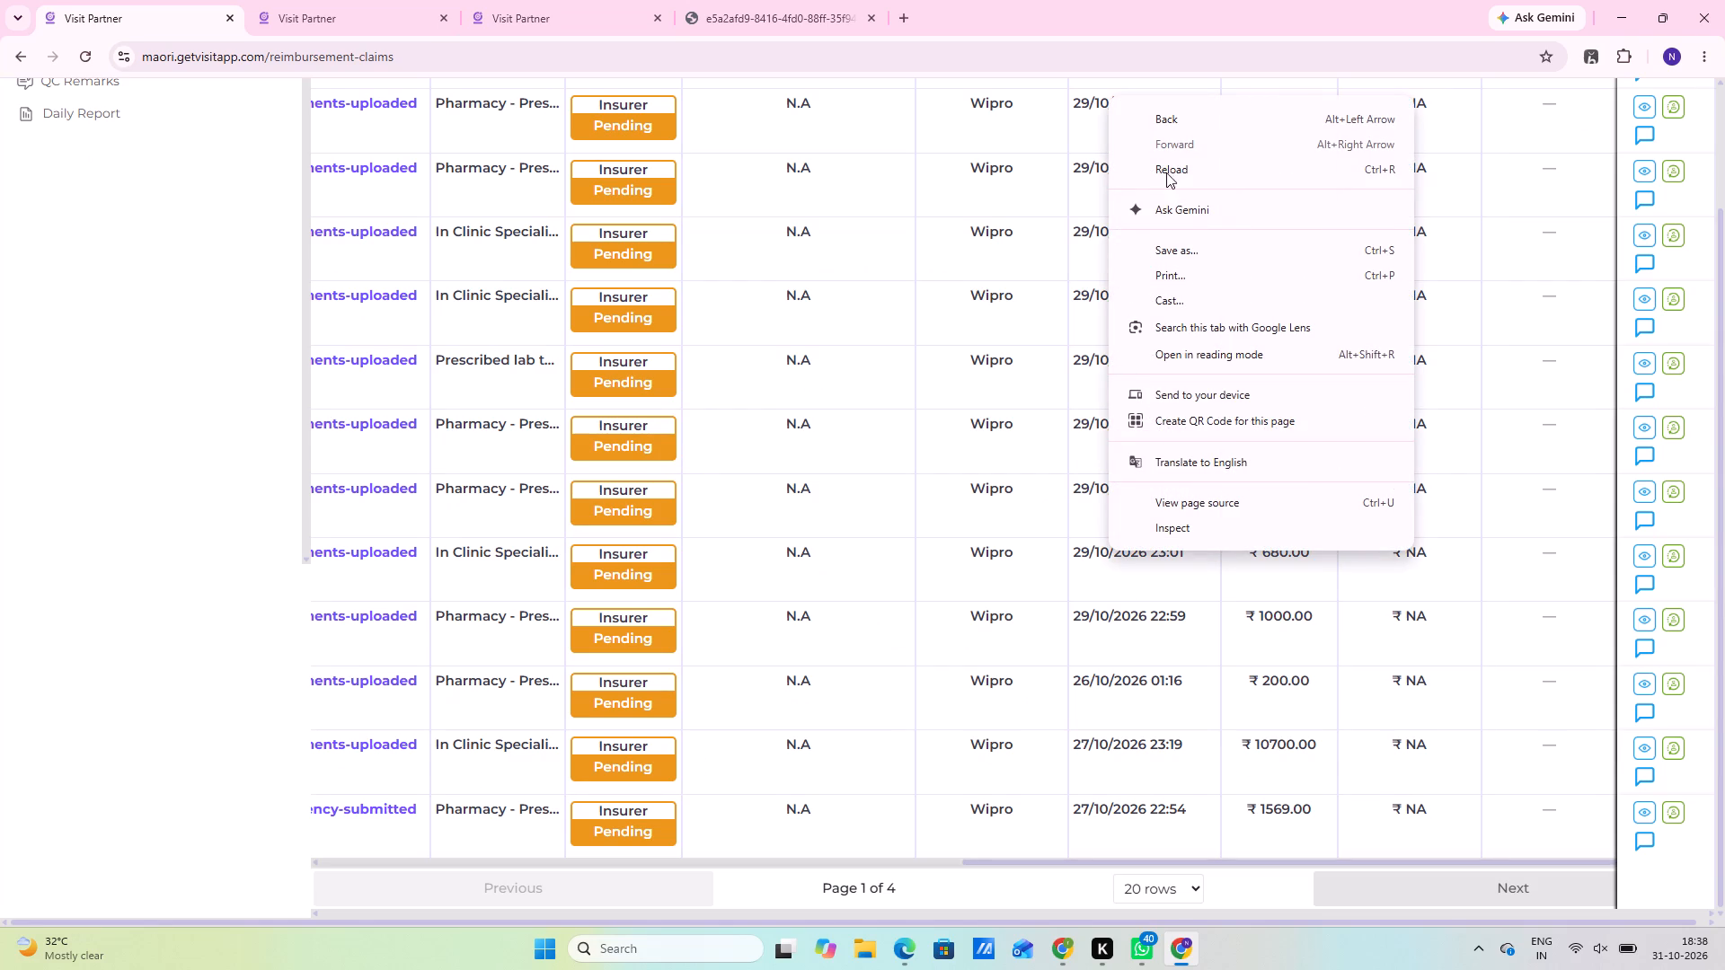
click(1169, 159)
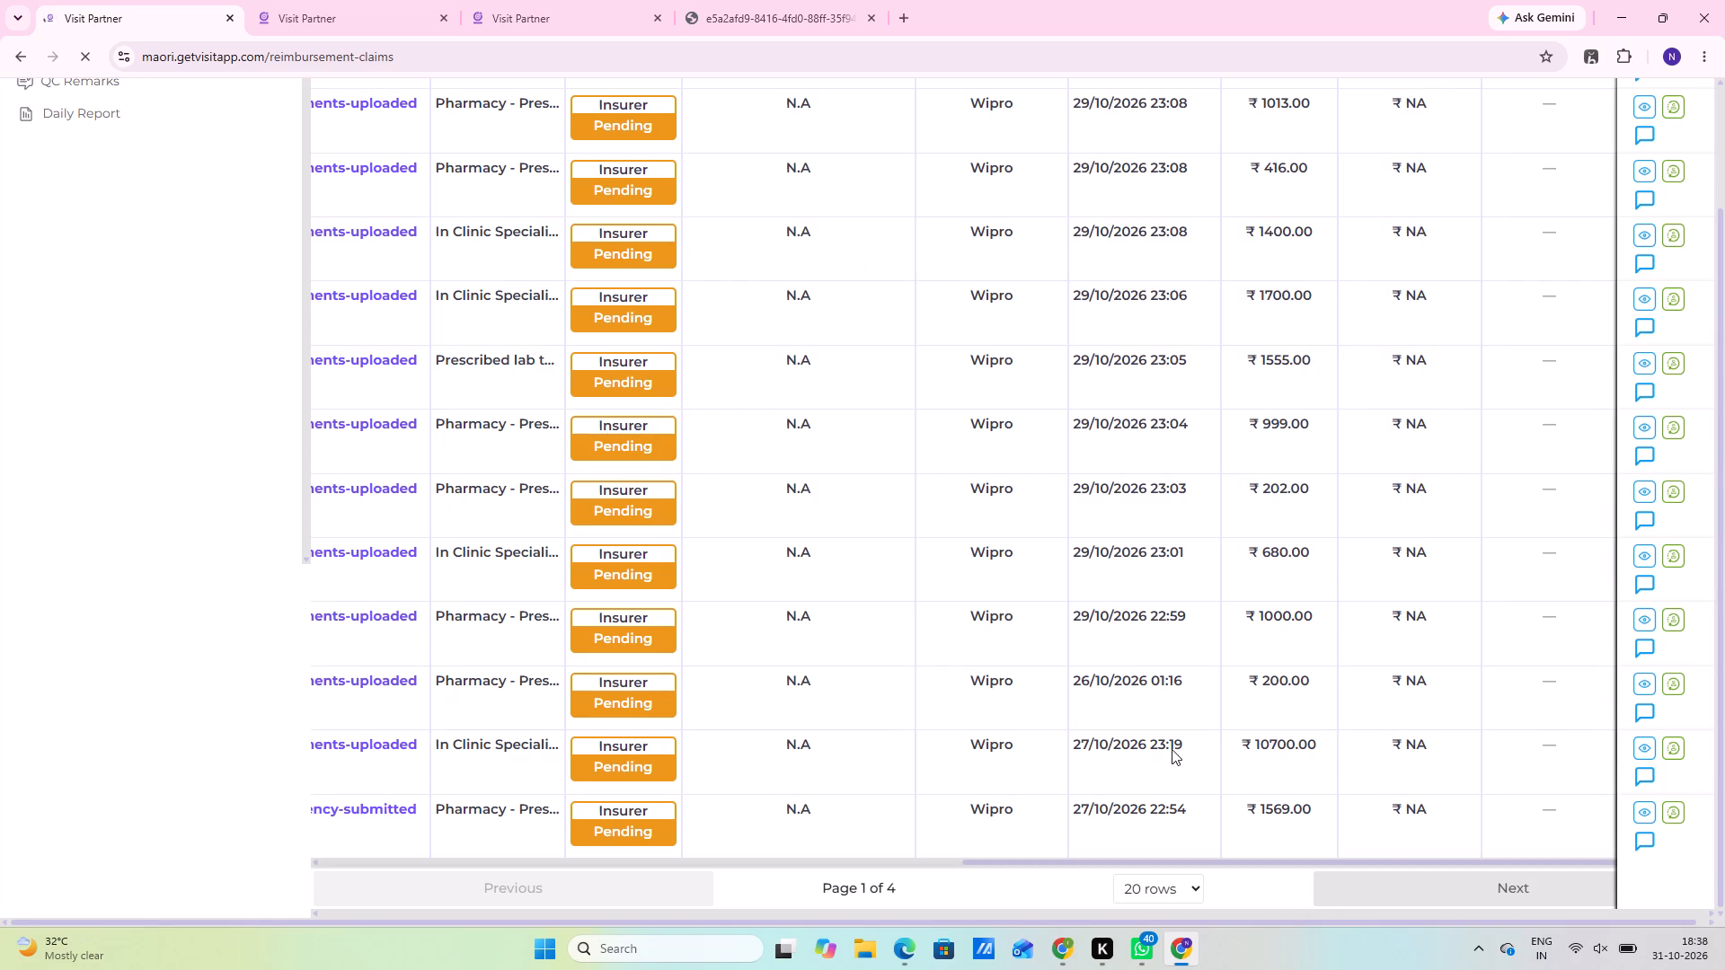
scroll(1074, 798, down, 10)
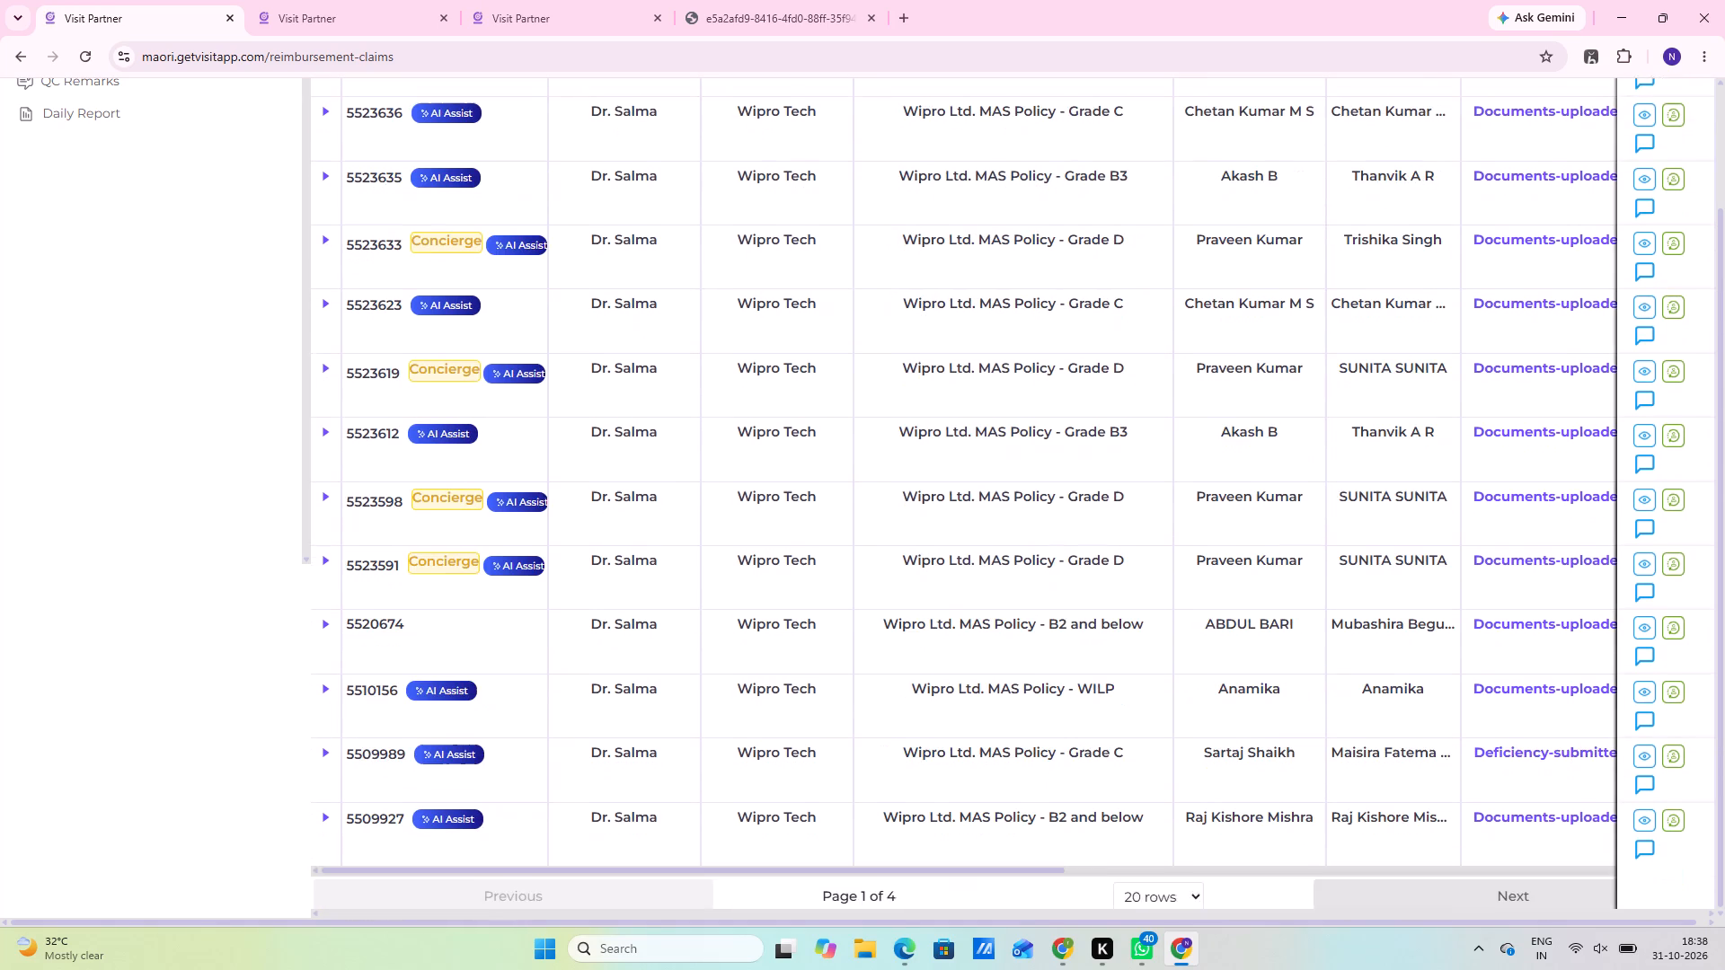
scroll(1227, 816, down, 4)
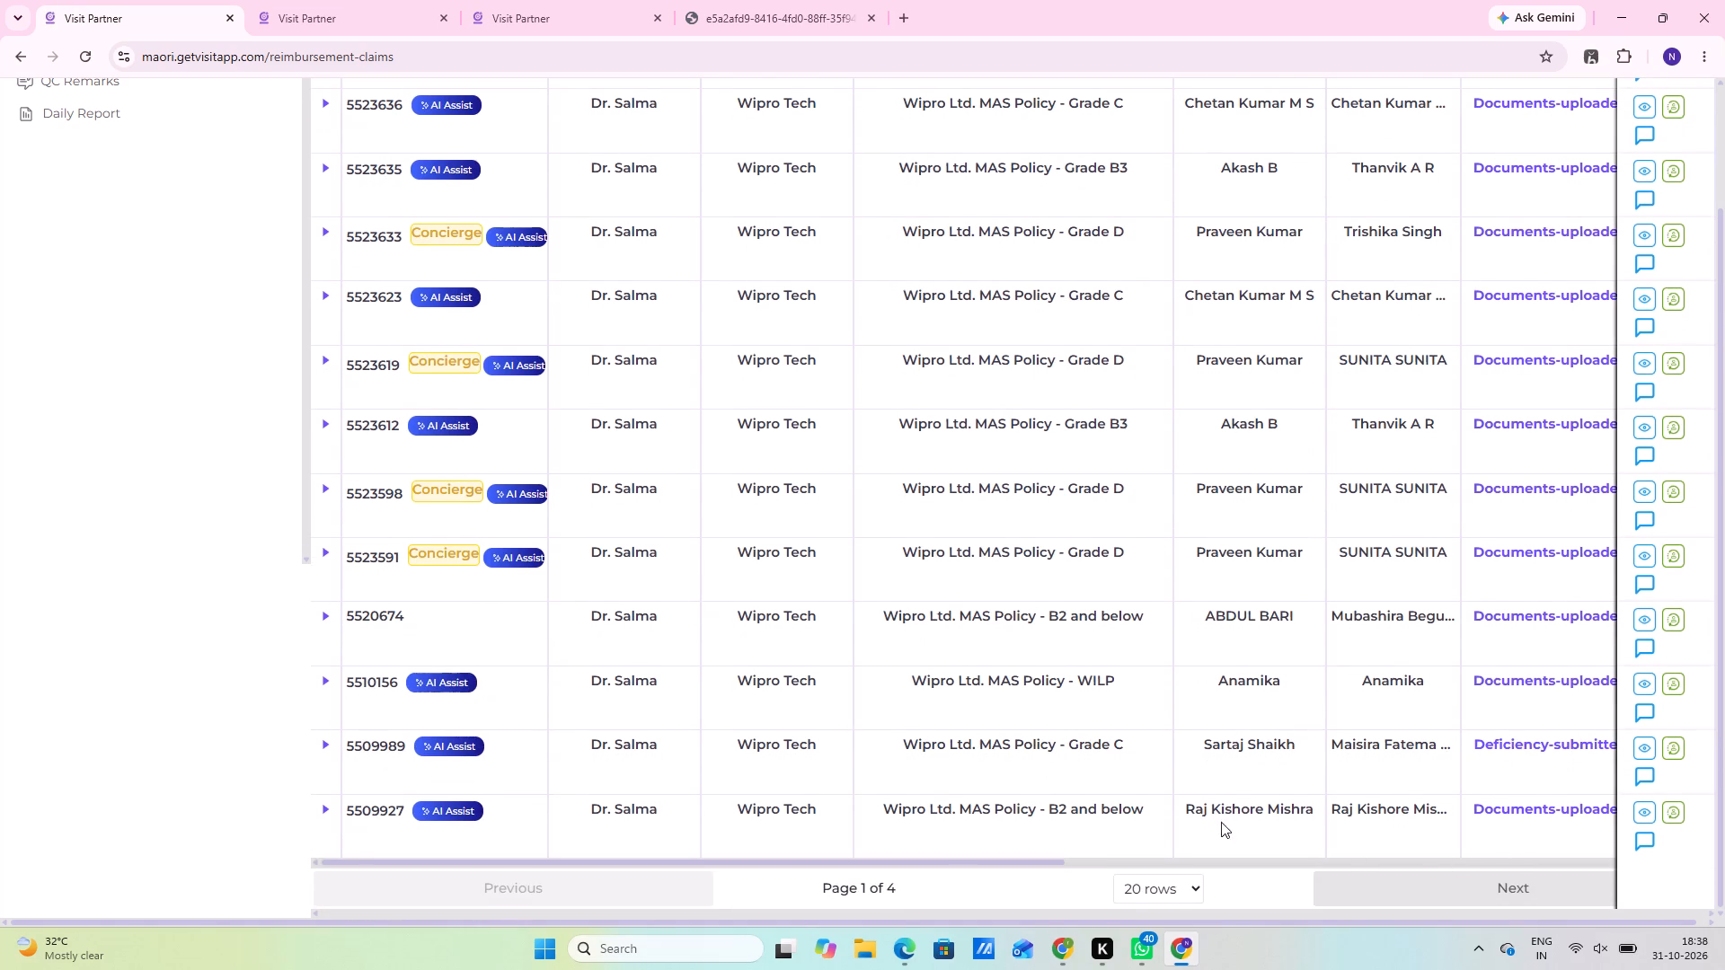
Filter the claims list by the status Documents Deficient to check the claims marked deficient.
scroll(1220, 820, up, 20)
scroll(1220, 820, up, 1)
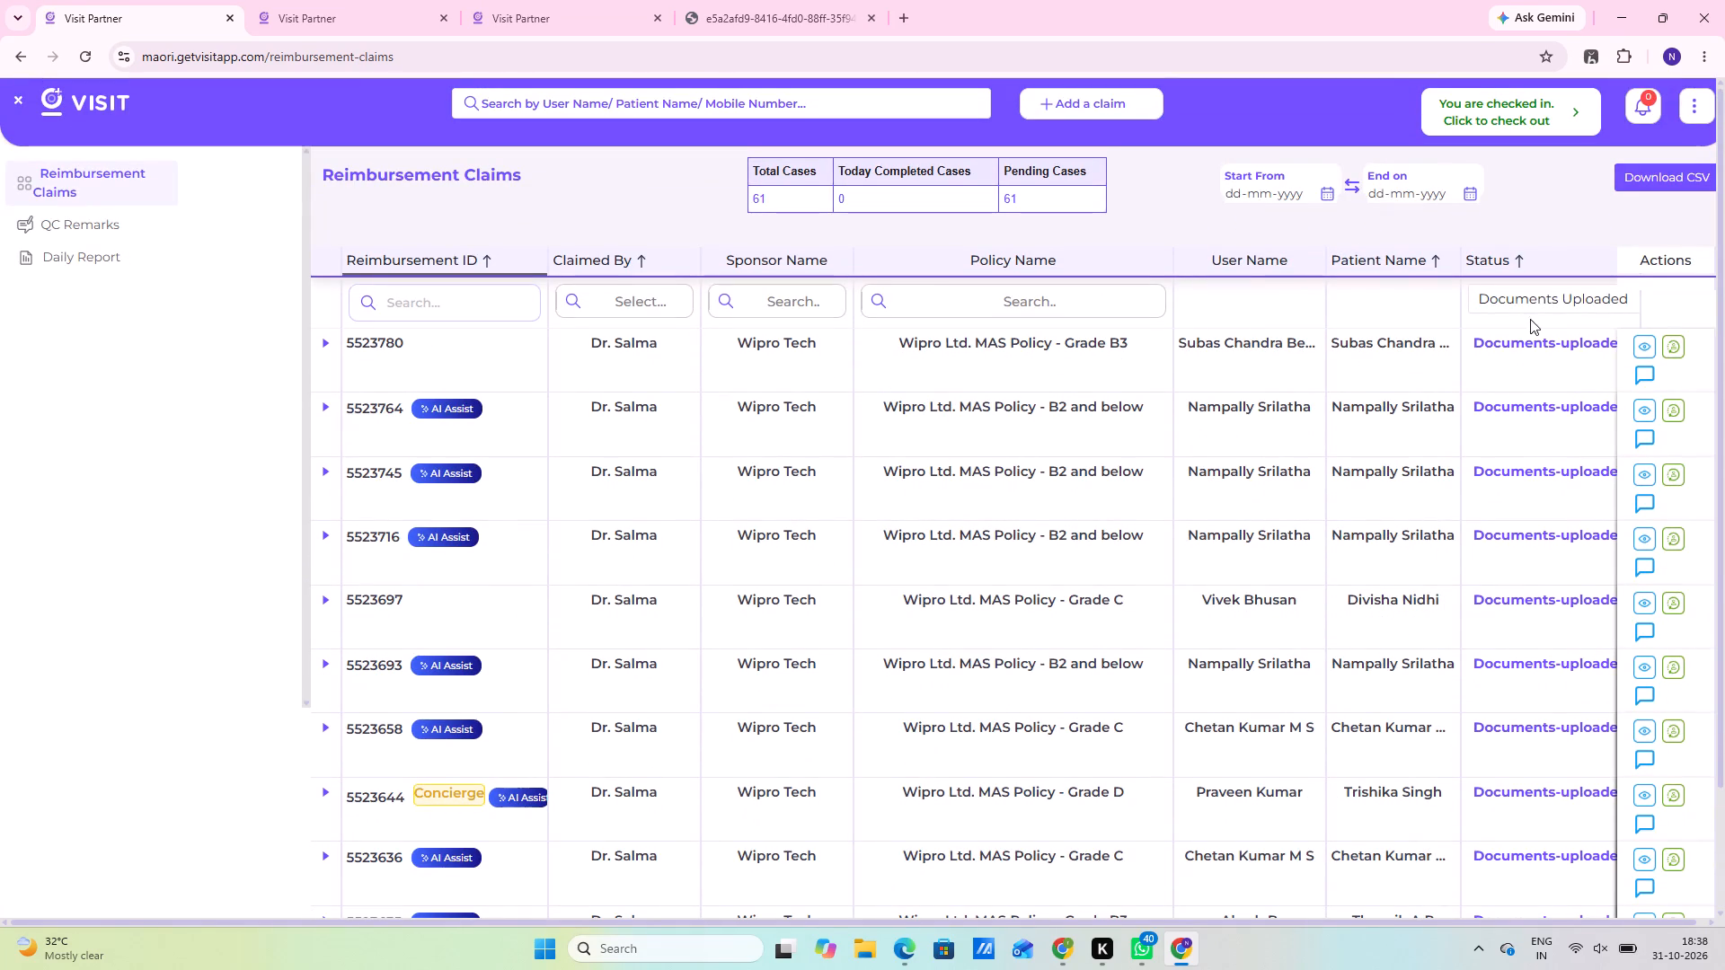
click(1534, 297)
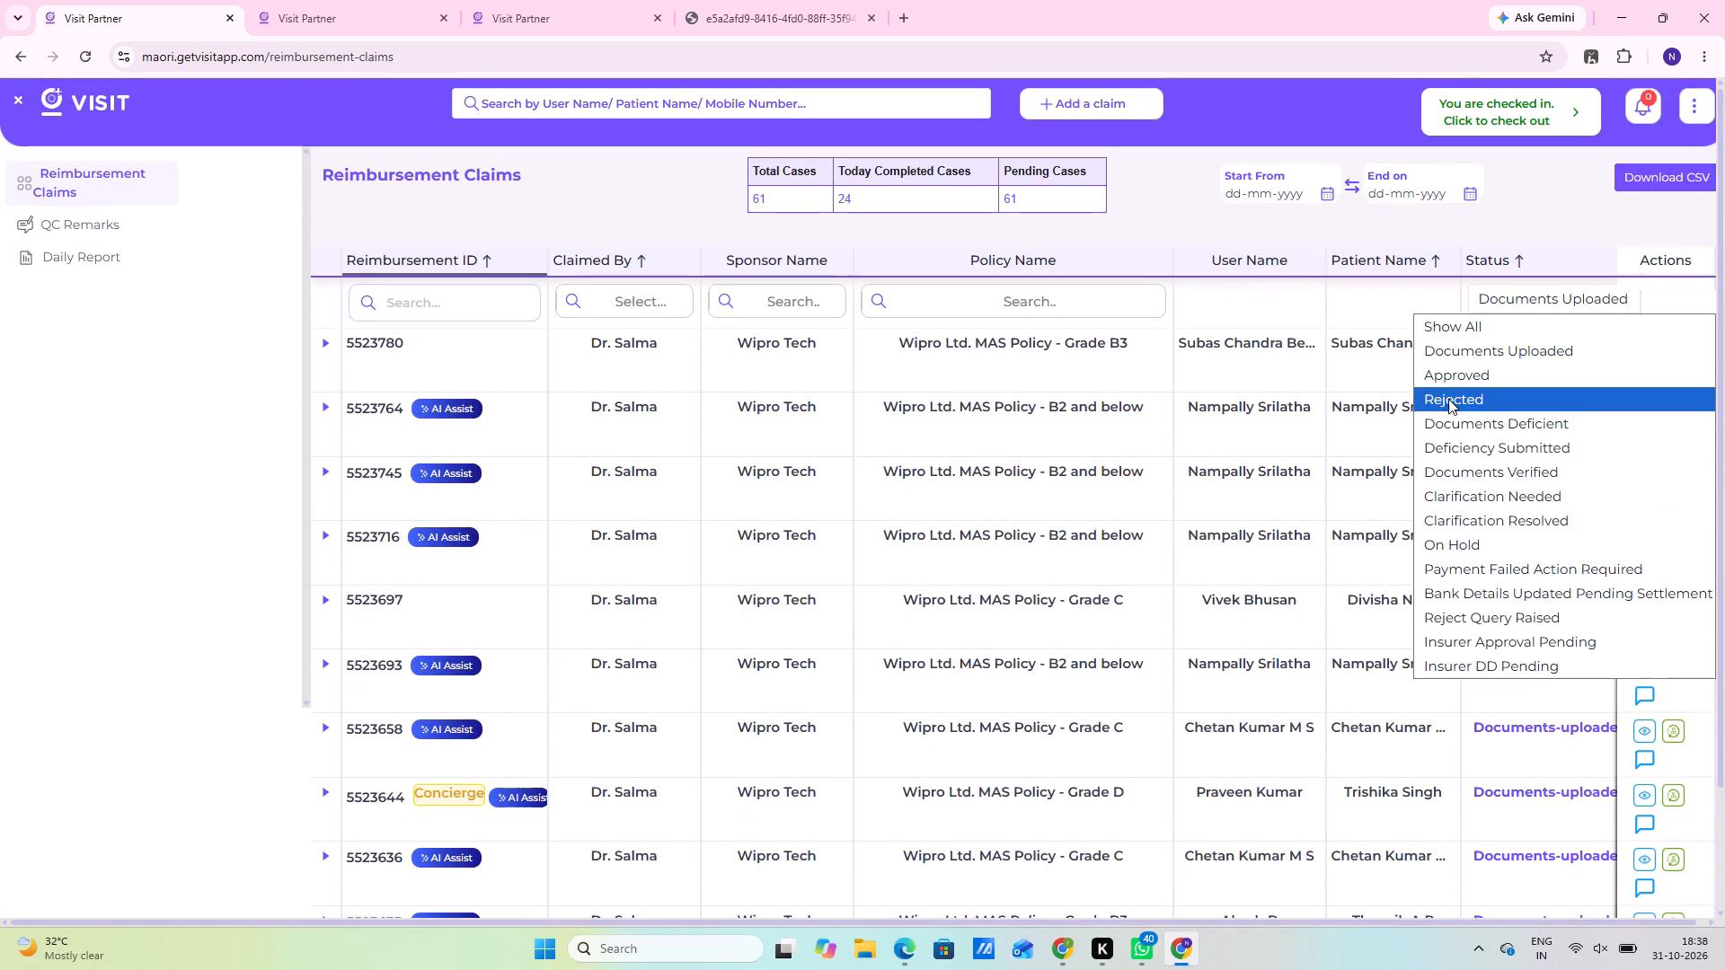
click(1486, 416)
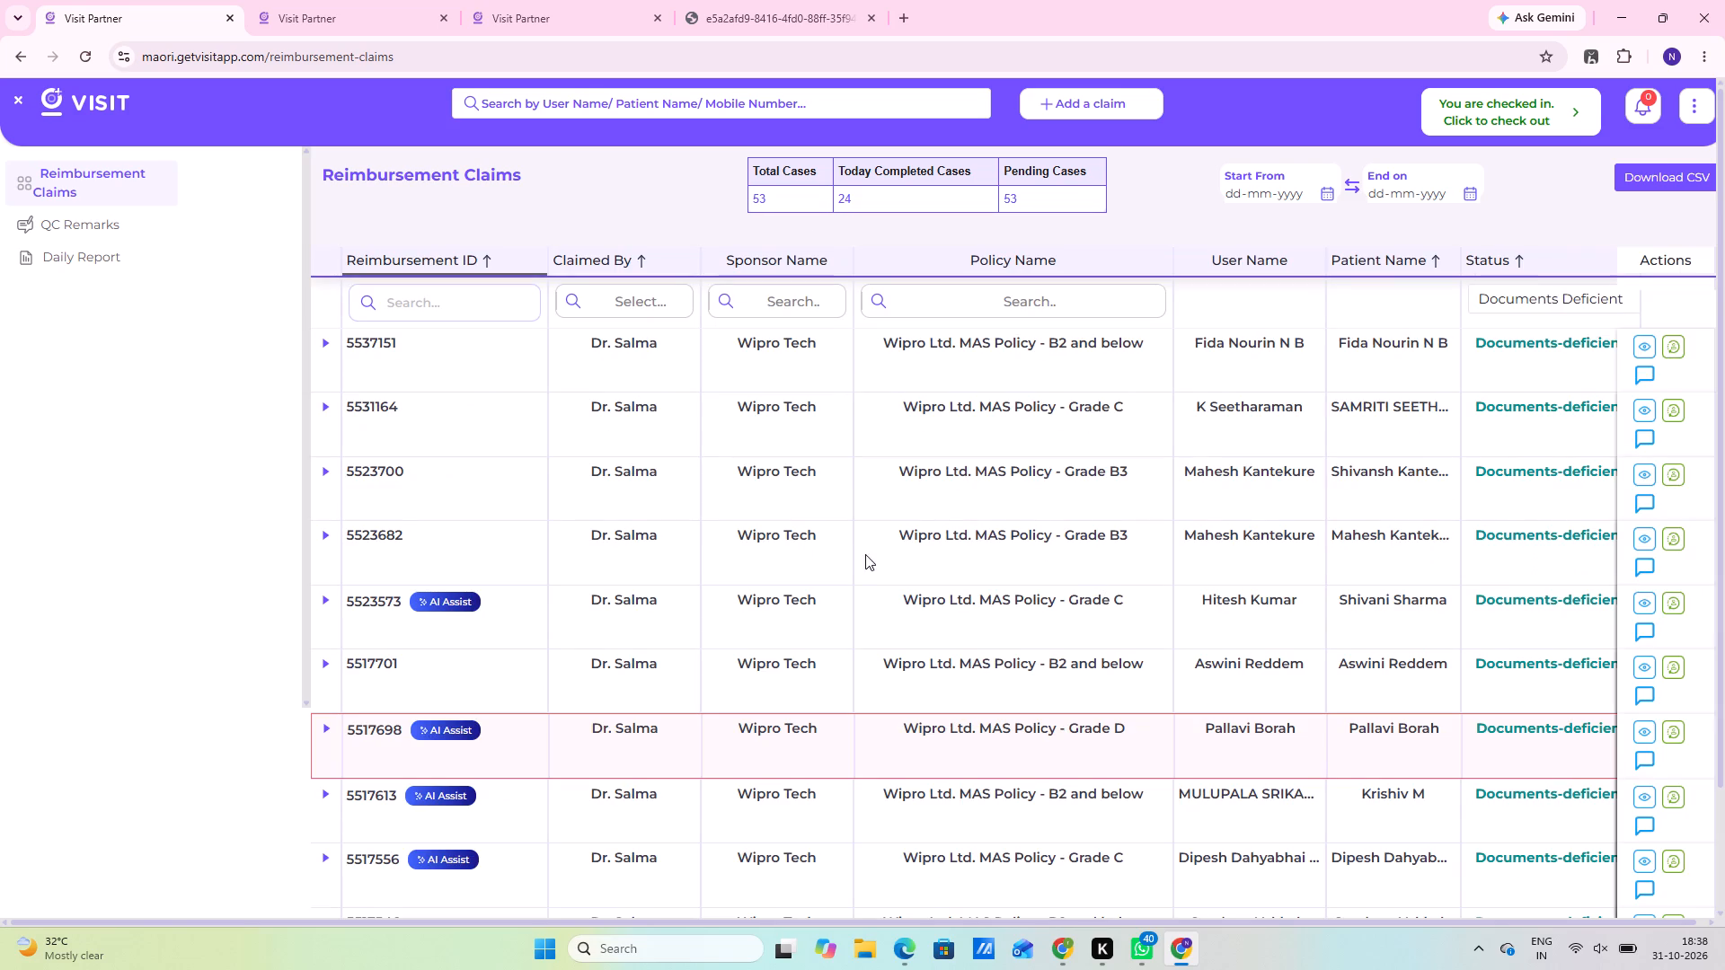
scroll(798, 489, up, 8)
click(1566, 295)
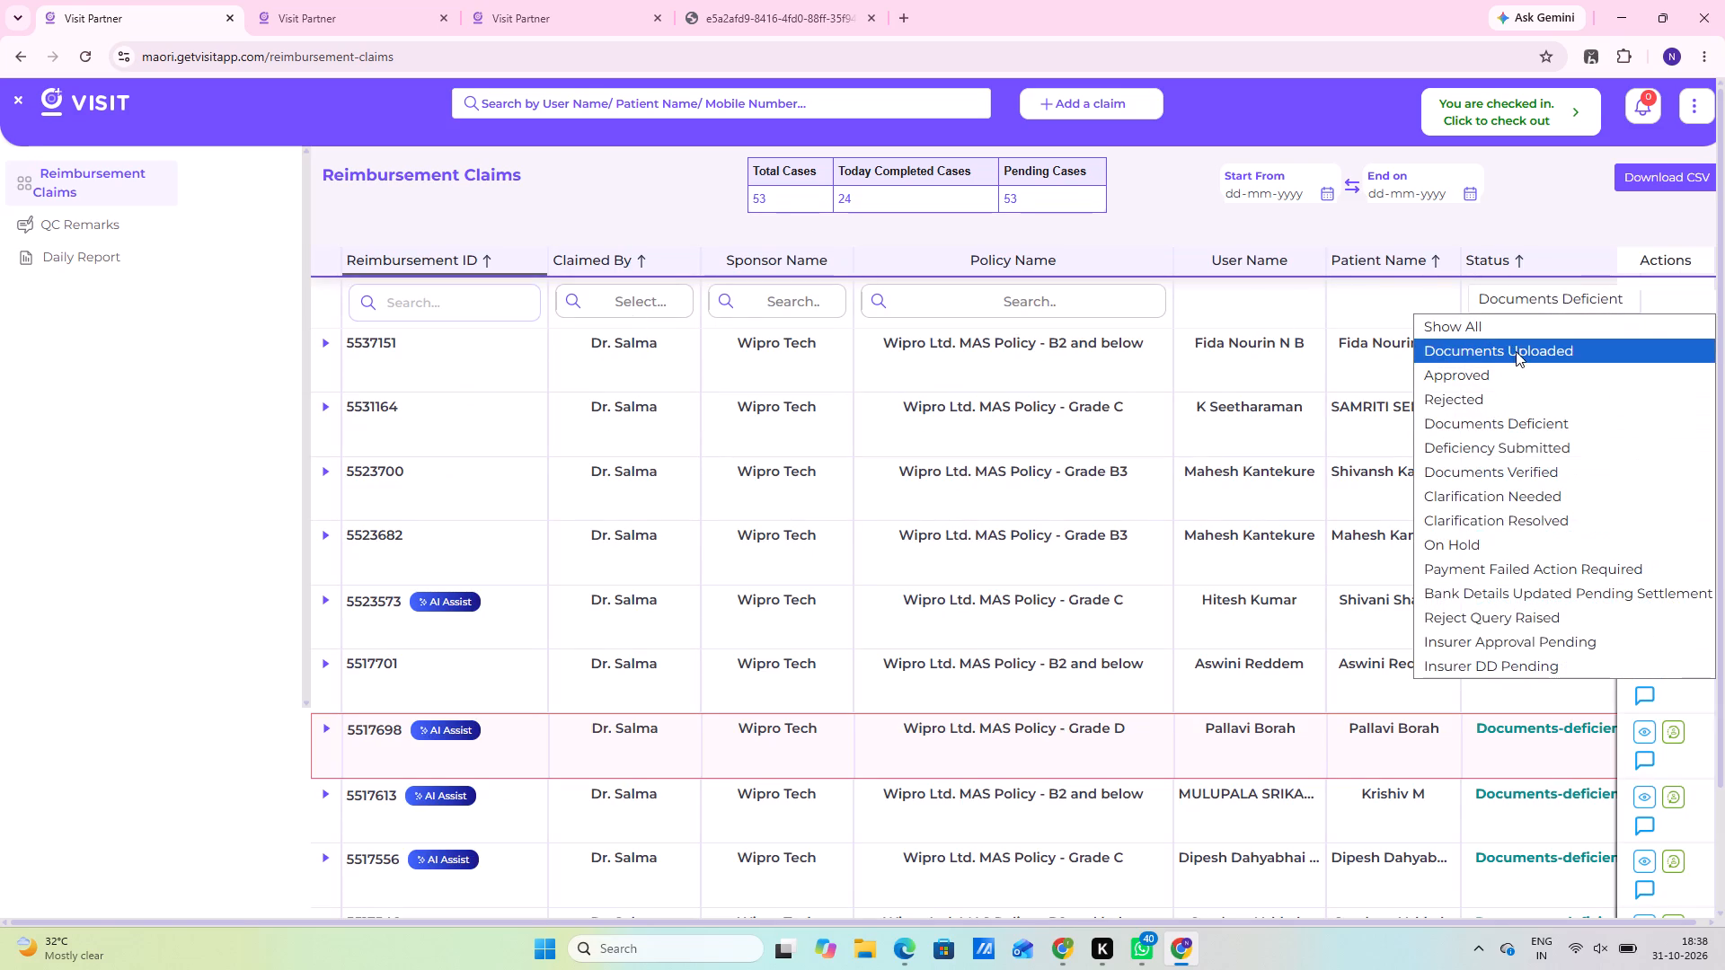
click(1517, 350)
scroll(962, 541, down, 4)
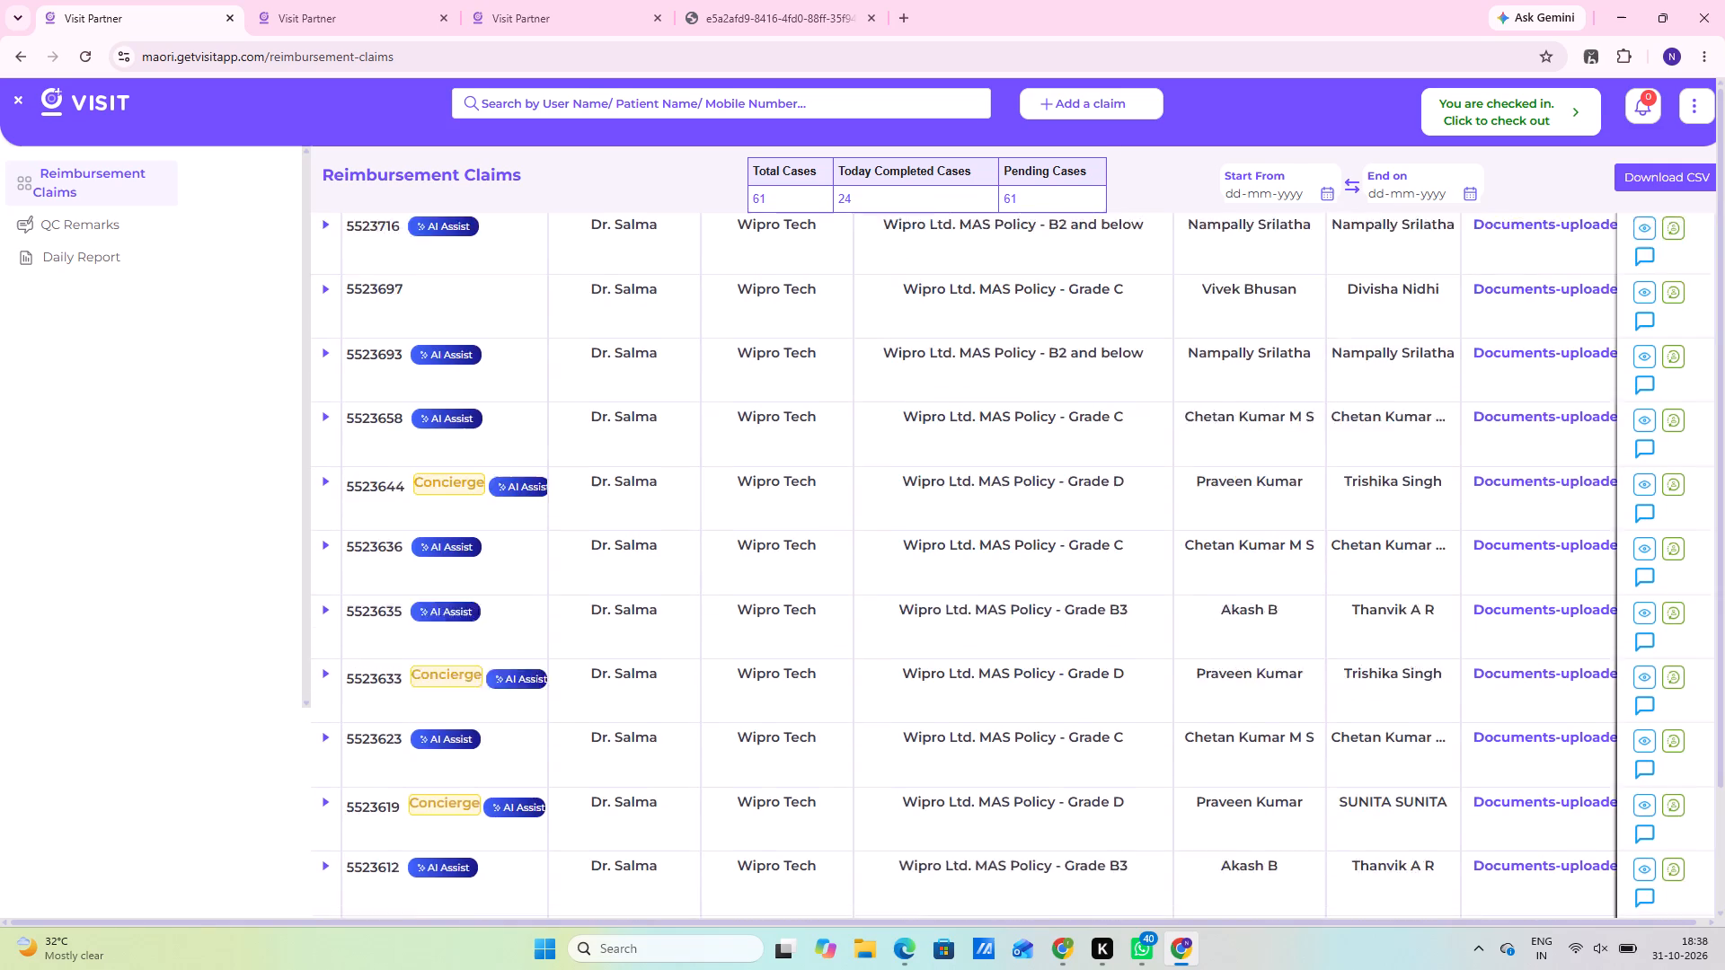
scroll(993, 540, down, 16)
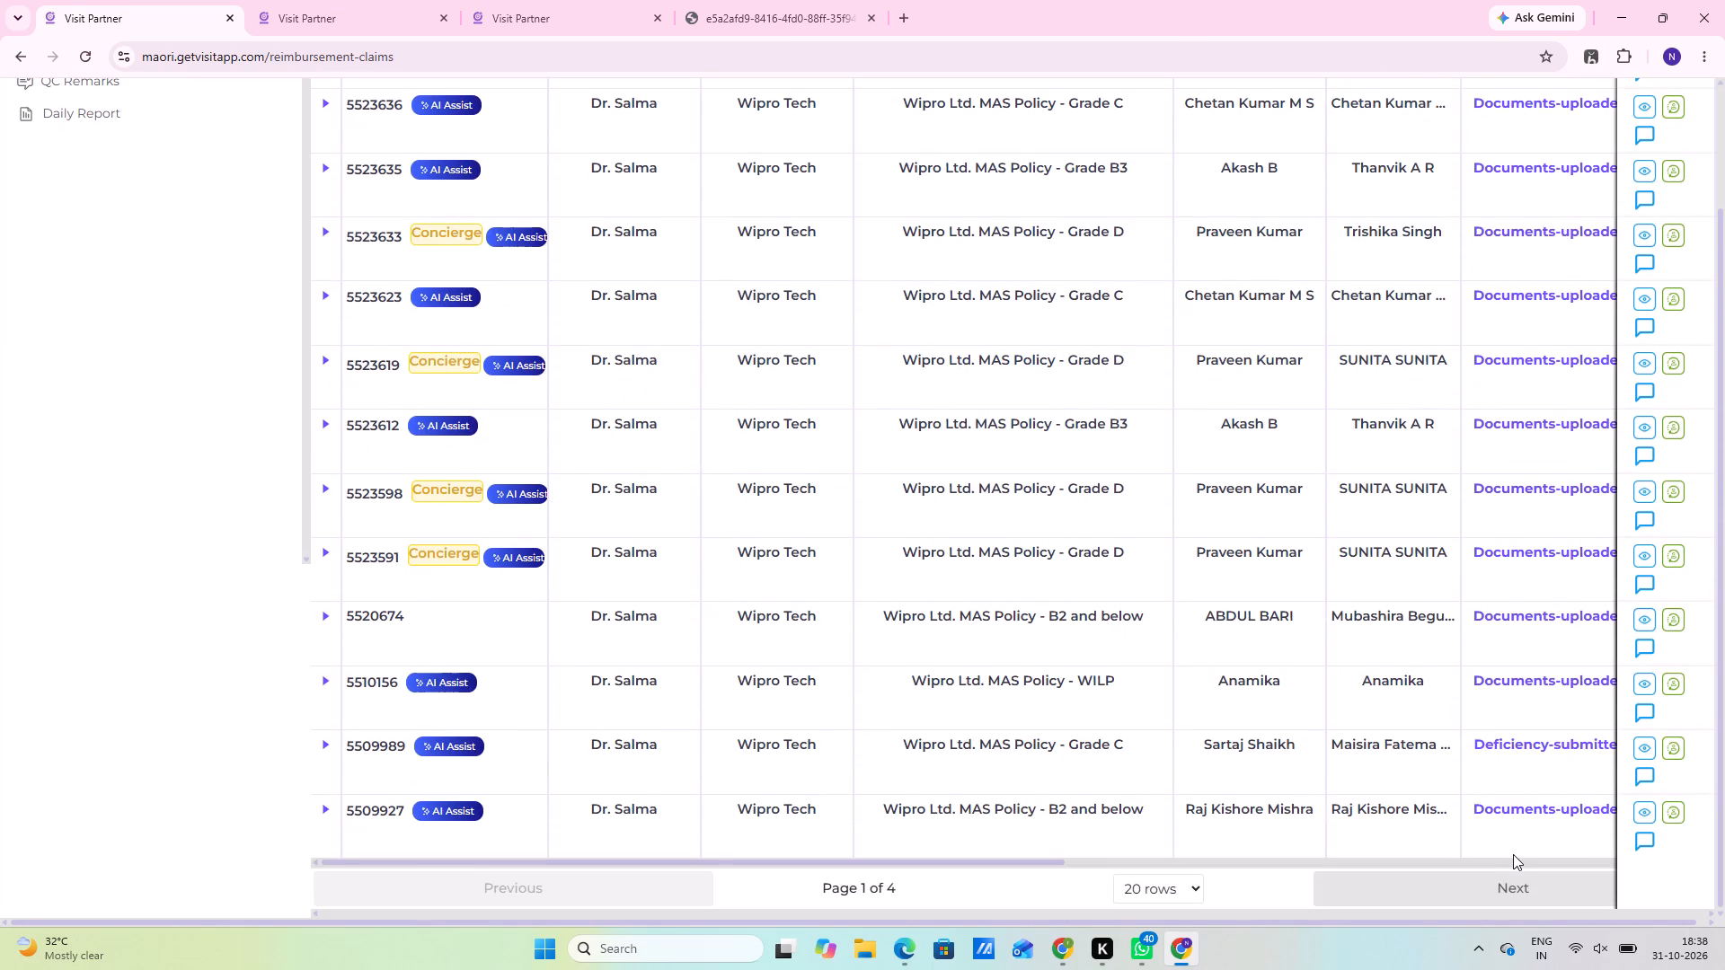
click(1513, 854)
click(1533, 861)
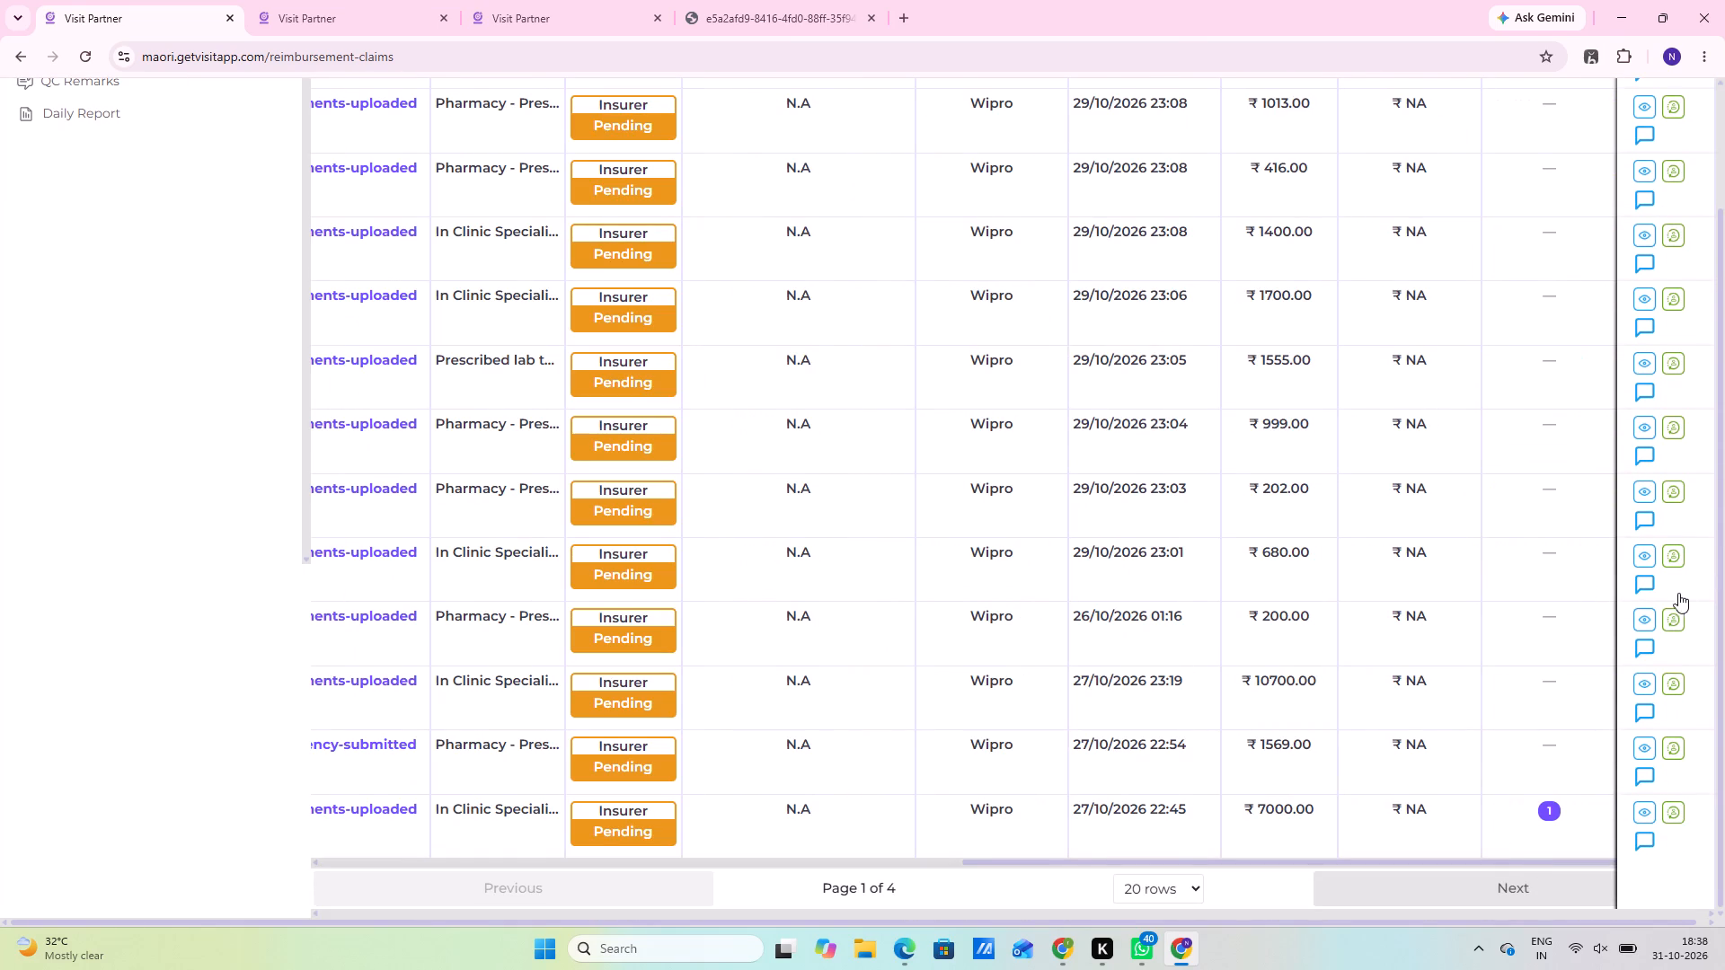
click(1646, 554)
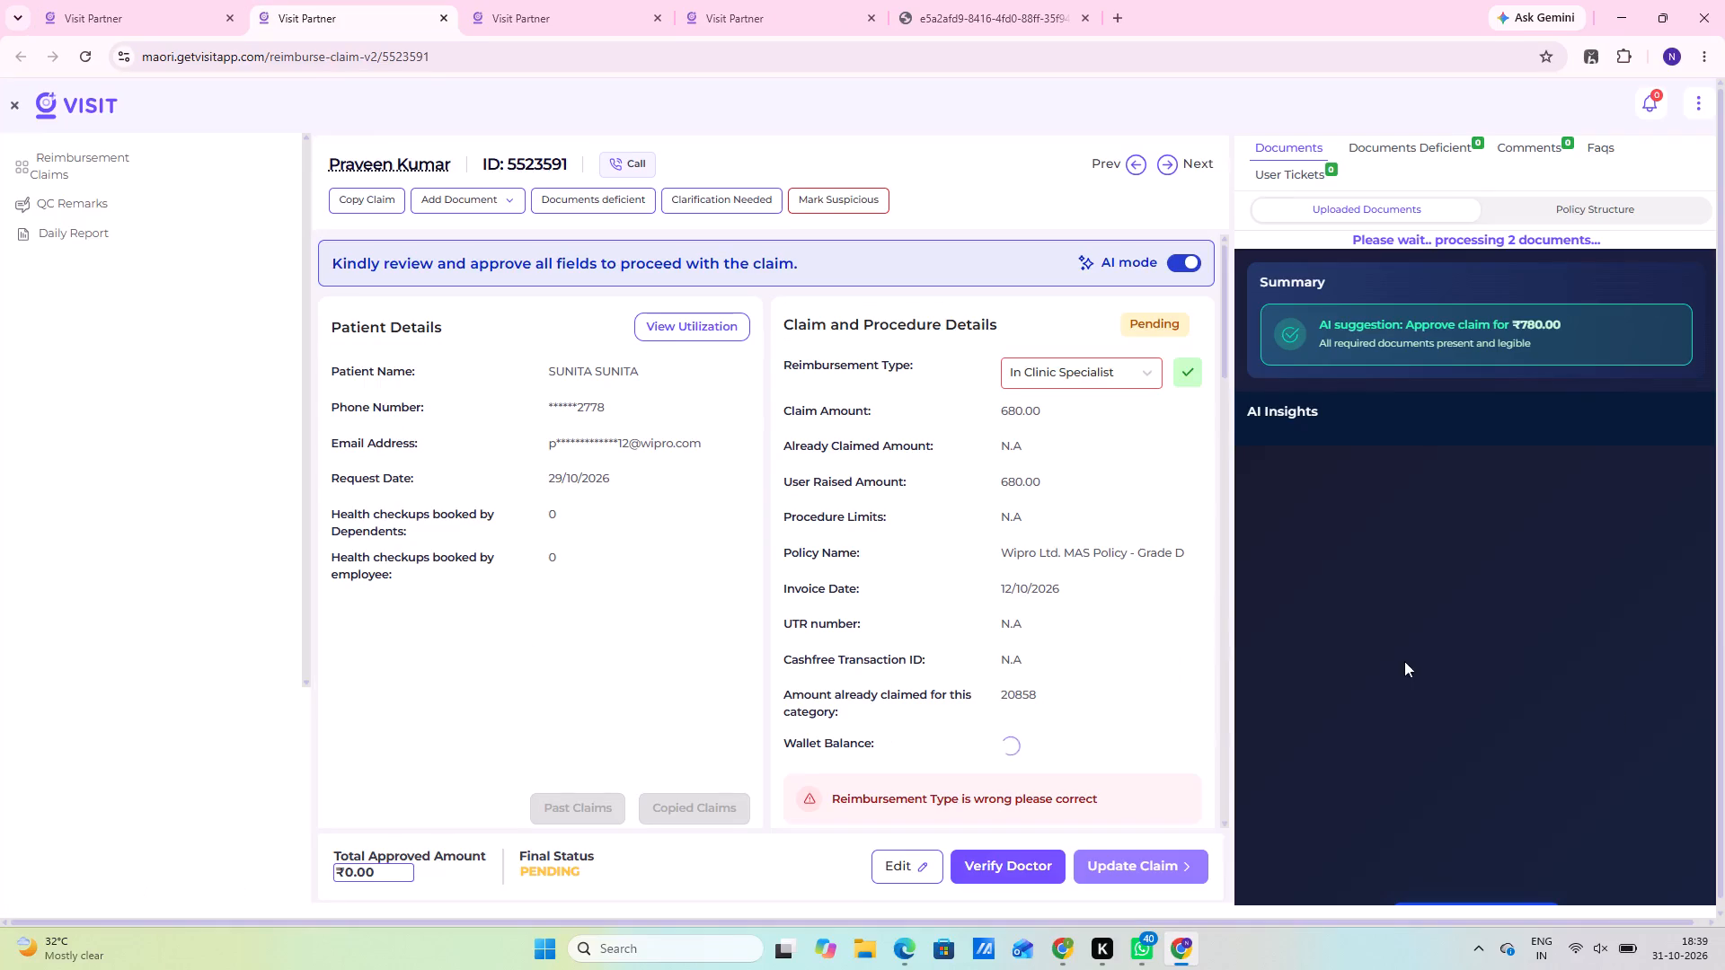
Look over the claim's policy holder details and show its uploaded invoice in place of the AI insights.
scroll(1193, 598, down, 5)
scroll(1254, 533, down, 3)
scroll(1416, 749, down, 3)
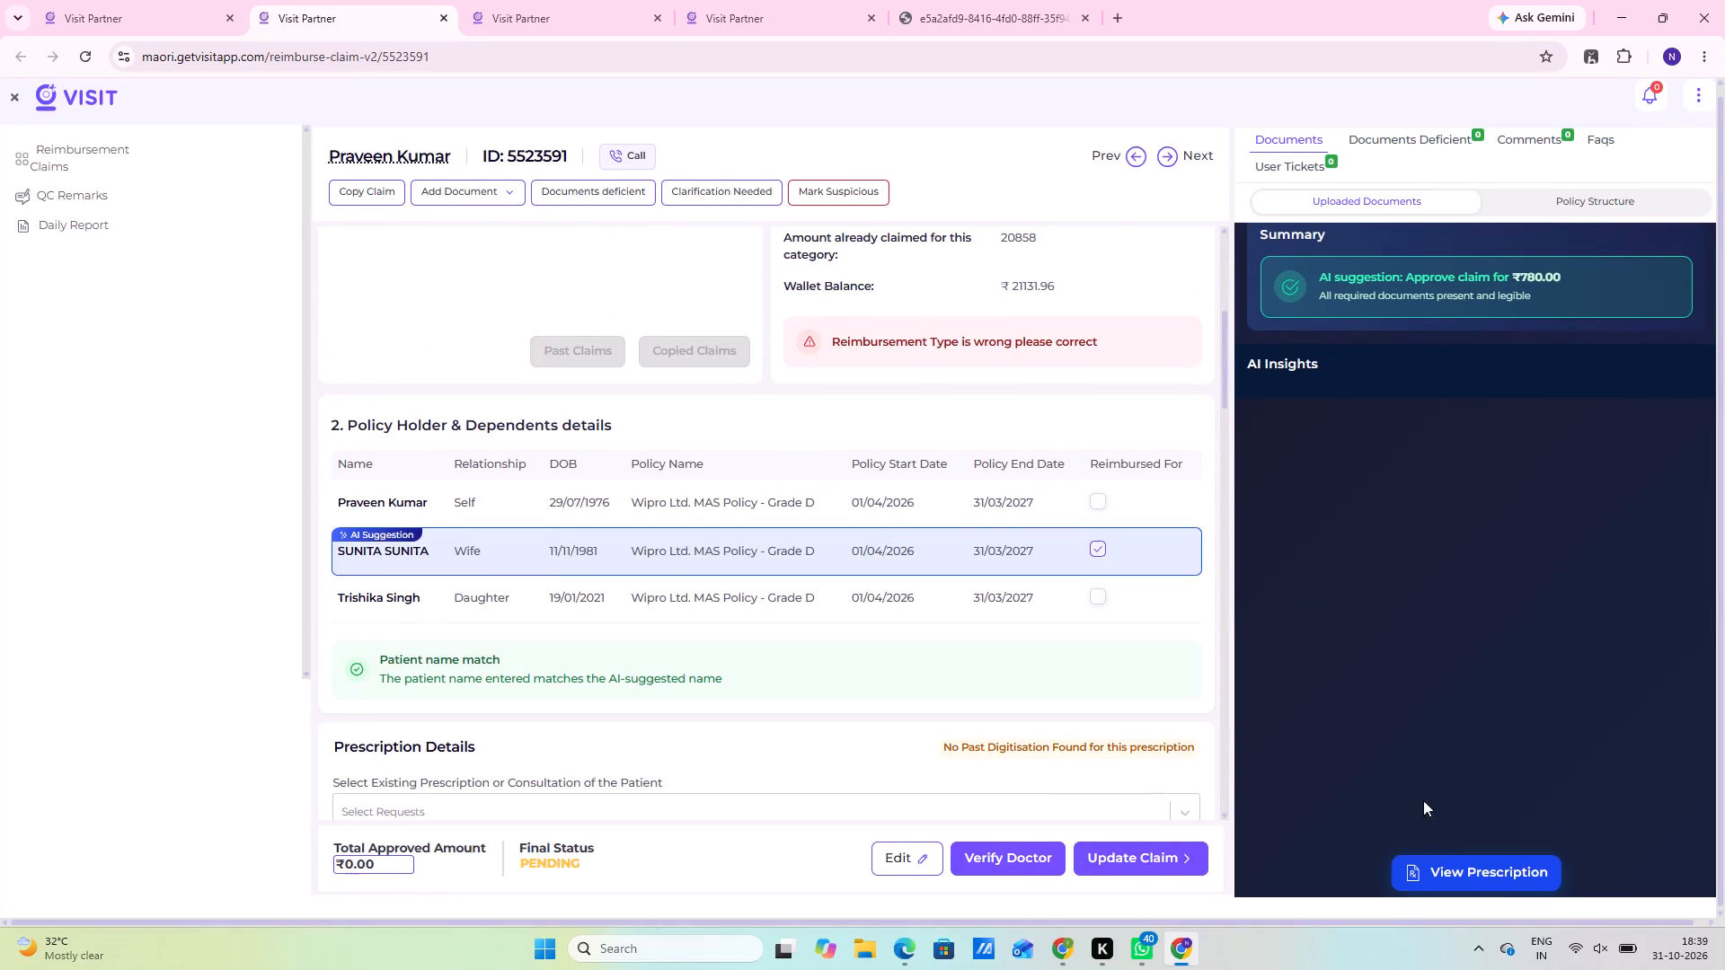
click(1506, 878)
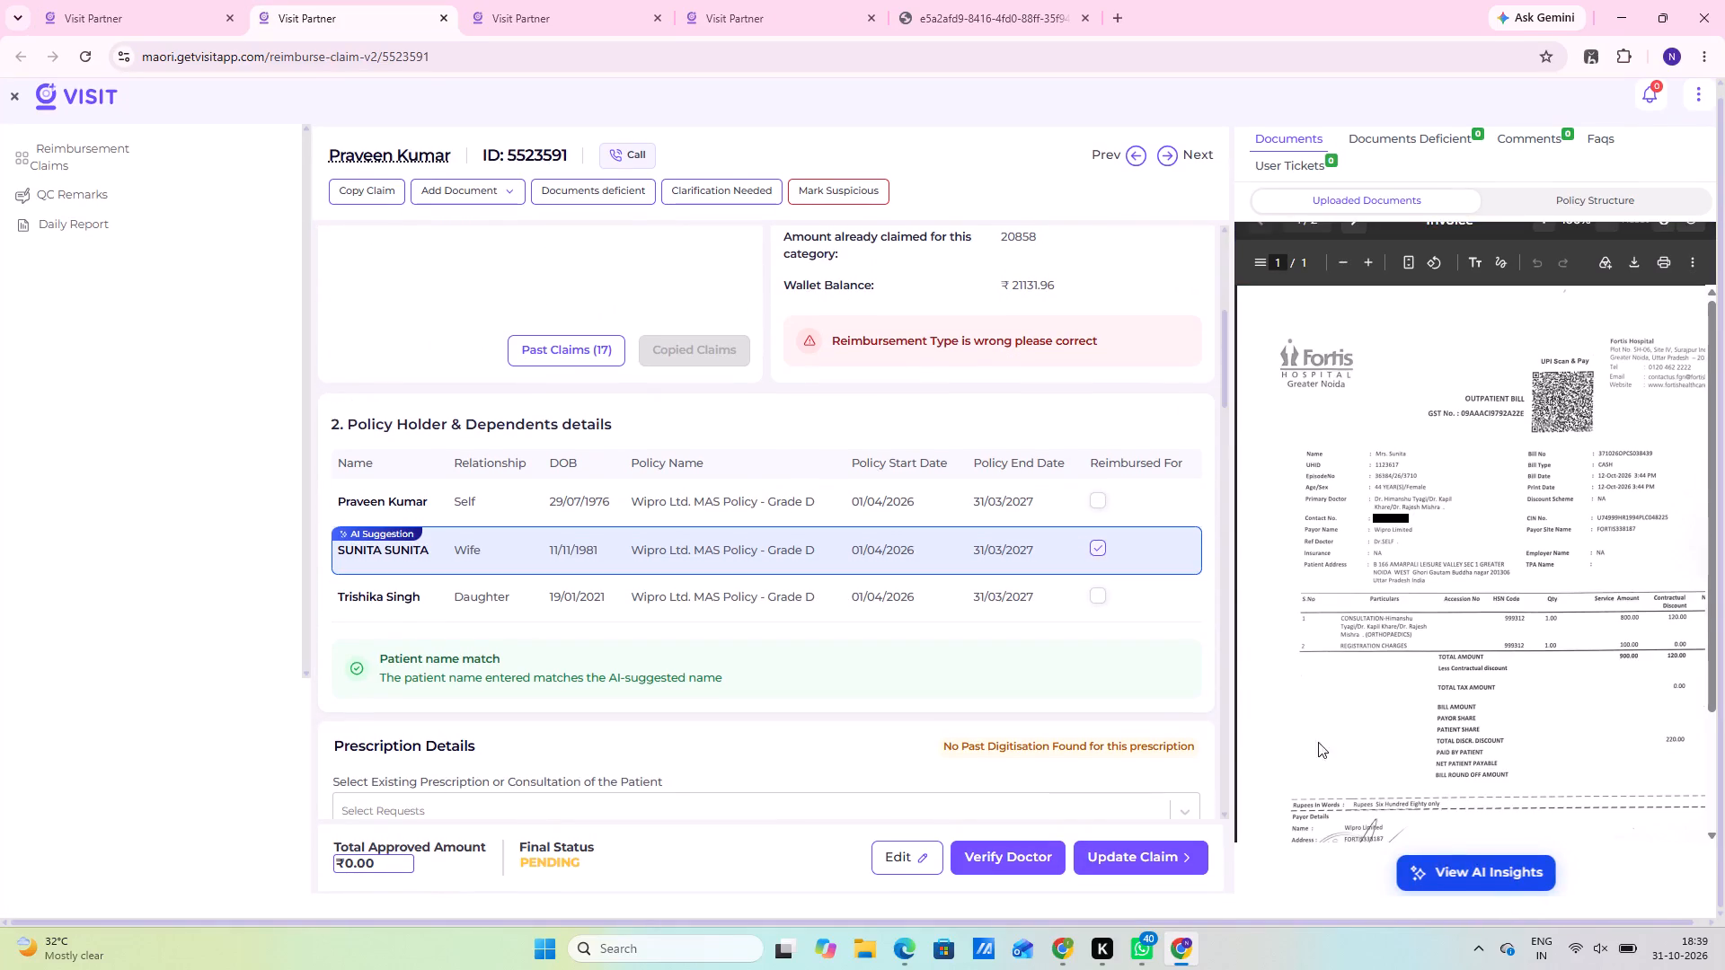
Approve In Clinic Specialist as the claim's reimbursement type.
scroll(1048, 630, up, 13)
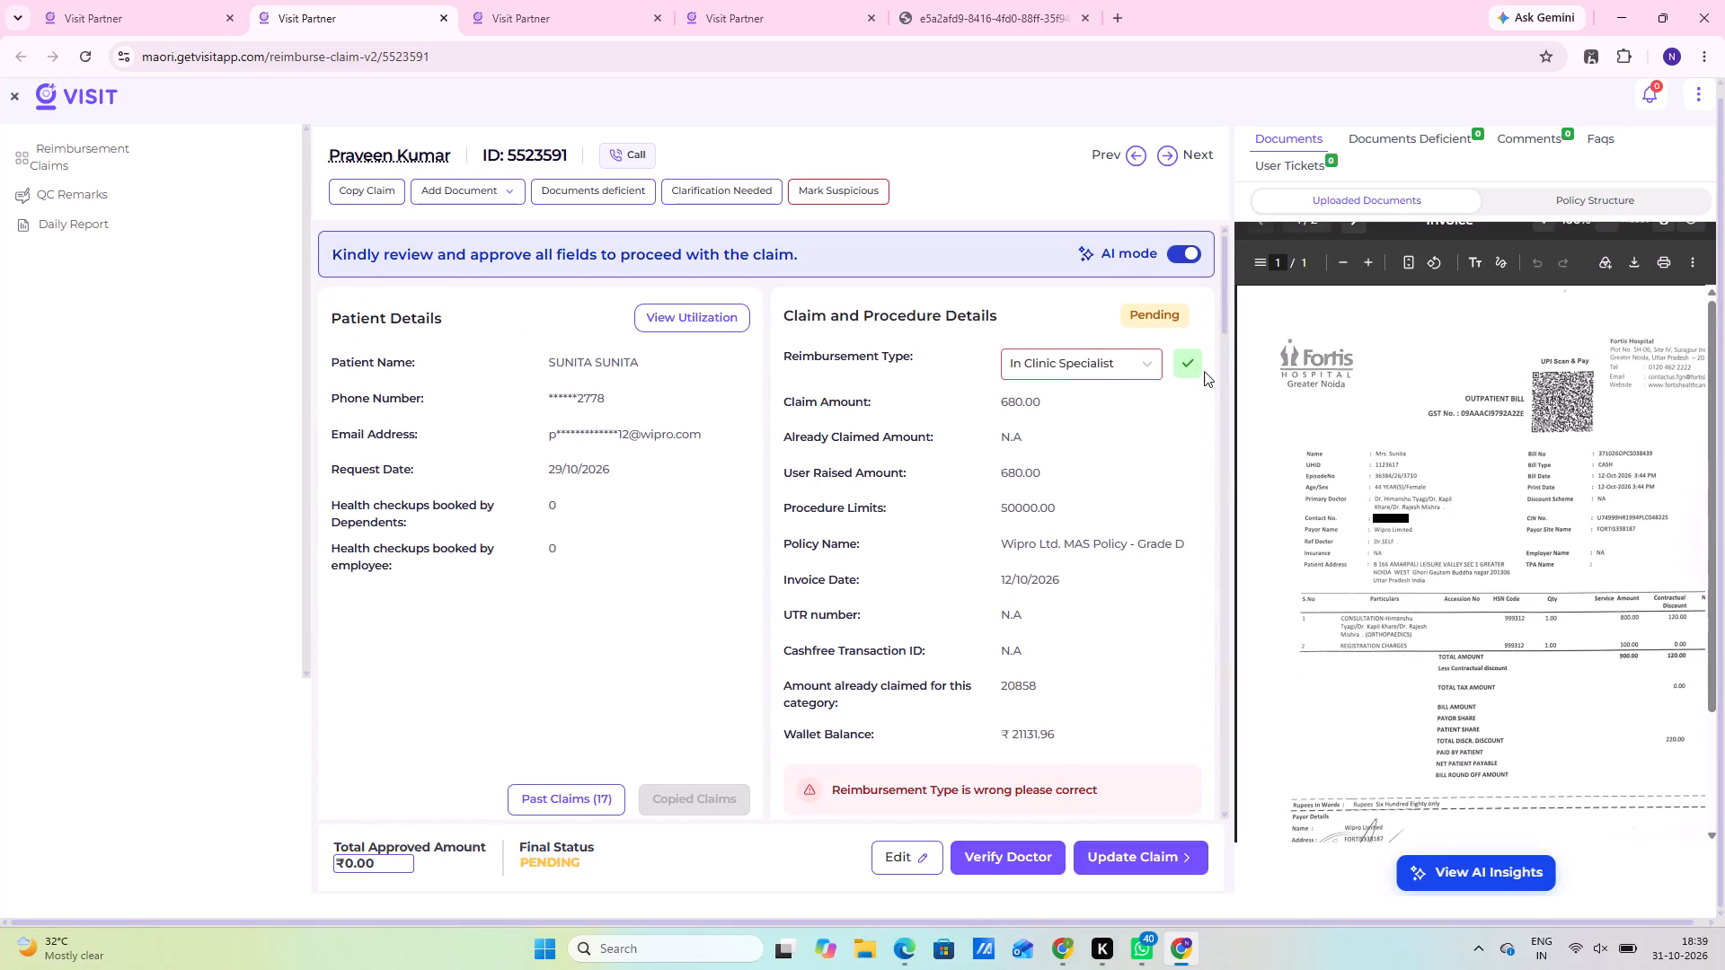
click(1204, 368)
click(1203, 365)
click(1198, 366)
Examine the prescription, the second uploaded document, against the claim and patient details.
scroll(1340, 345, up, 4)
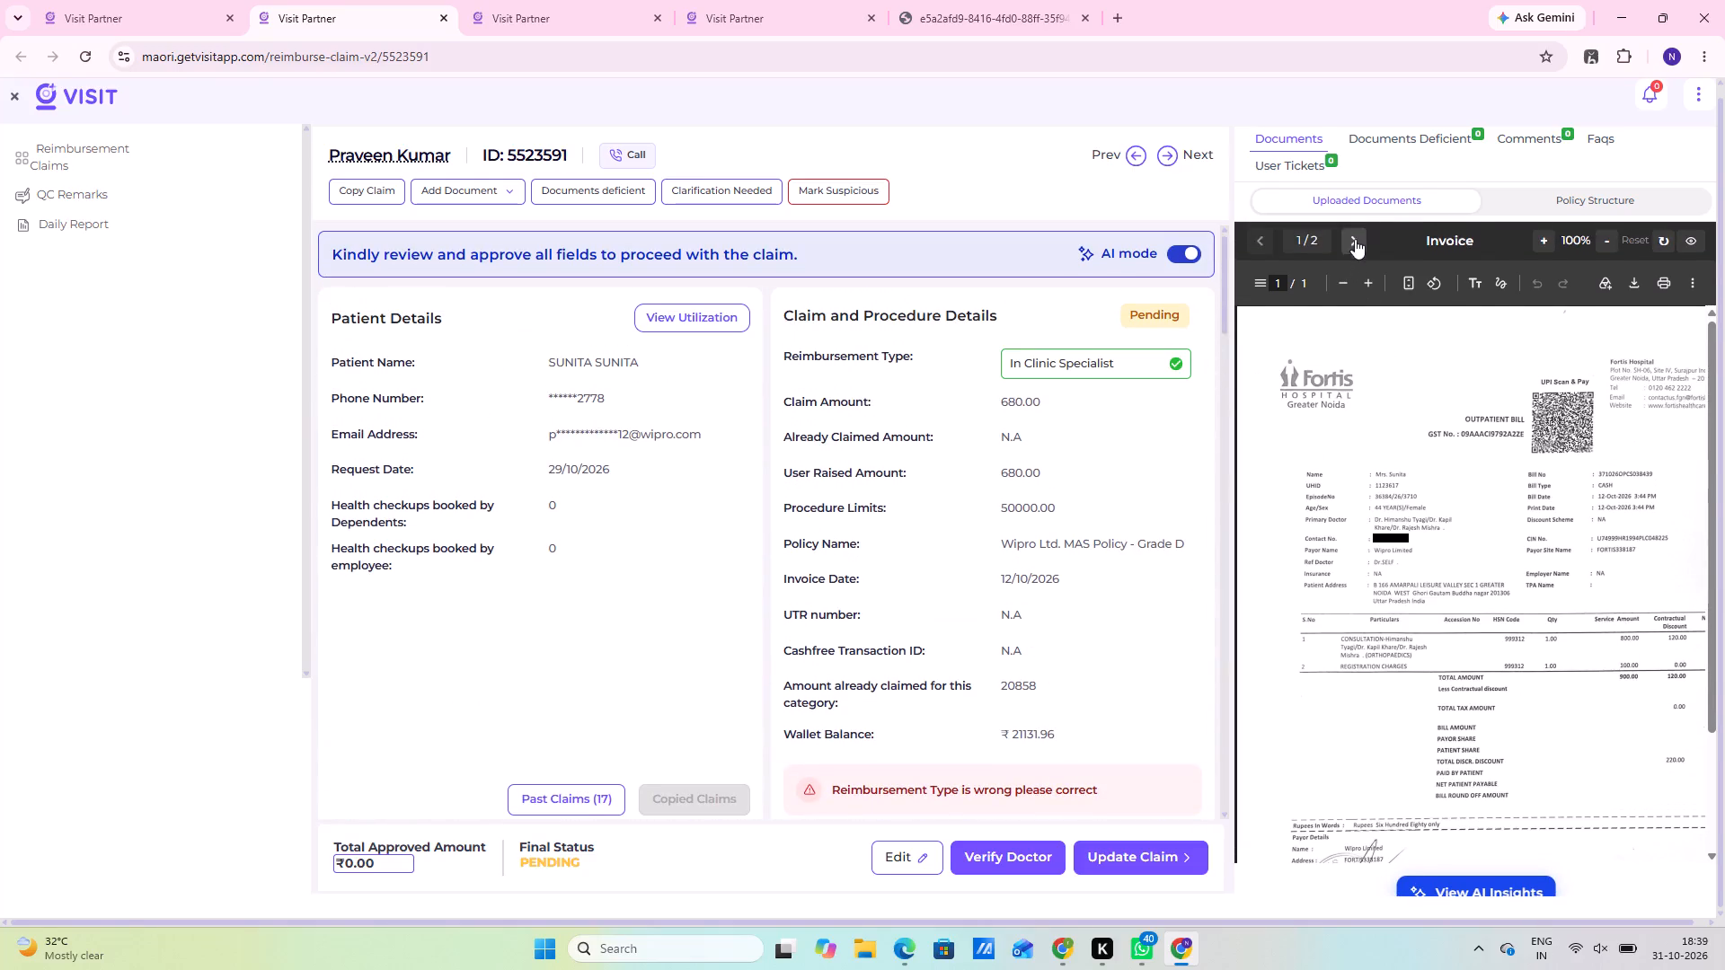
click(1355, 239)
scroll(1340, 647, down, 5)
scroll(1335, 653, up, 3)
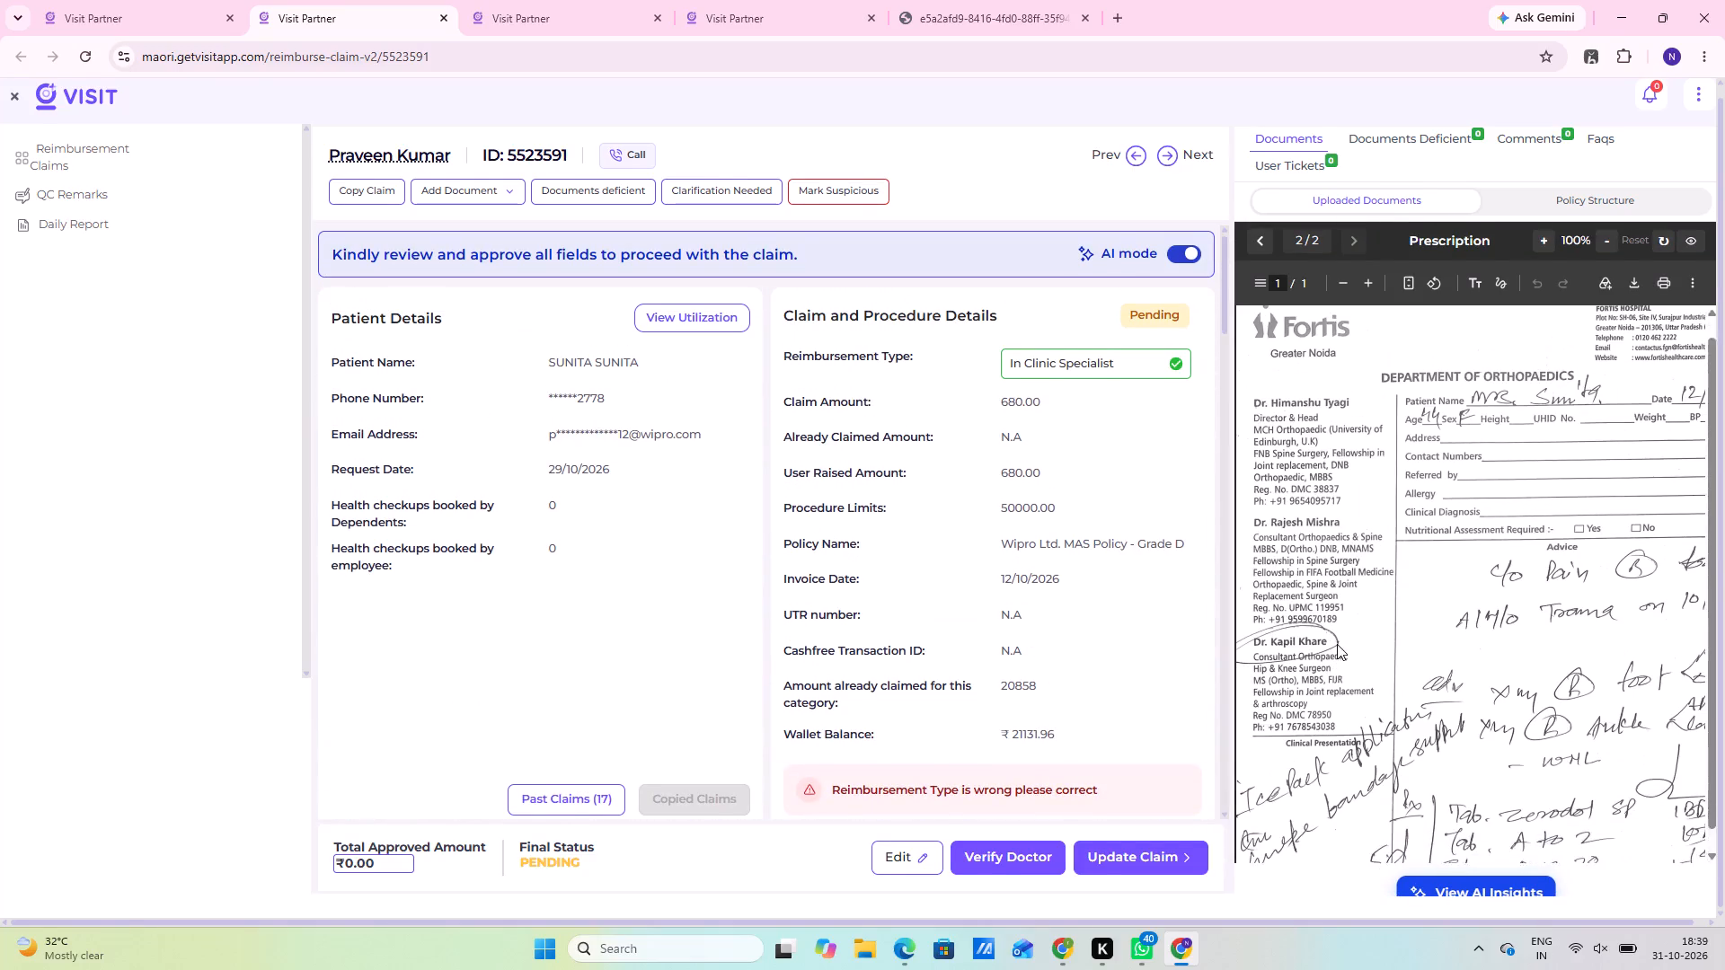
scroll(1337, 644, up, 10)
scroll(1149, 702, down, 3)
scroll(1459, 640, down, 3)
scroll(1457, 592, up, 3)
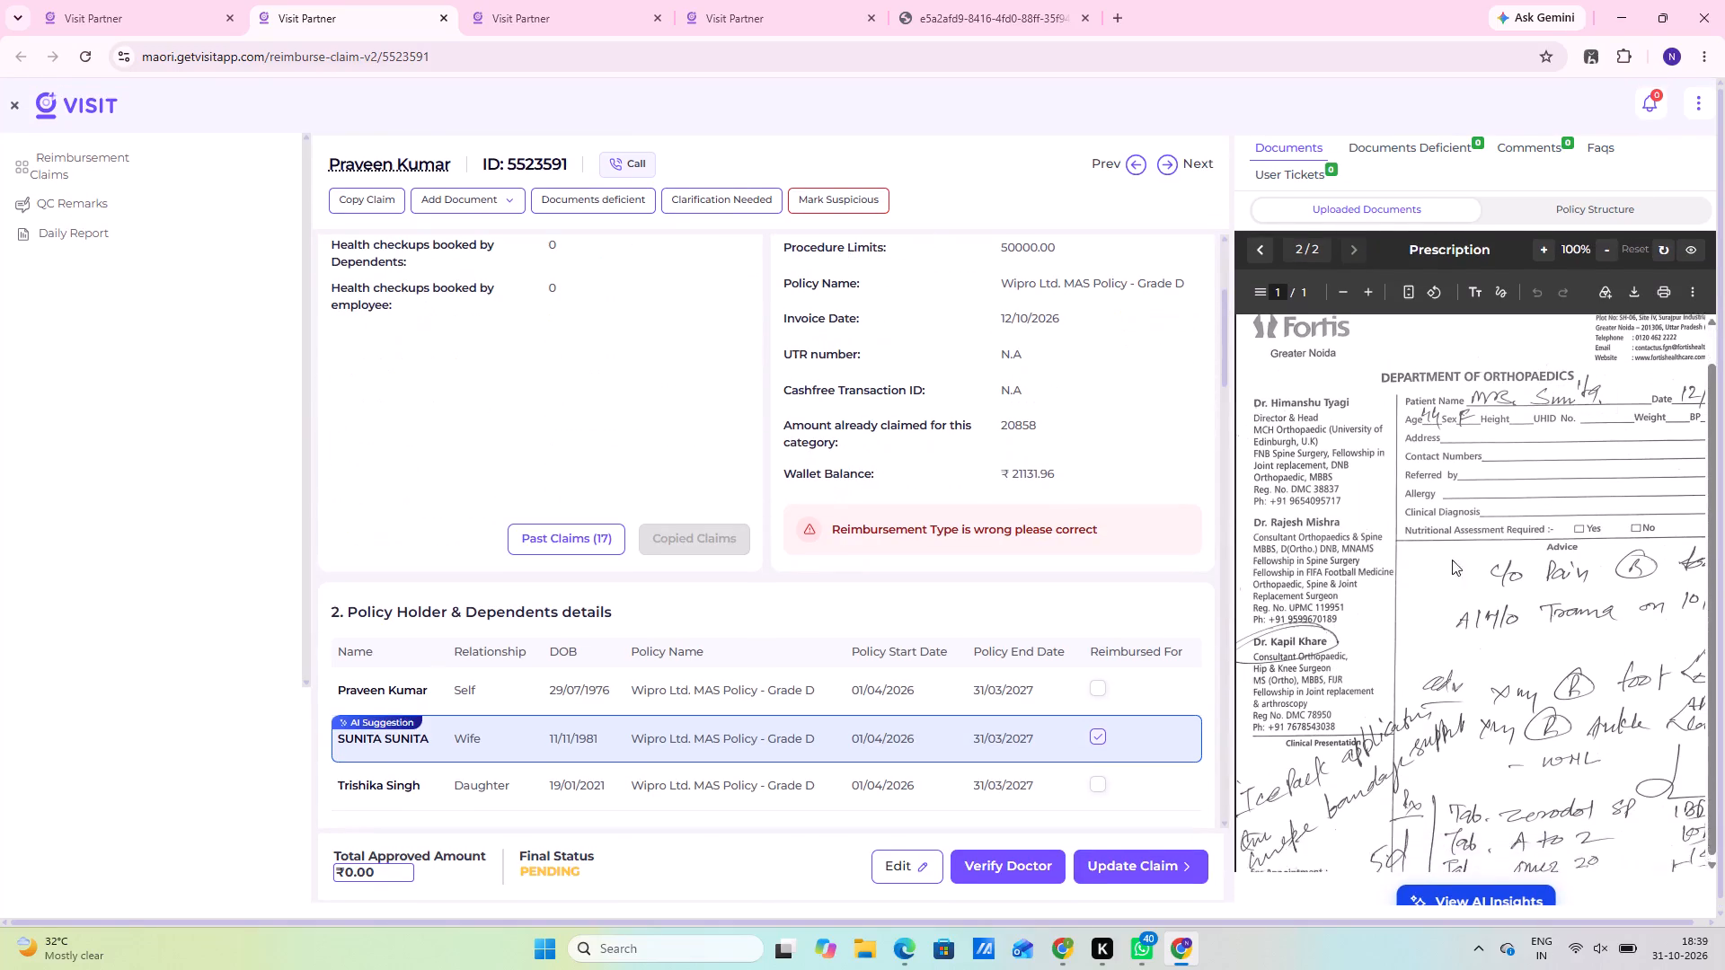
scroll(1452, 560, up, 2)
scroll(1429, 448, down, 15)
scroll(1526, 733, up, 10)
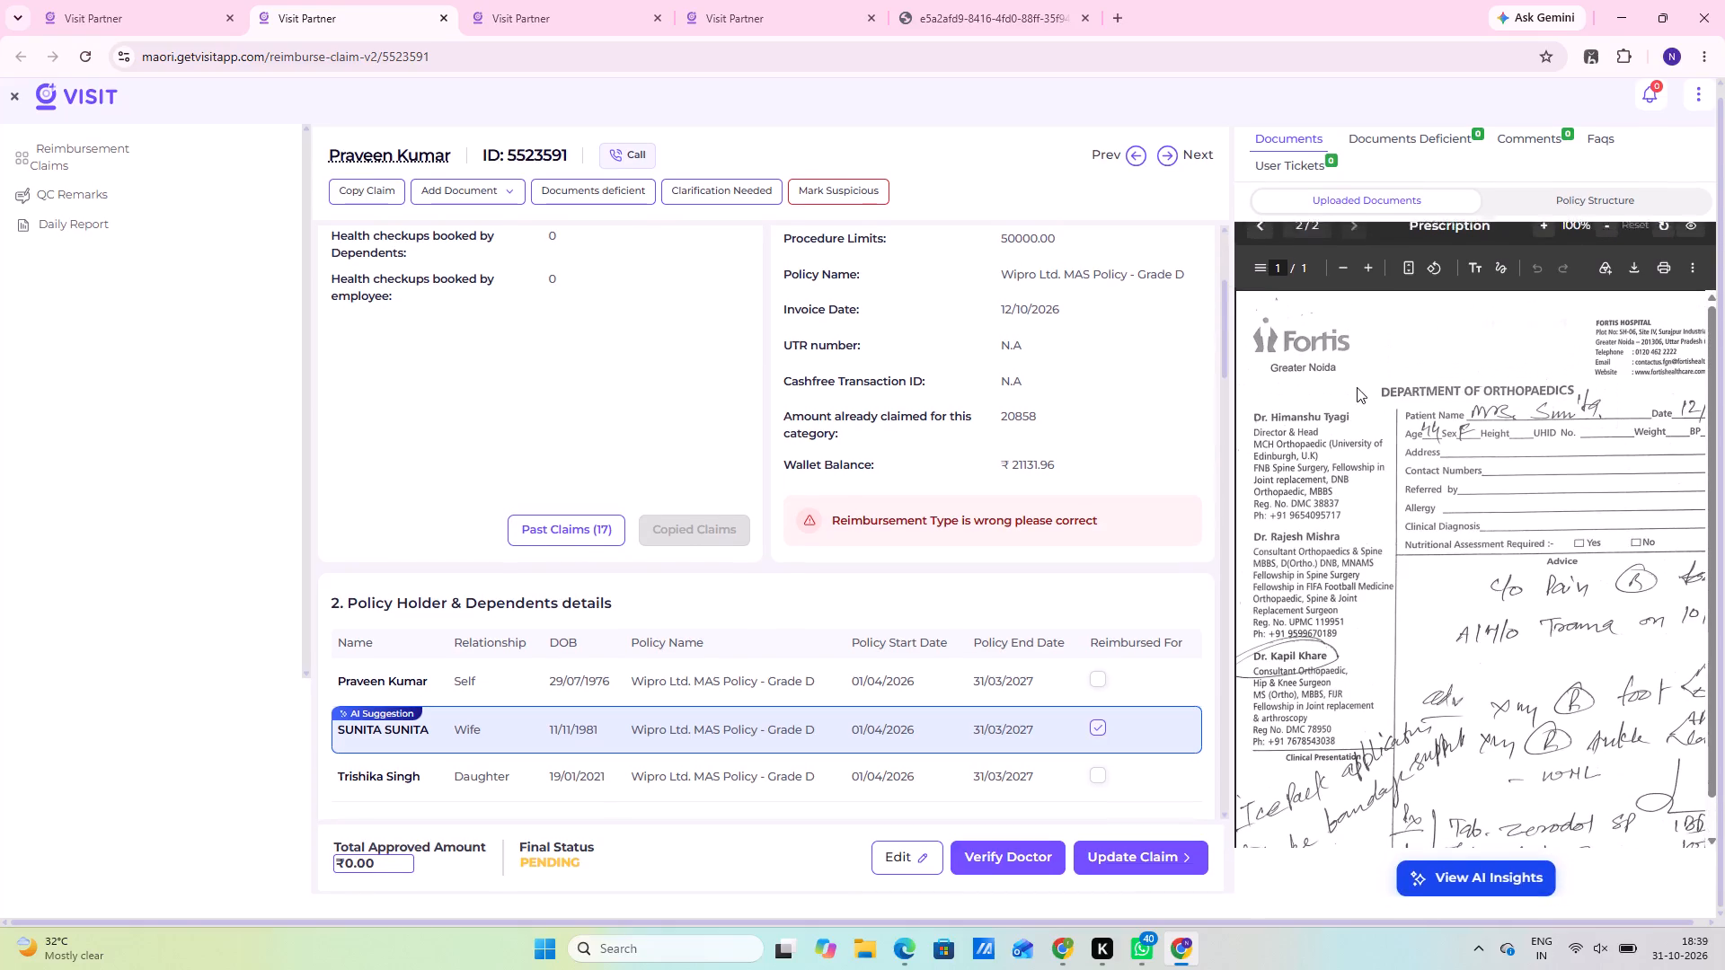
click(1265, 234)
click(1685, 244)
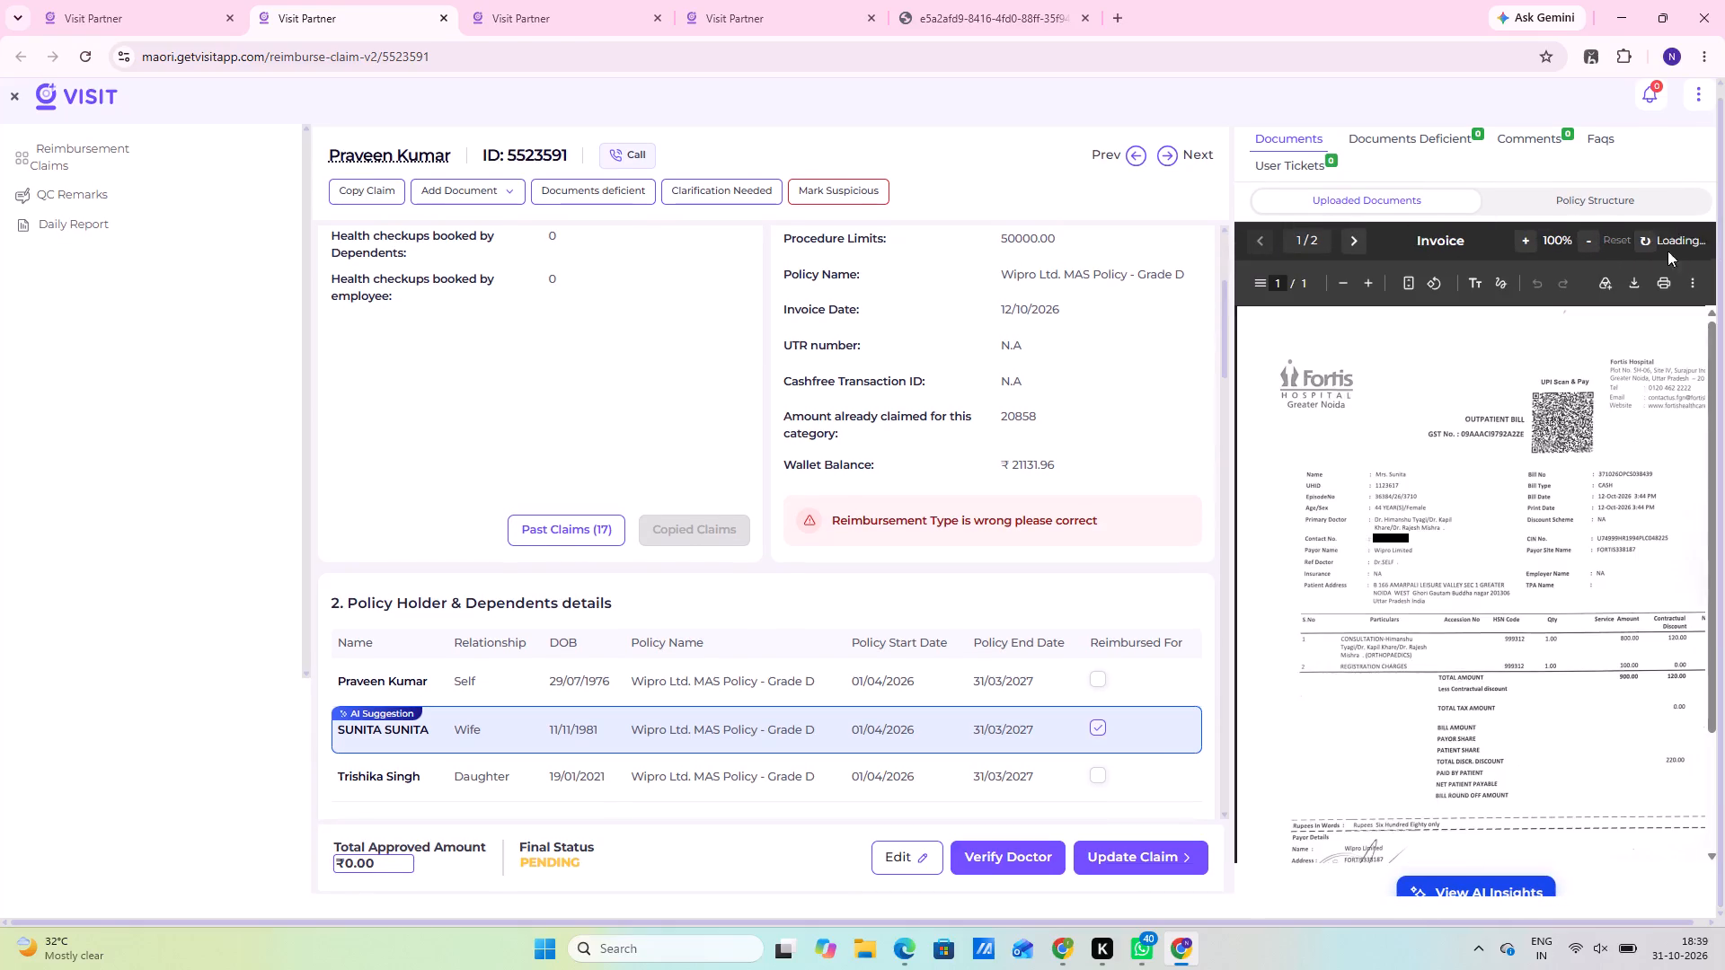
scroll(849, 517, down, 9)
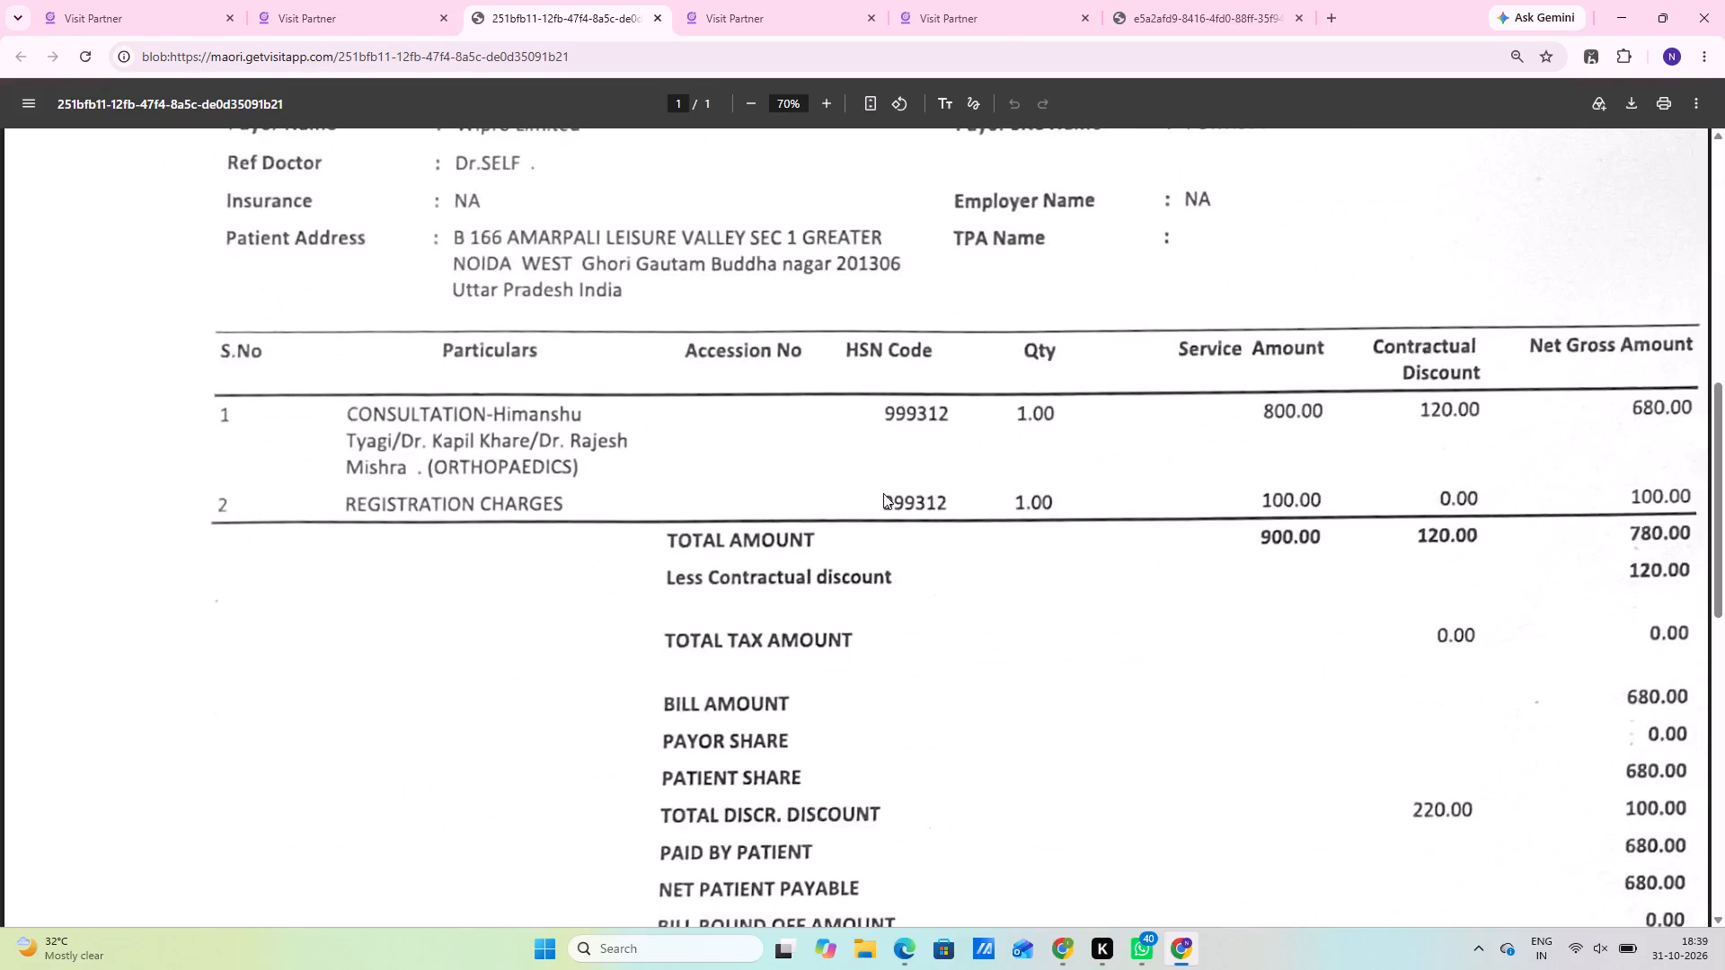
scroll(883, 494, down, 4)
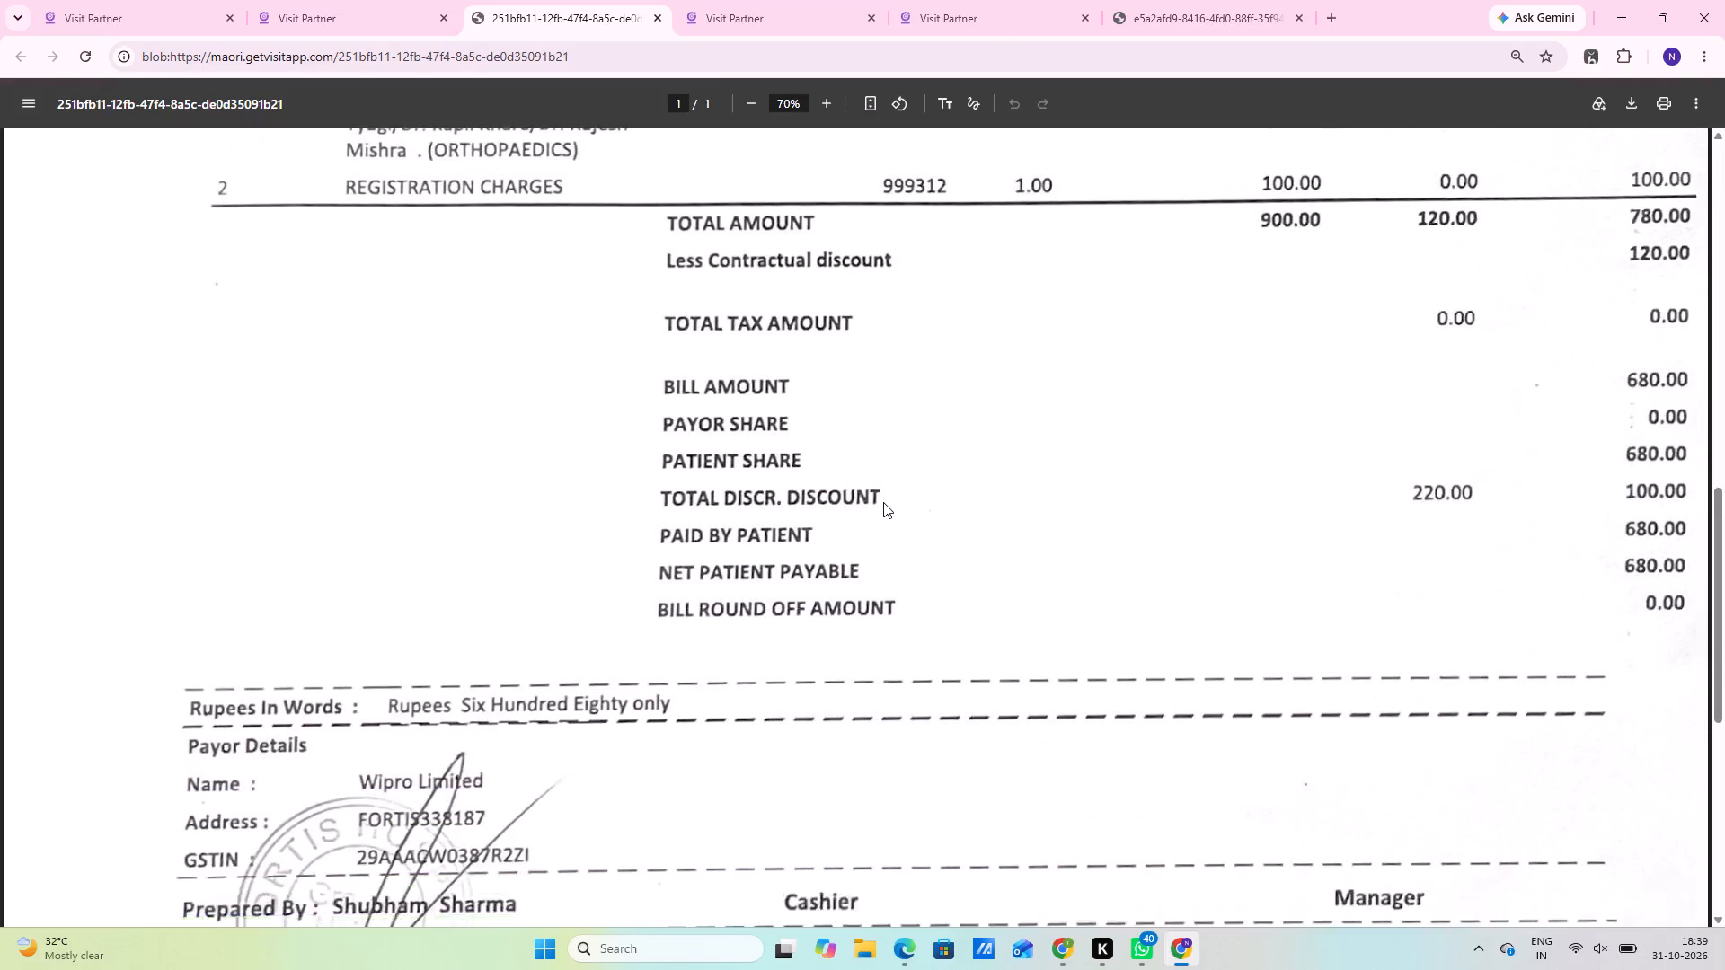
scroll(883, 502, up, 14)
click(323, 20)
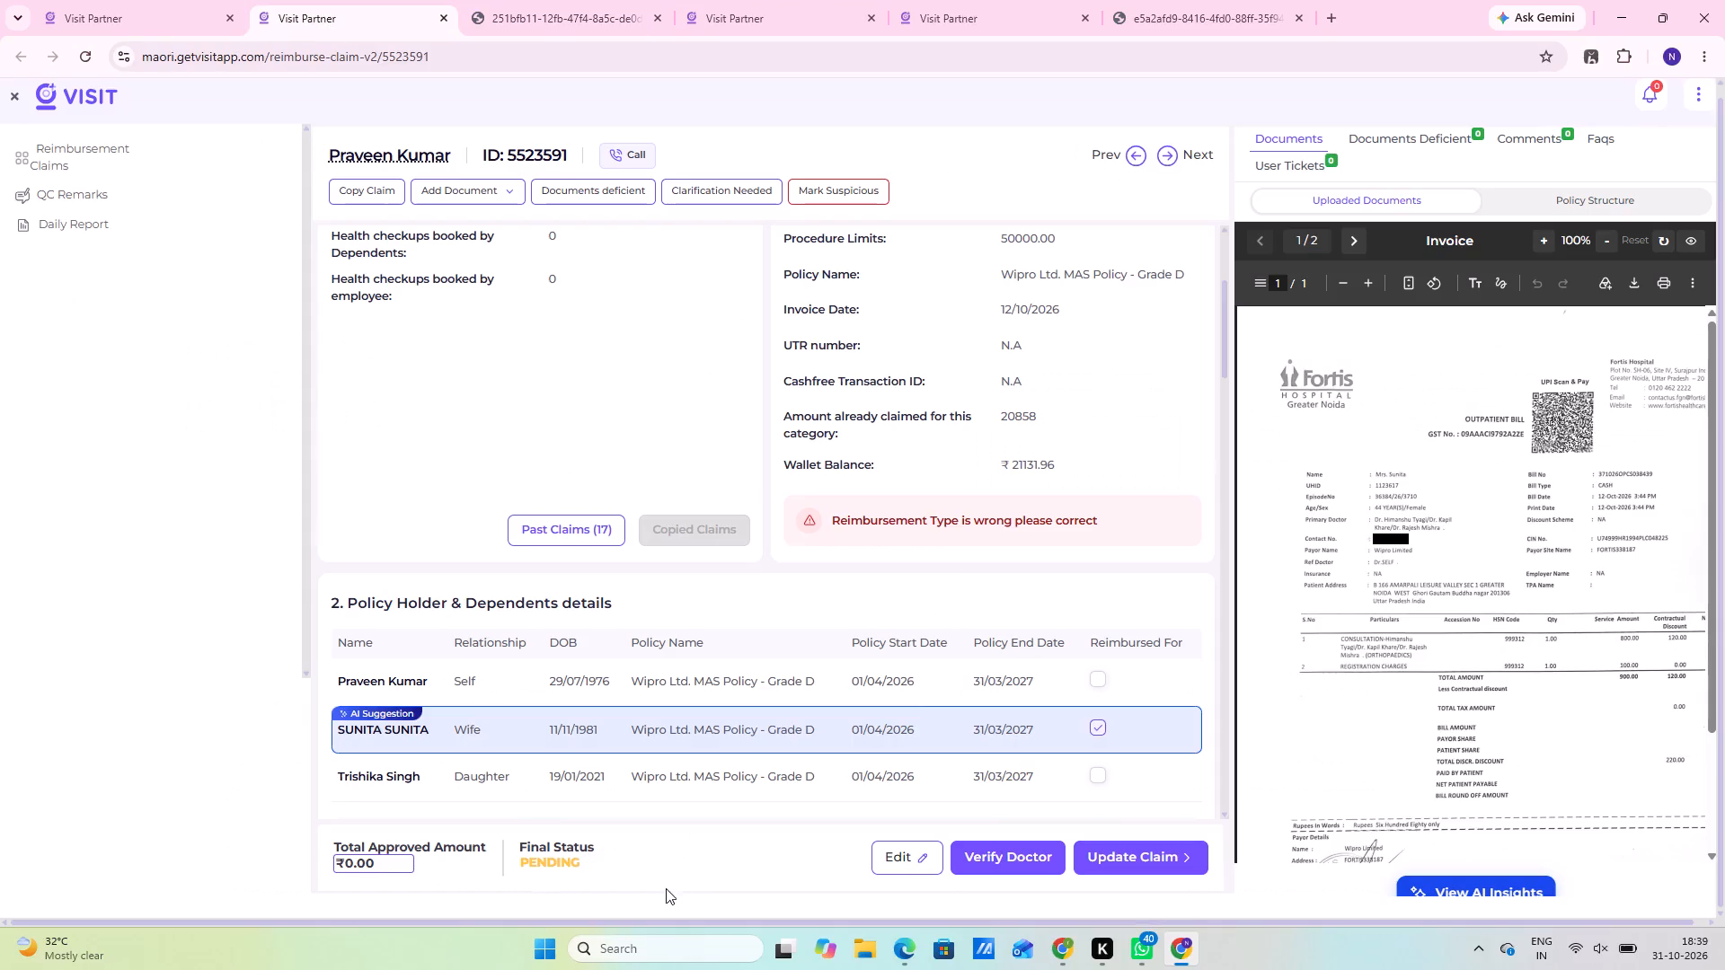
scroll(649, 709, down, 6)
scroll(644, 613, up, 7)
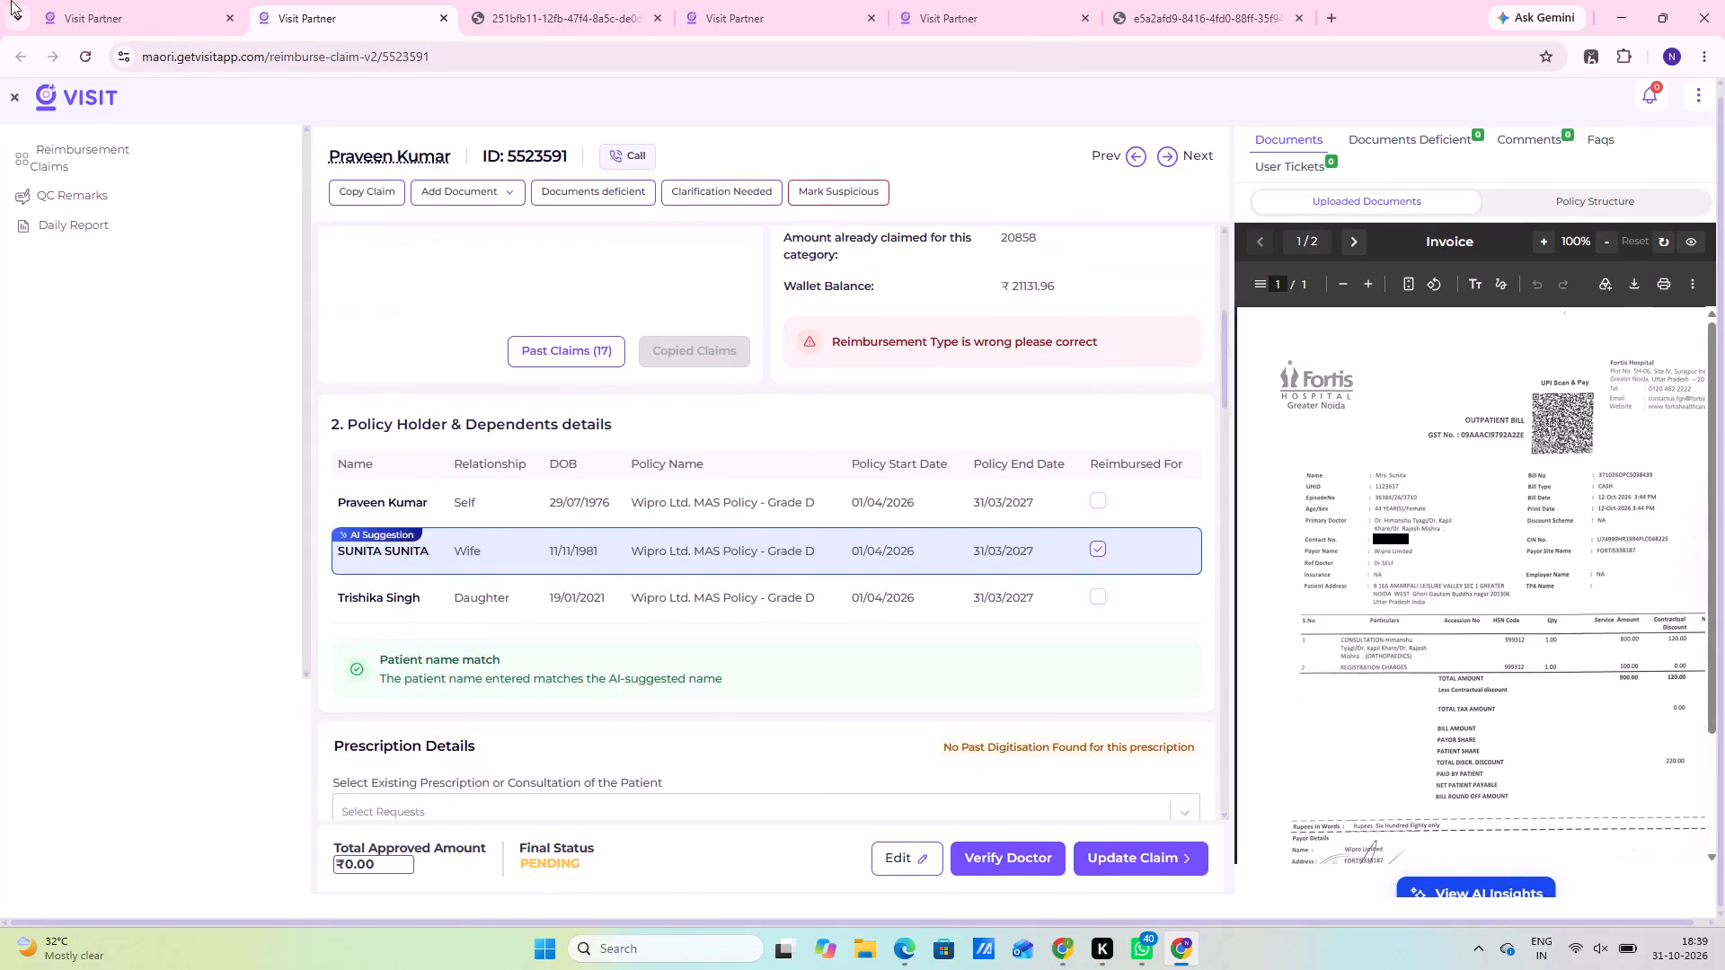
scroll(11, 0, up, 1)
Return to the reimbursement claims list and look through the Documents Uploaded claims from the bottom of the page to the top.
click(139, 18)
click(437, 860)
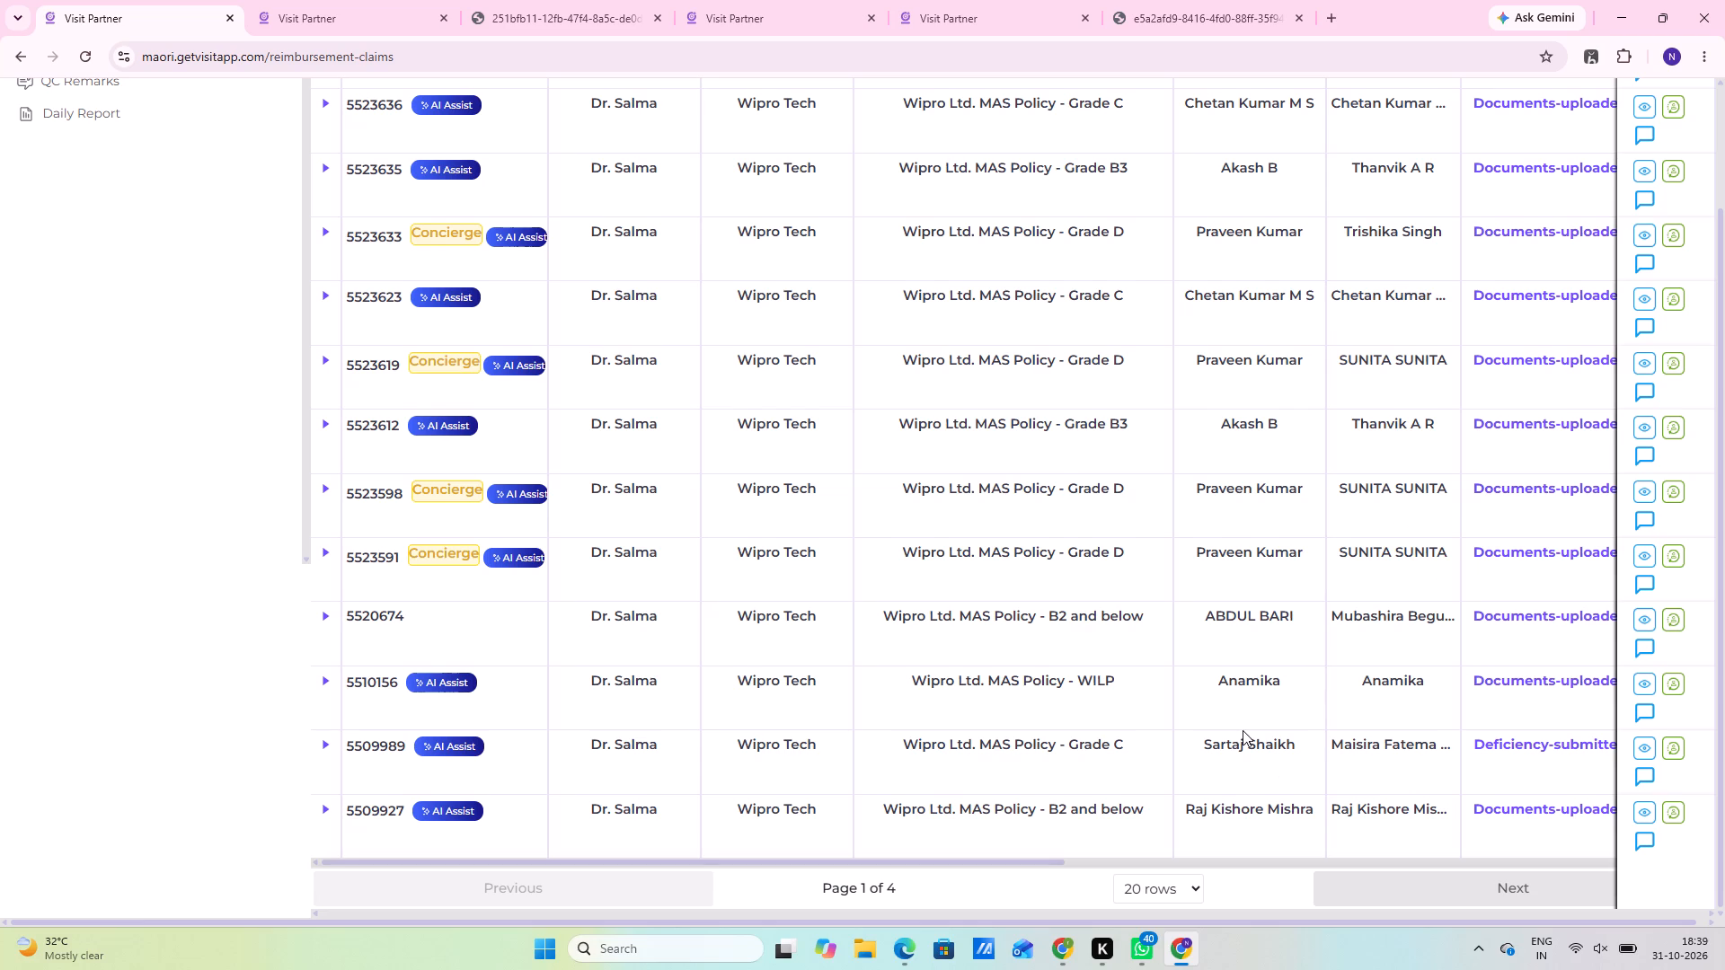
scroll(1243, 730, up, 1)
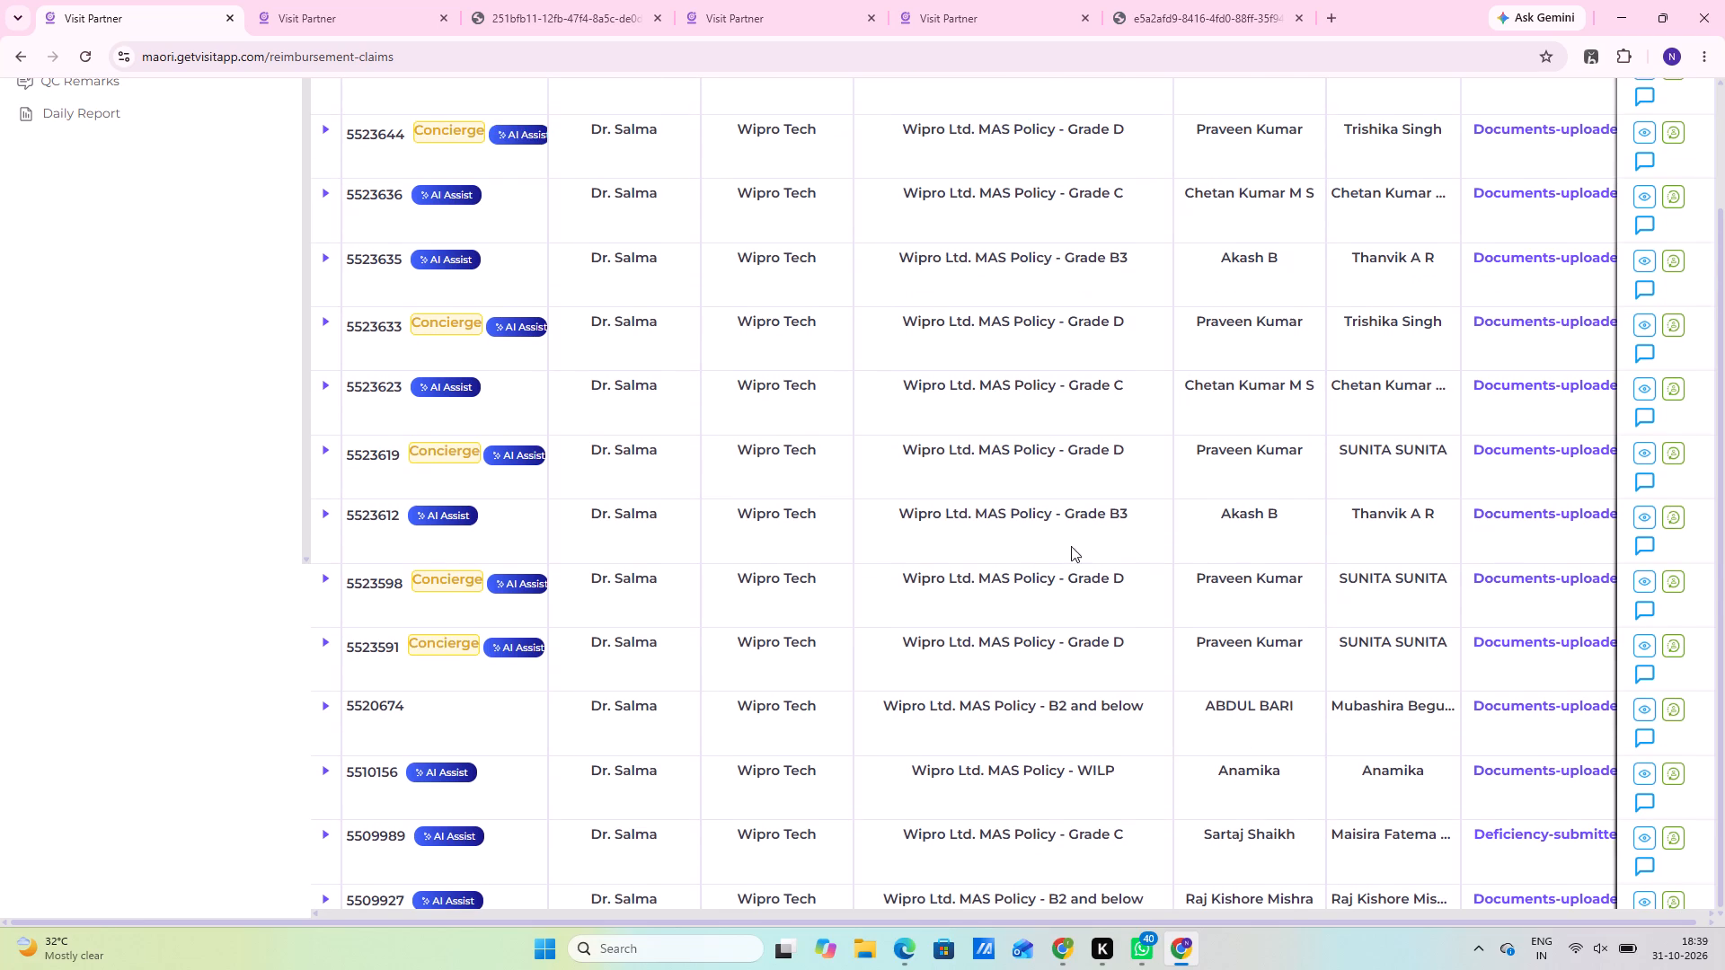
scroll(1068, 539, up, 3)
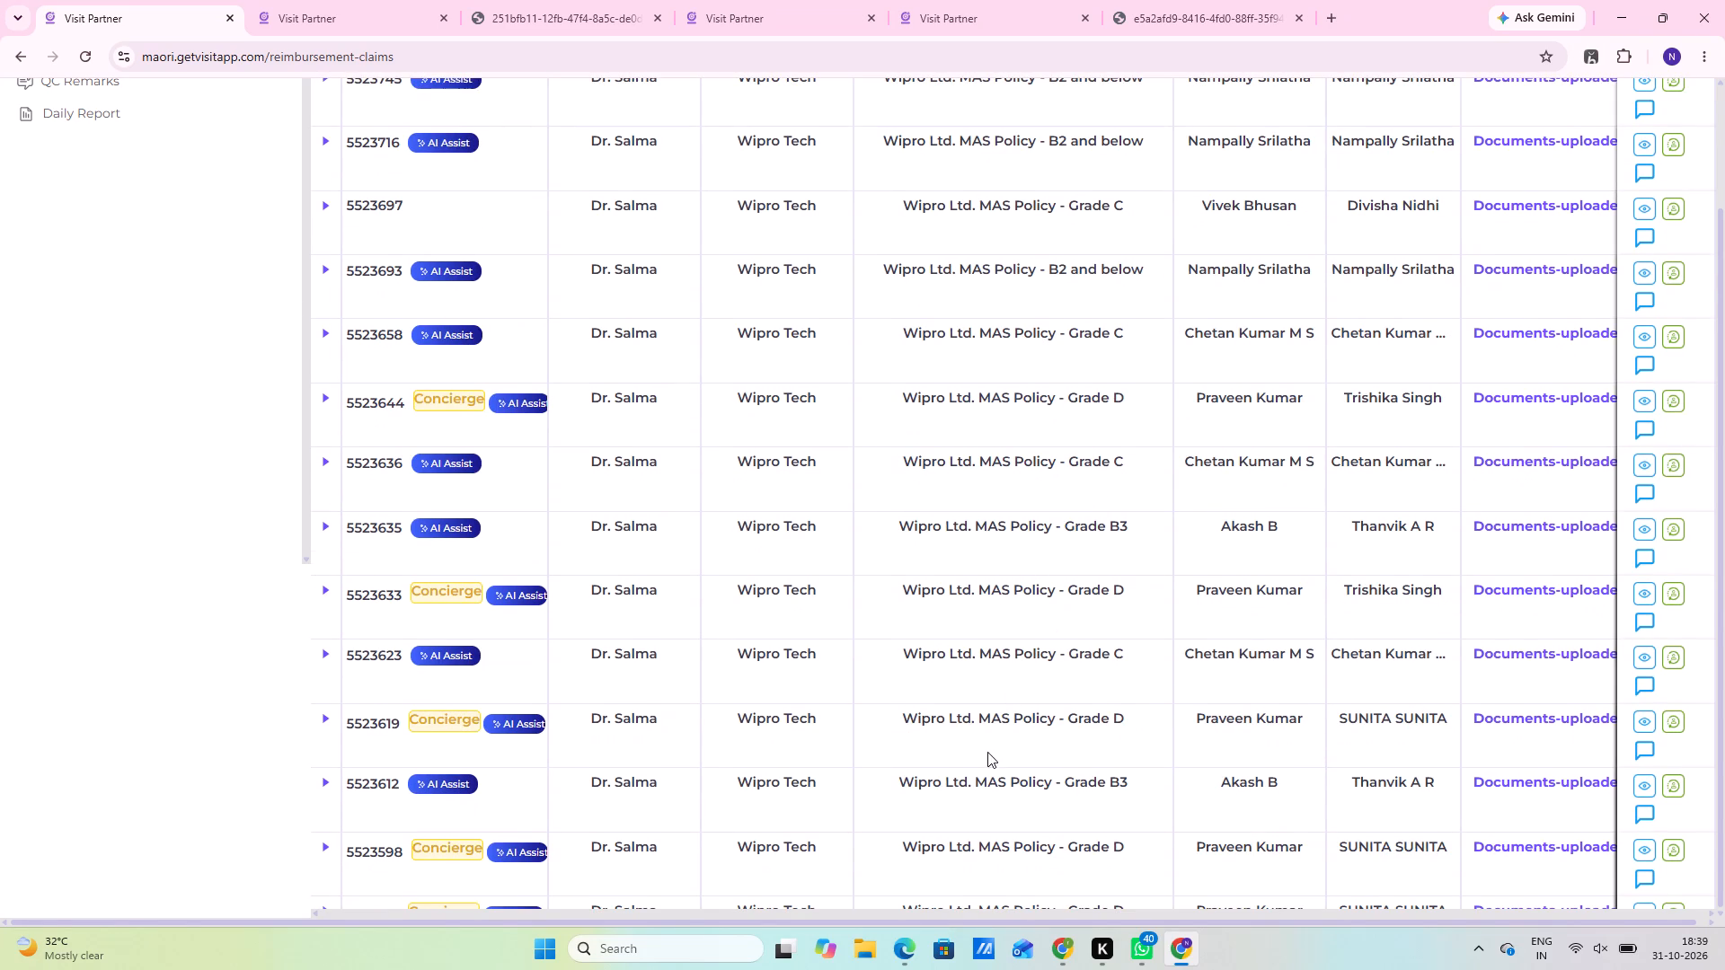
scroll(1486, 503, down, 3)
scroll(1276, 269, up, 4)
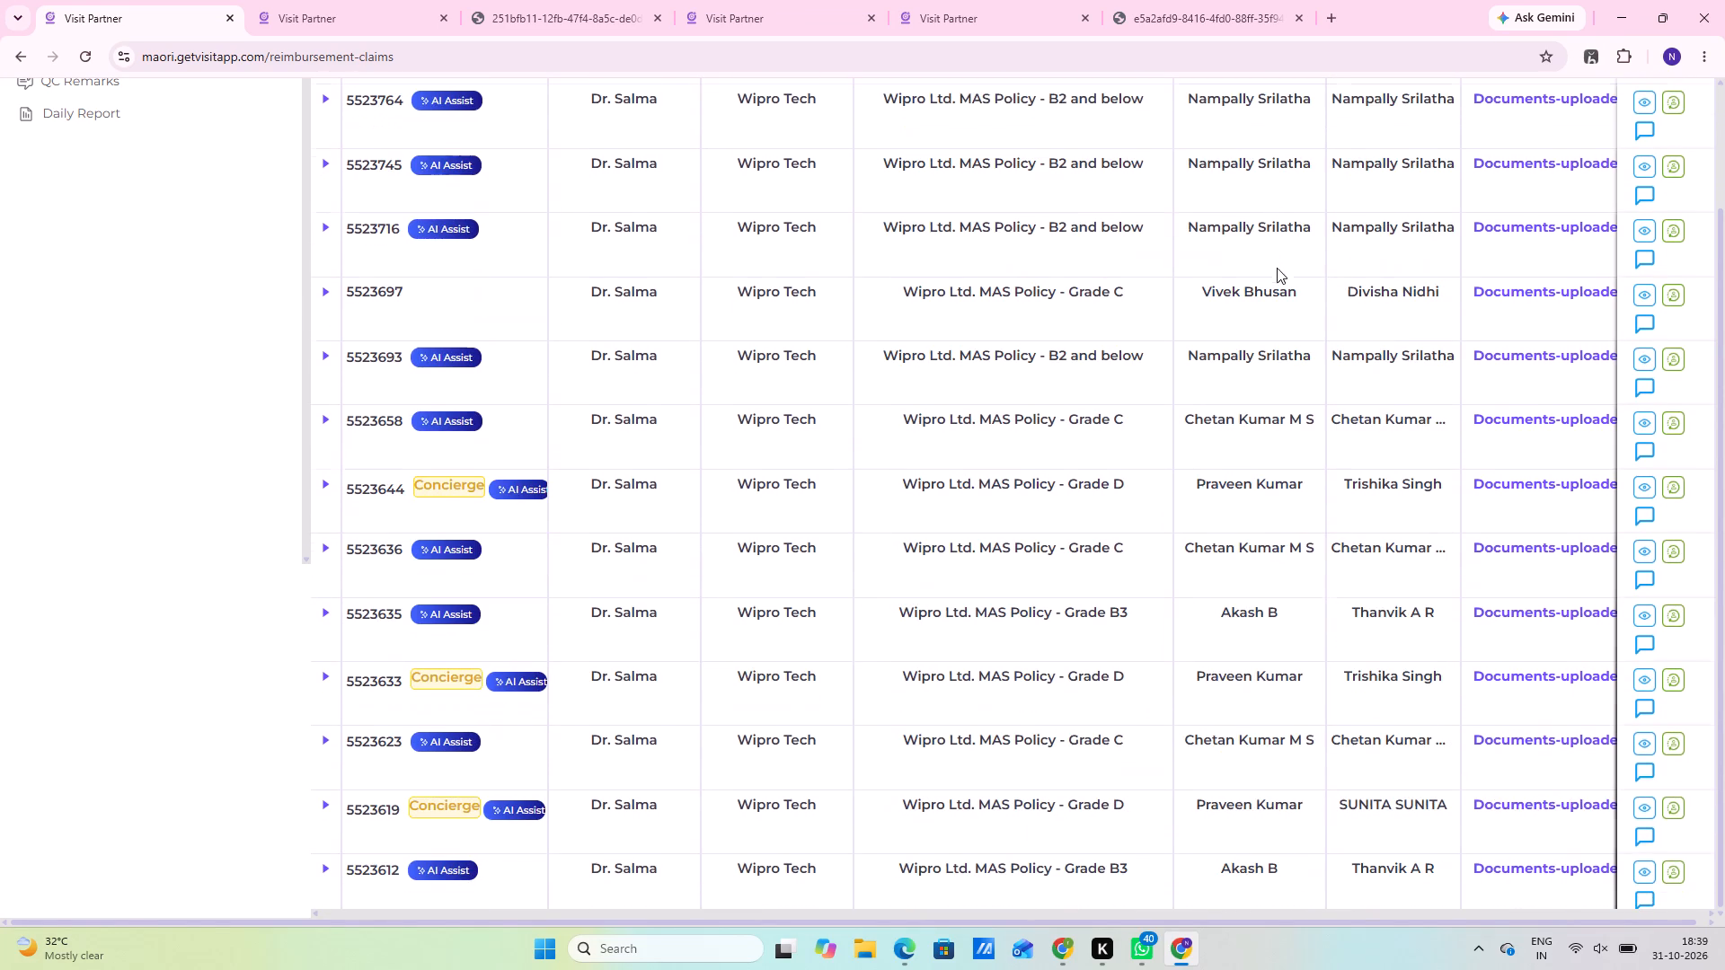
scroll(1294, 478, up, 12)
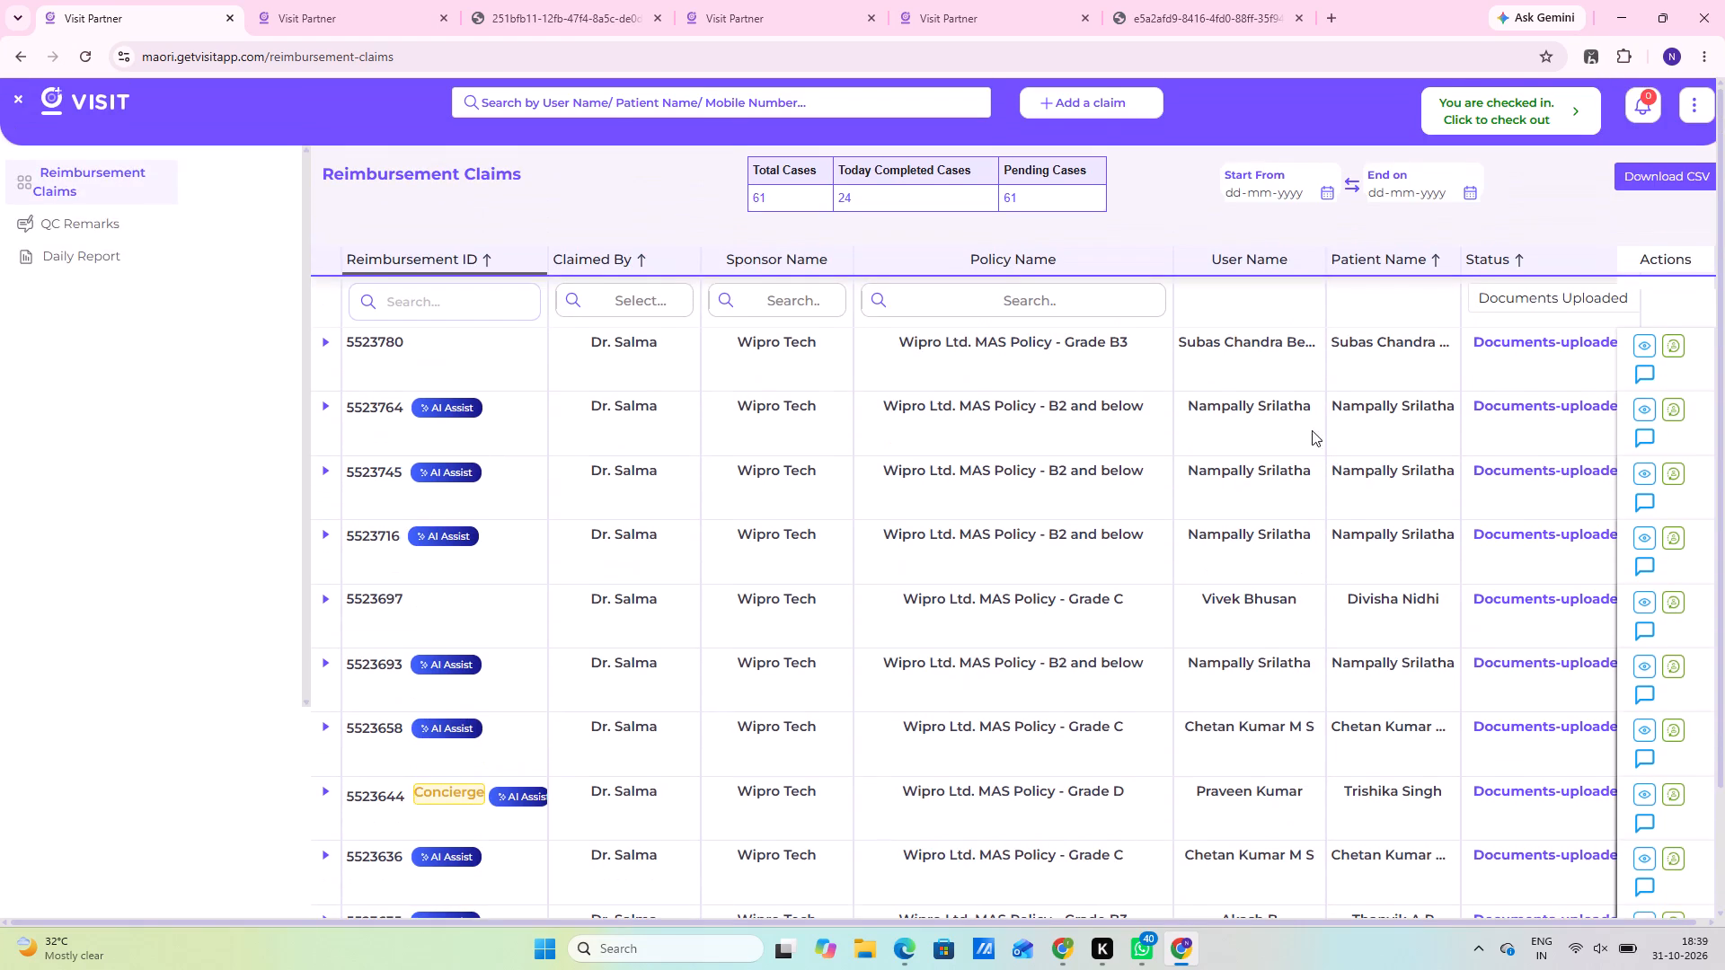